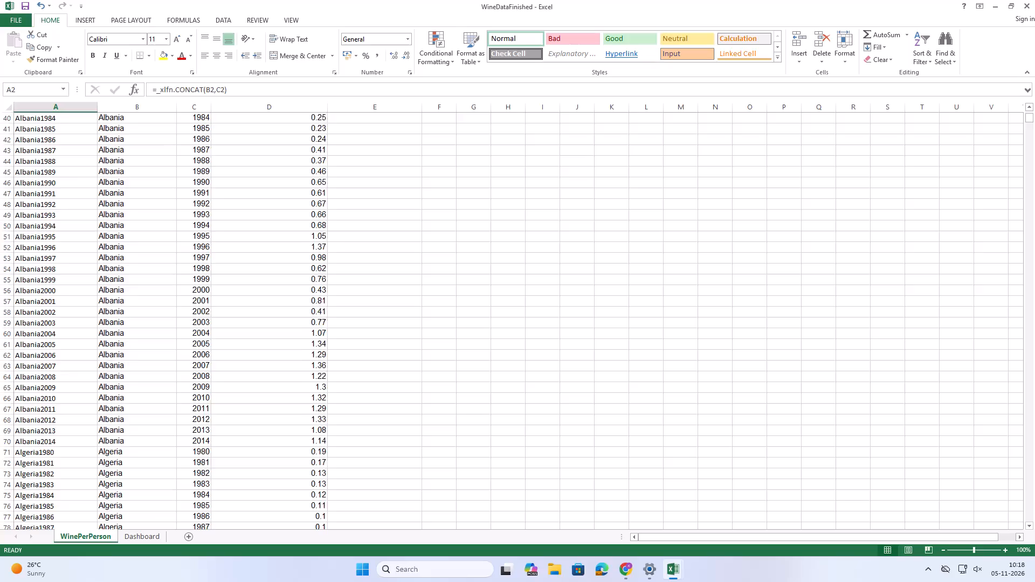
Review the WinePerPerson data and the Dashboard sheet in the WineDataFinished workbook.
scroll(177, 446, "up", 20)
scroll(177, 446, "up", 1)
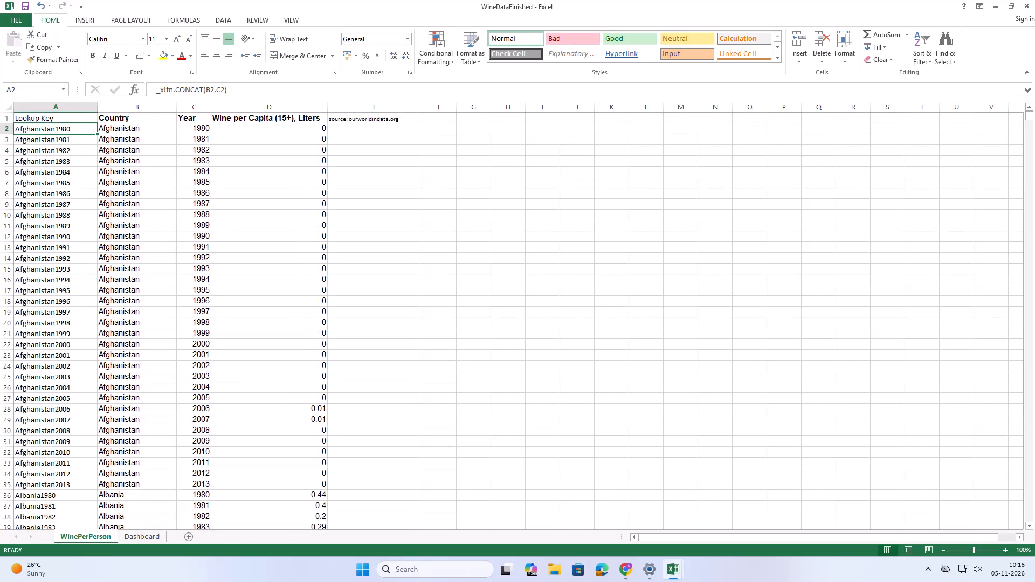
left_click(147, 534)
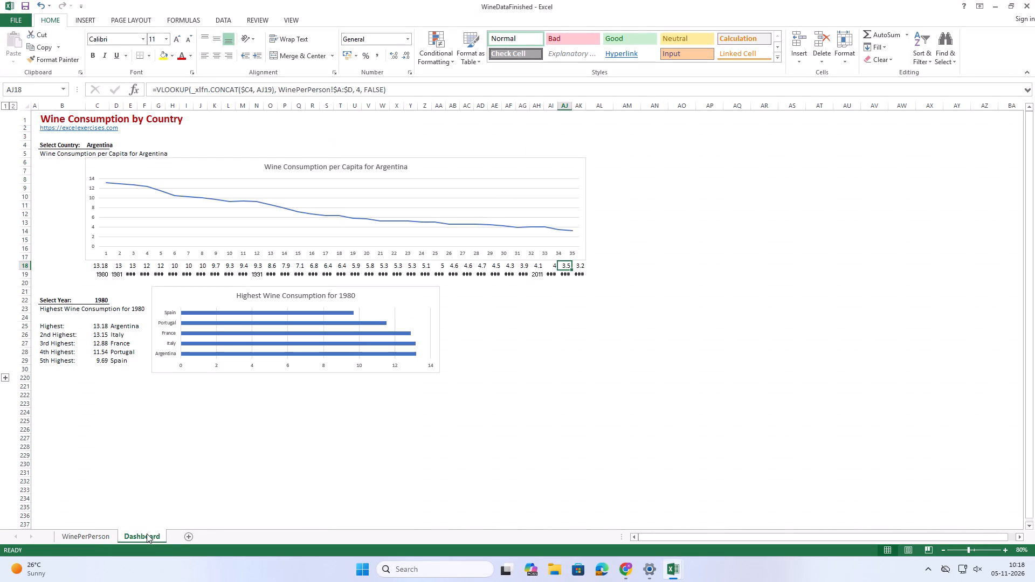
left_click(98, 532)
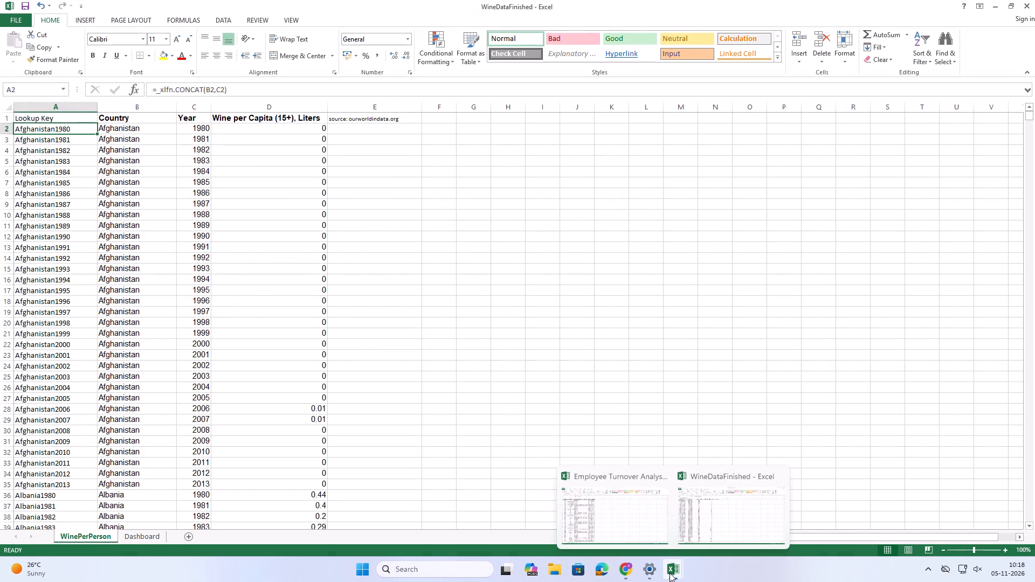
Switch to the Employee Turnover Analysis Excel Dashboard Dataset workbook and open the empty PivotTable on Sheet3.
left_click(634, 536)
scroll(509, 400, "up", 4)
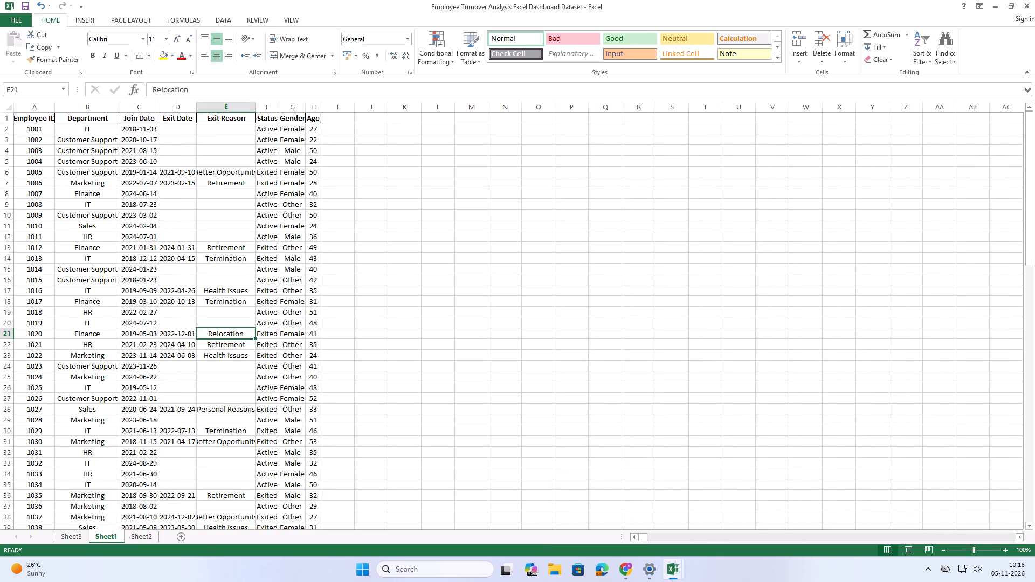
double_click(142, 540)
left_click(75, 536)
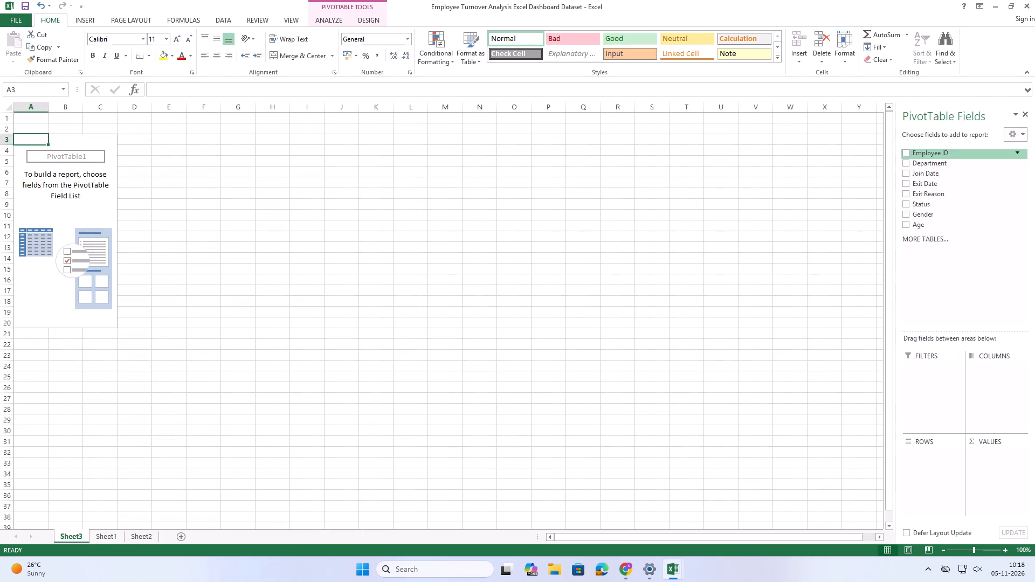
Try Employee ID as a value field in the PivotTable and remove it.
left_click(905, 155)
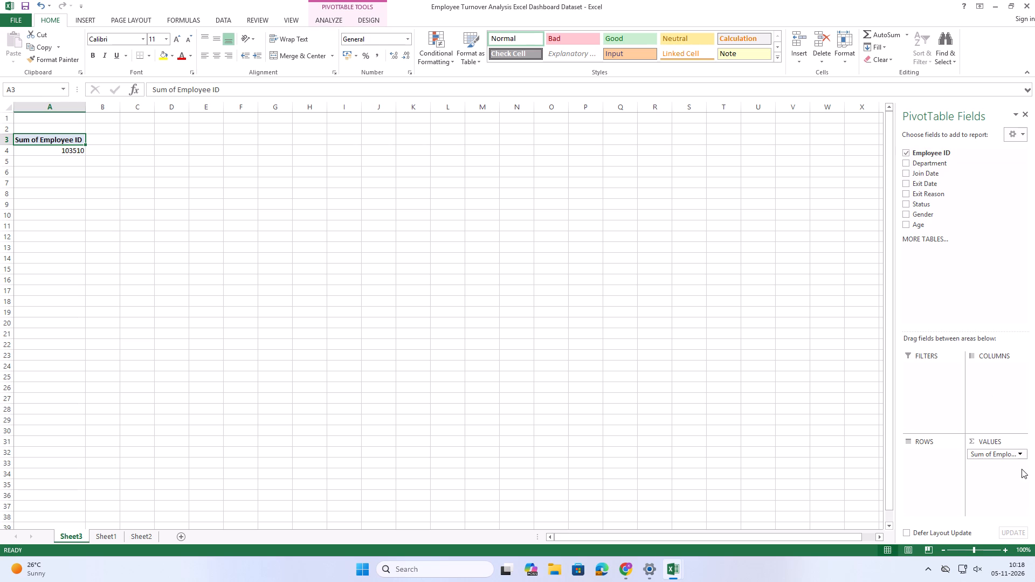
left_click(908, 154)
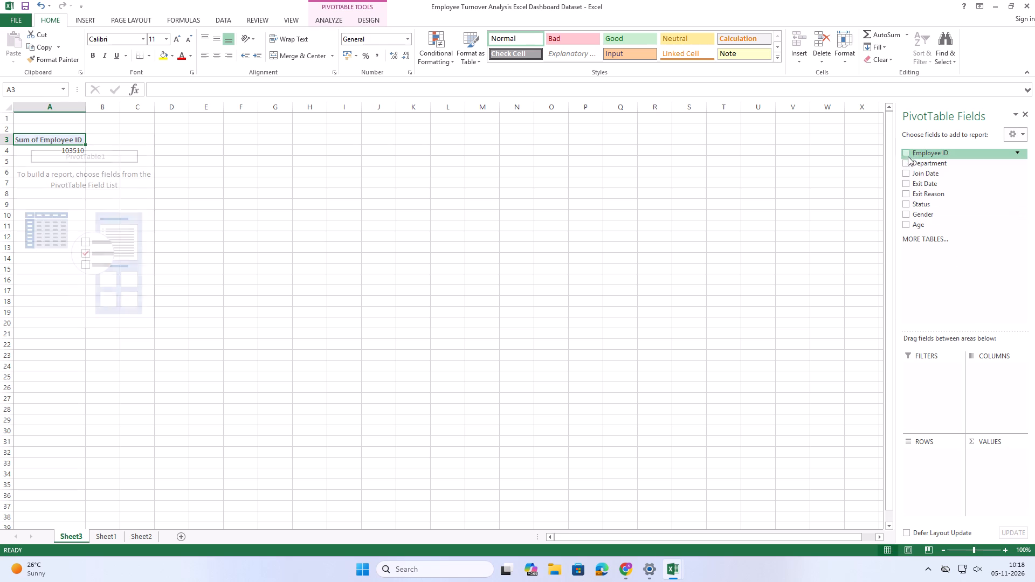
Add the Department field to the PivotTable rows.
left_click(903, 162)
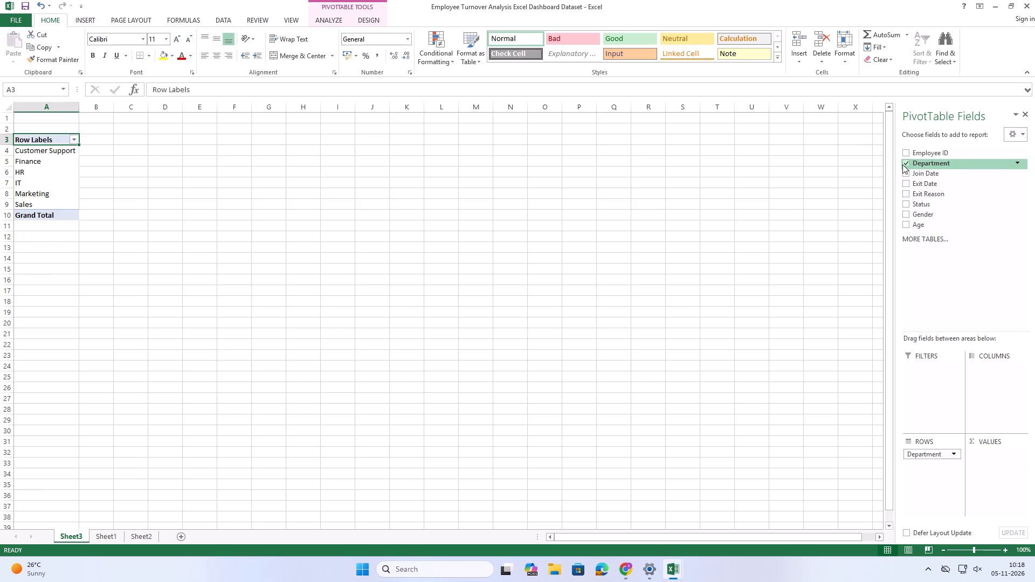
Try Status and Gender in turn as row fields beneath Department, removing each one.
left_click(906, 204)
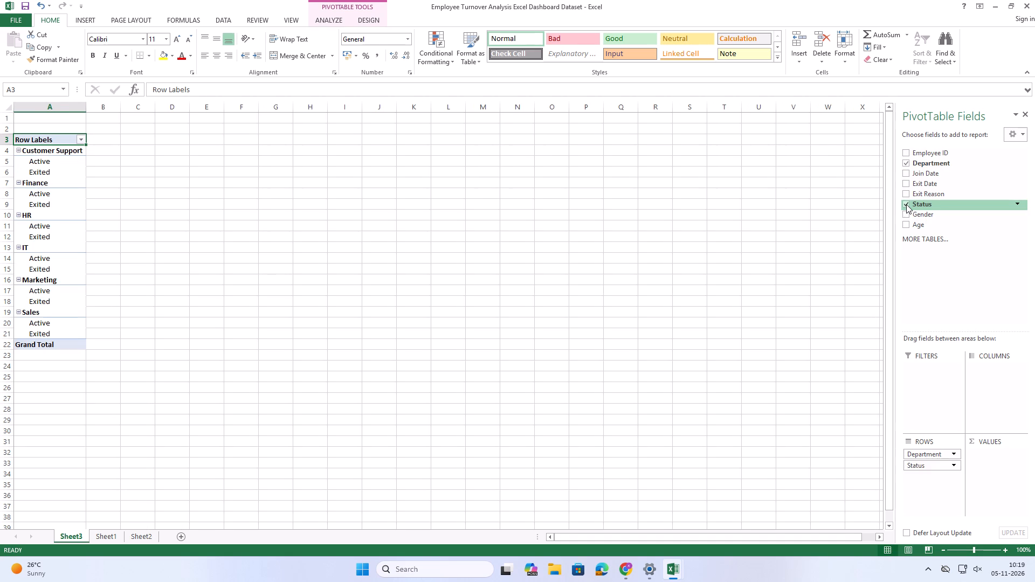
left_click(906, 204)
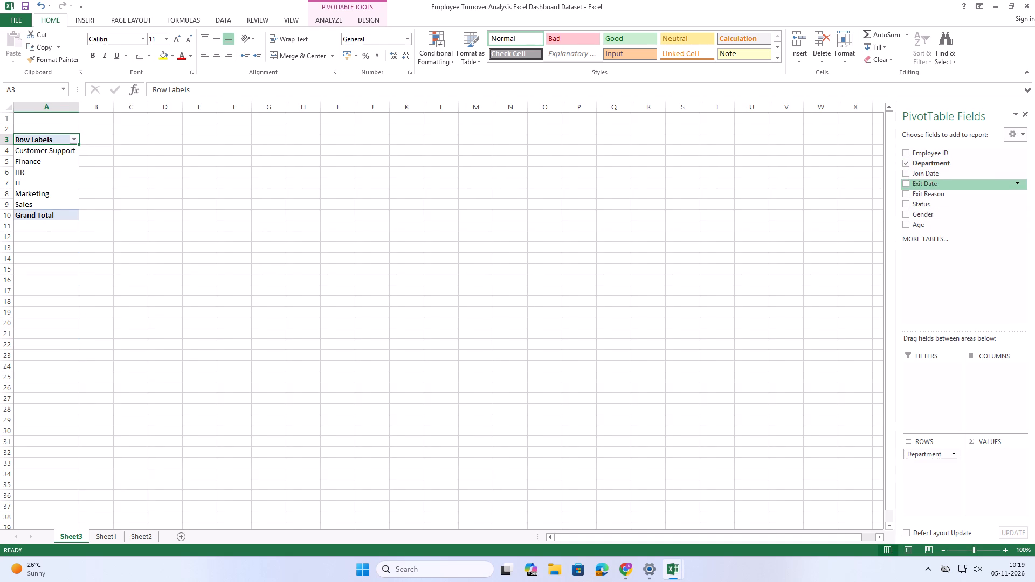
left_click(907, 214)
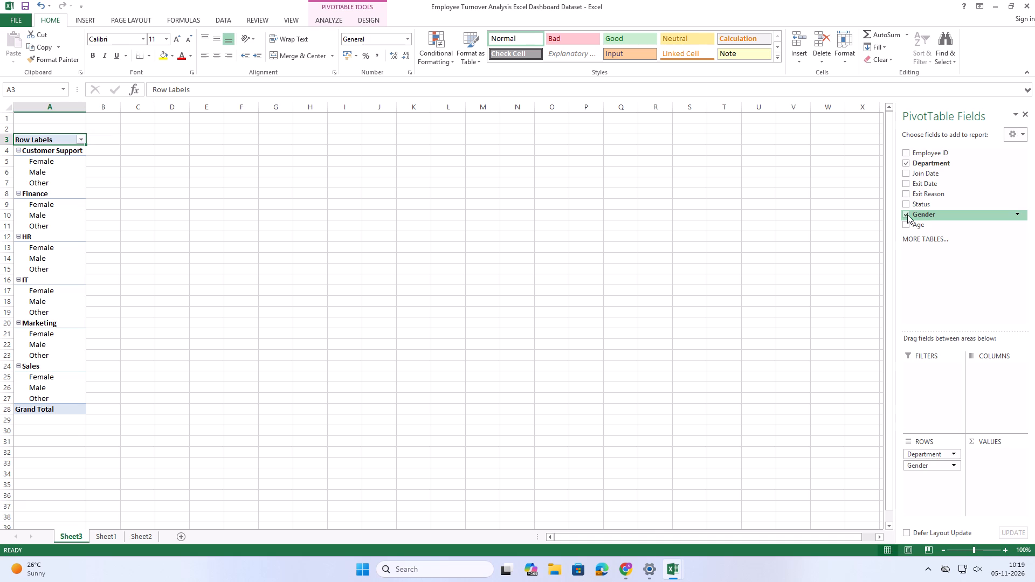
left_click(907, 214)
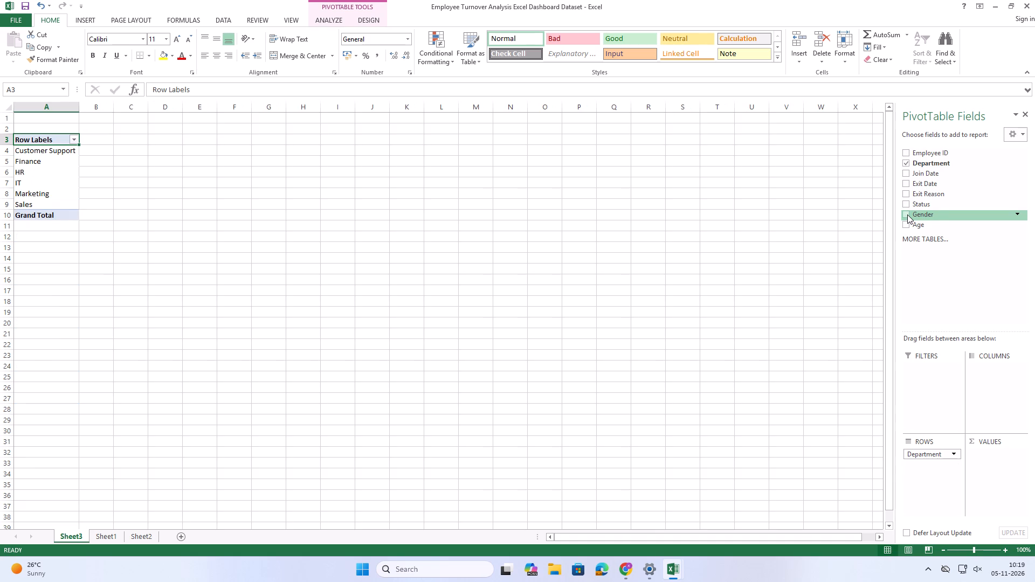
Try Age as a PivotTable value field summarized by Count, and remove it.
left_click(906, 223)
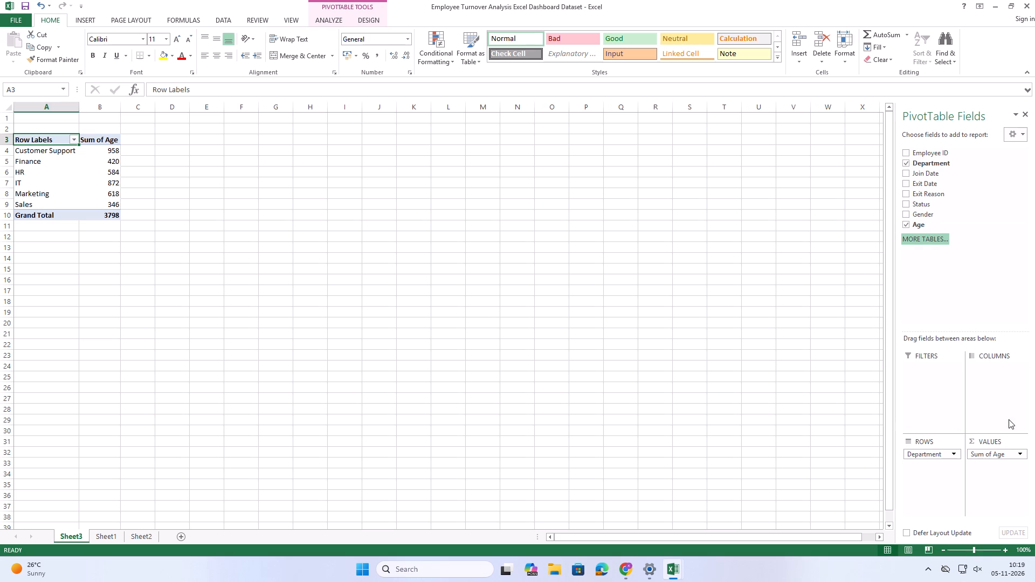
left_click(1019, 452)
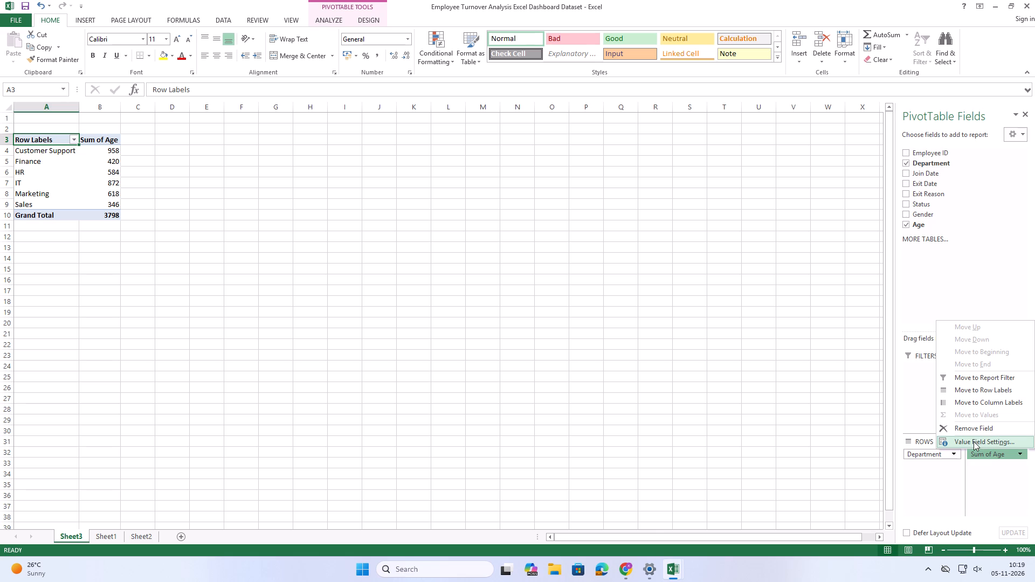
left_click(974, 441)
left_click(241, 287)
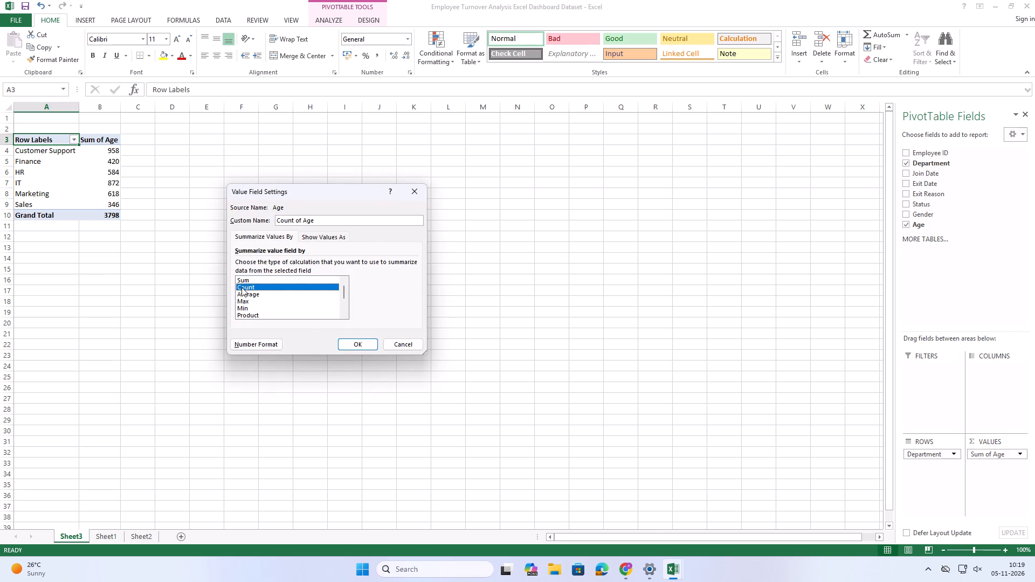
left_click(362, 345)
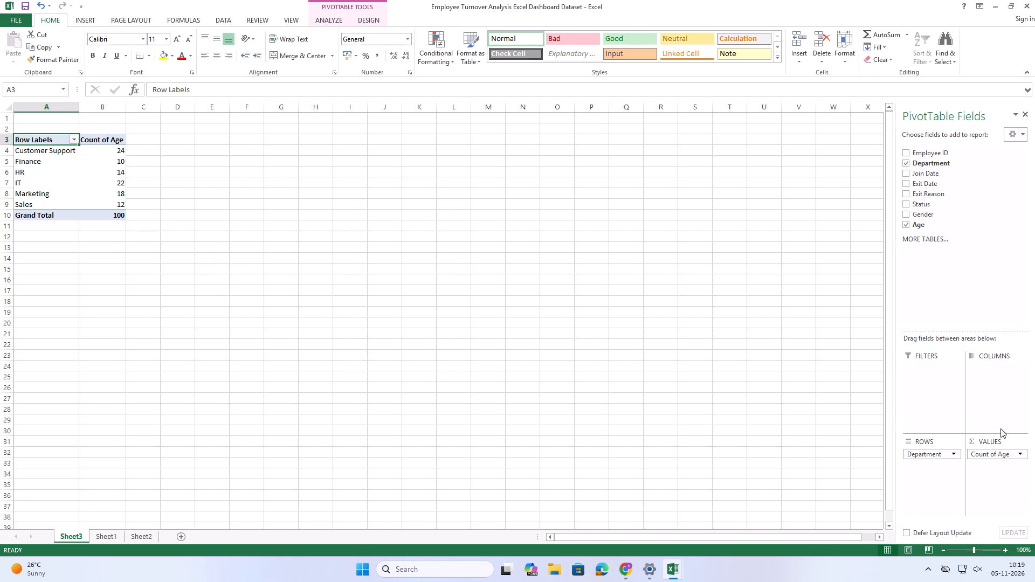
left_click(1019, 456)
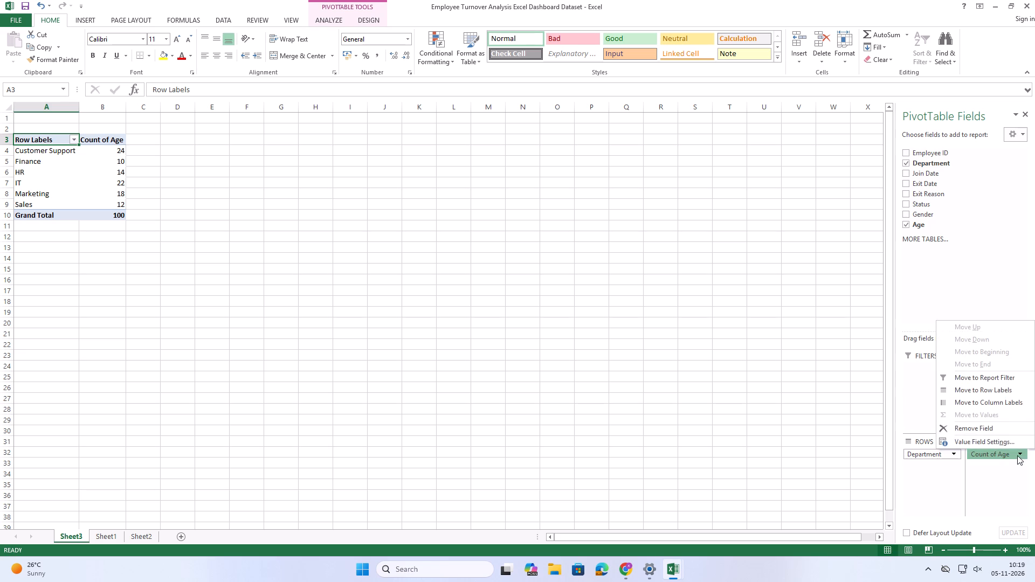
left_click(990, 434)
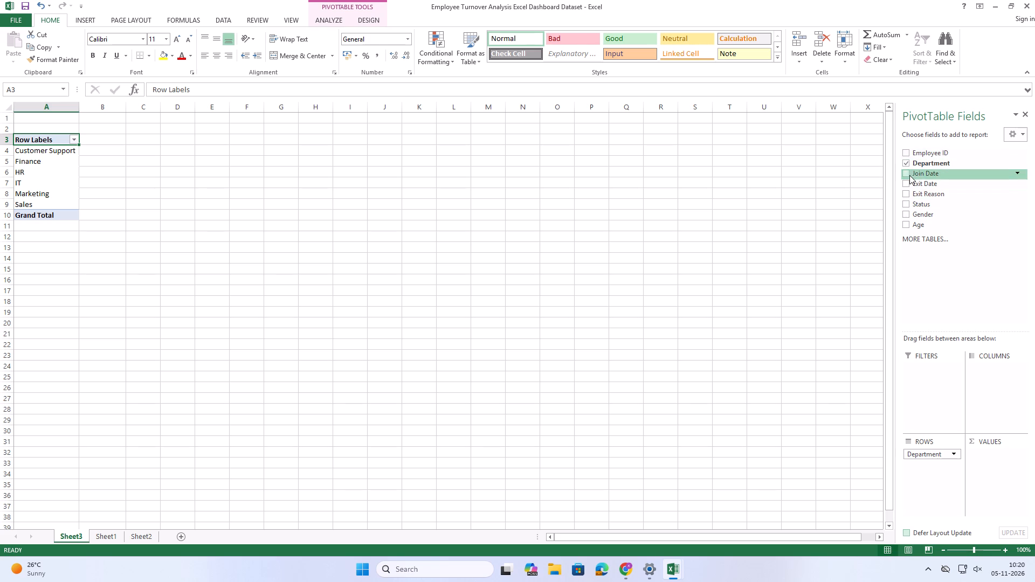
Add the Status field to the PivotTable values as a count per department.
left_click(903, 203)
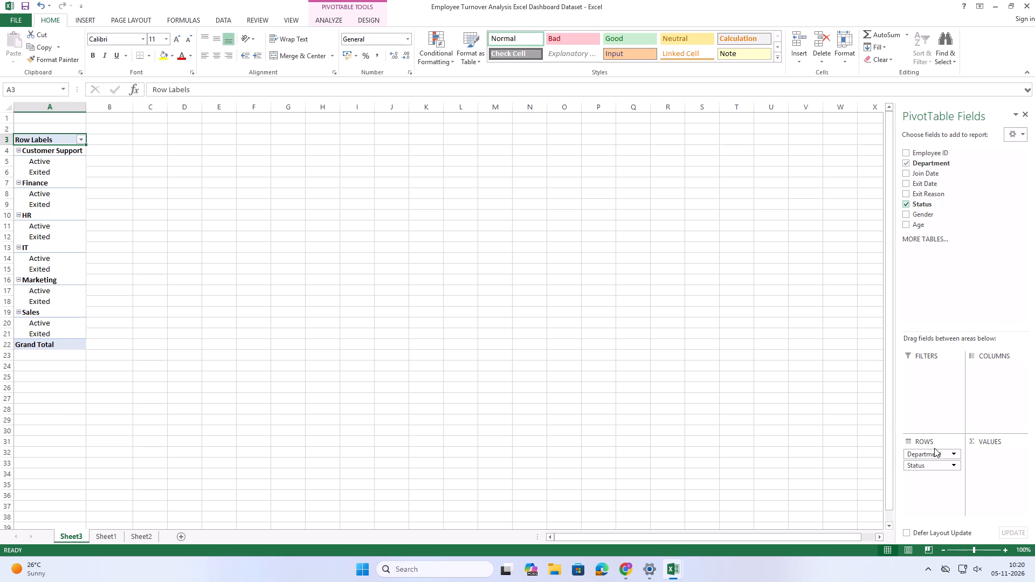
left_click_drag(917, 467, 983, 456)
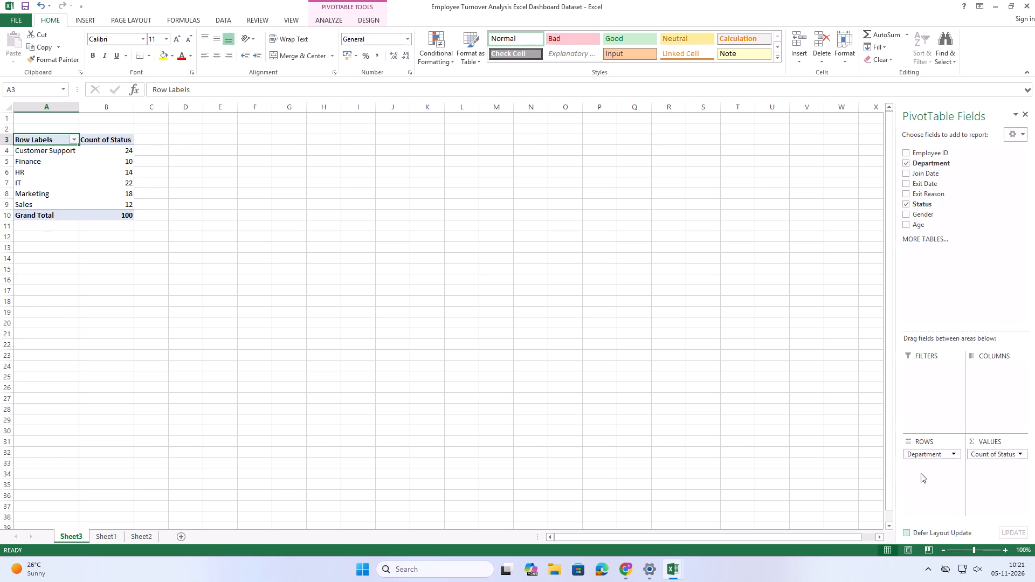
left_click(1020, 455)
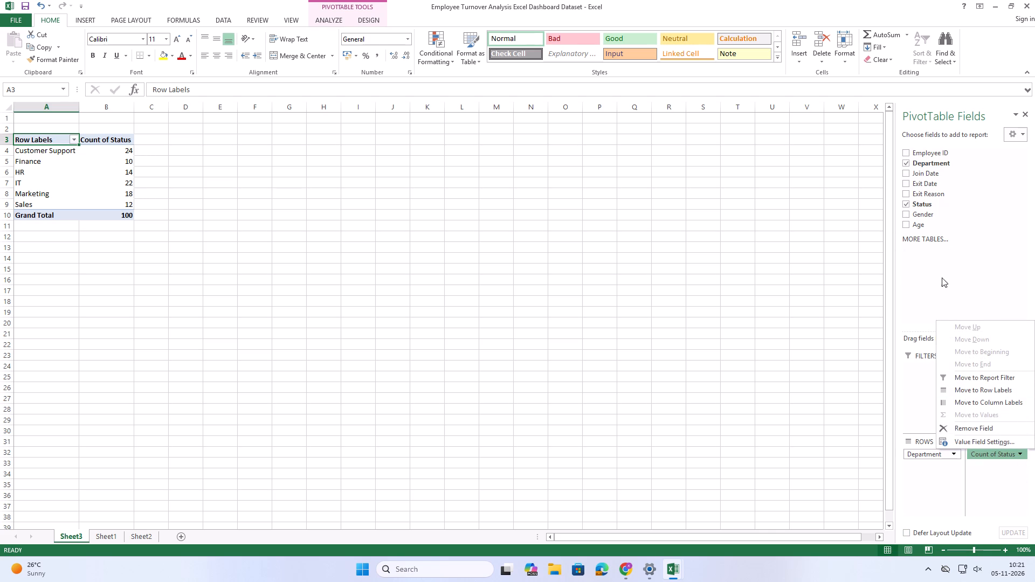
left_click(944, 261)
Add the Status field a second time to the PivotTable values.
left_click_drag(914, 203, 990, 466)
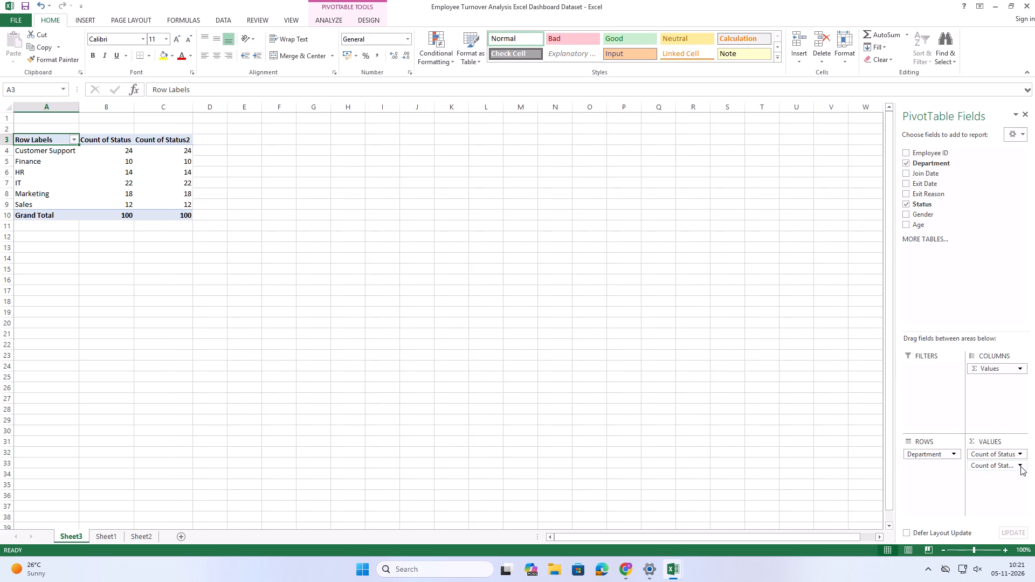
Examine the summary calculation types available for the second Status value field.
left_click(1020, 466)
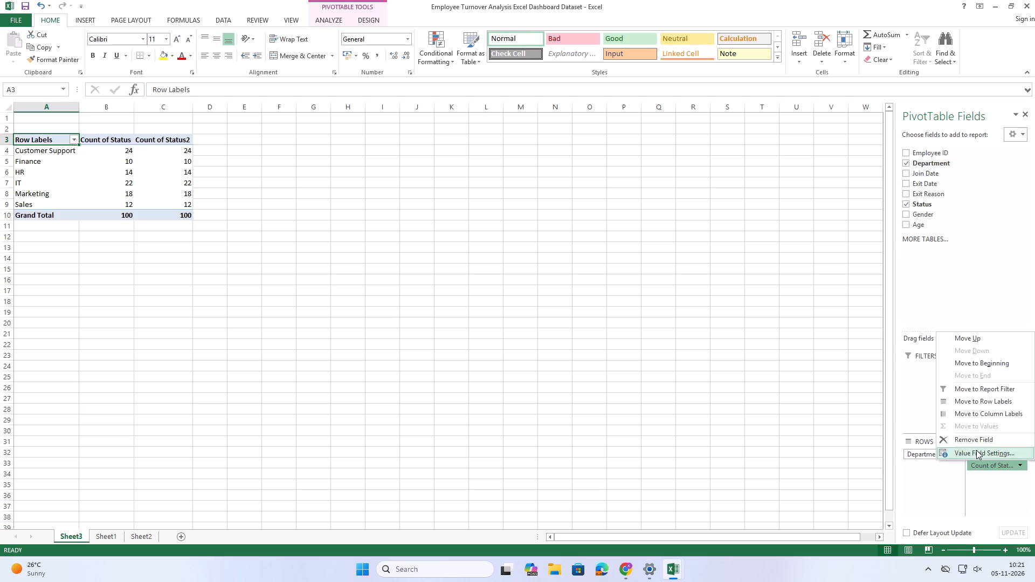
left_click(984, 452)
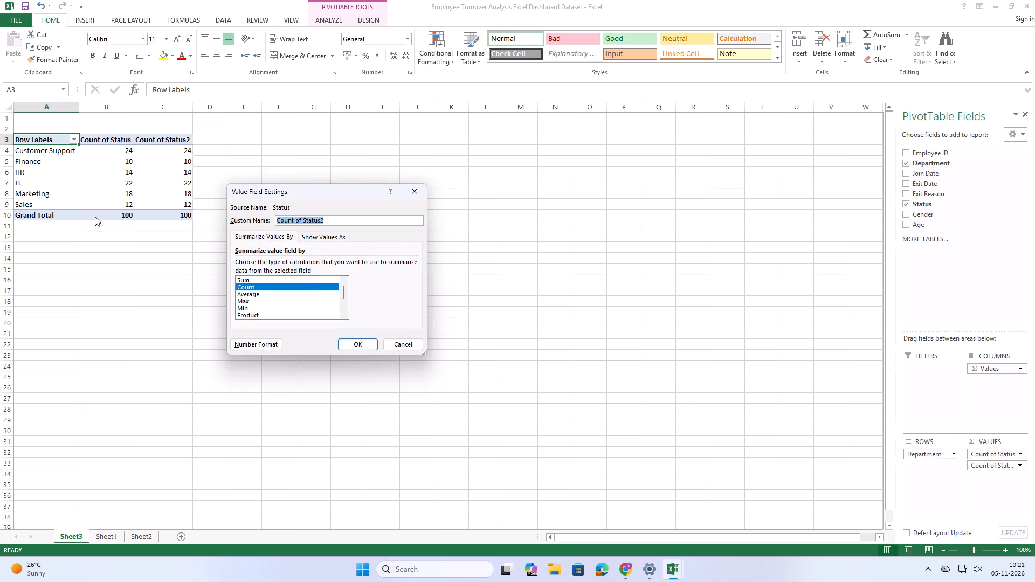
scroll(254, 297, "down", 1)
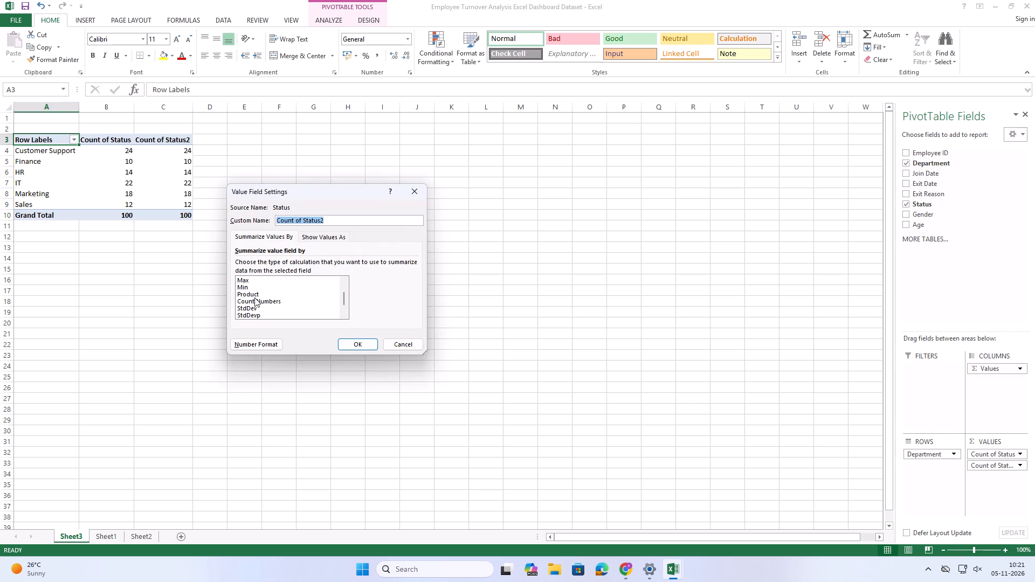
scroll(259, 276, "up", 3)
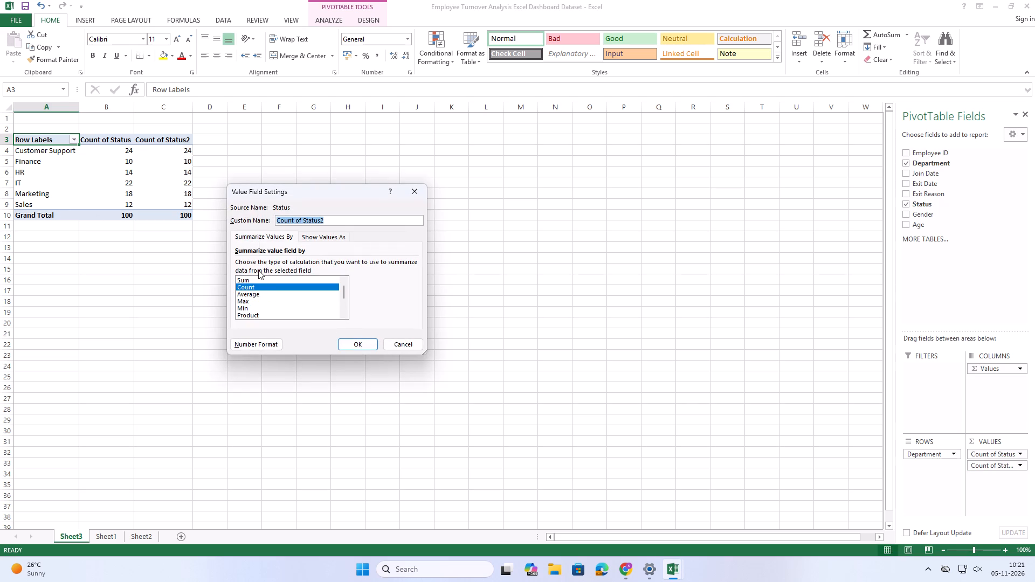
scroll(258, 270, "up", 3)
left_click(416, 193)
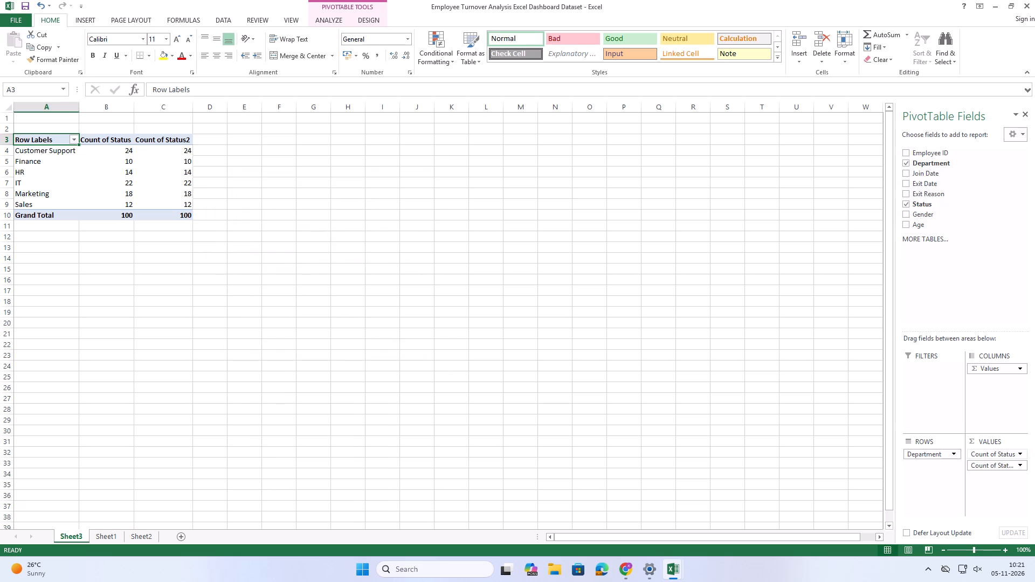
Move the second Status field from the PivotTable values to the rows, beneath Department.
left_click_drag(995, 466, 950, 470)
left_click_drag(950, 470, 931, 467)
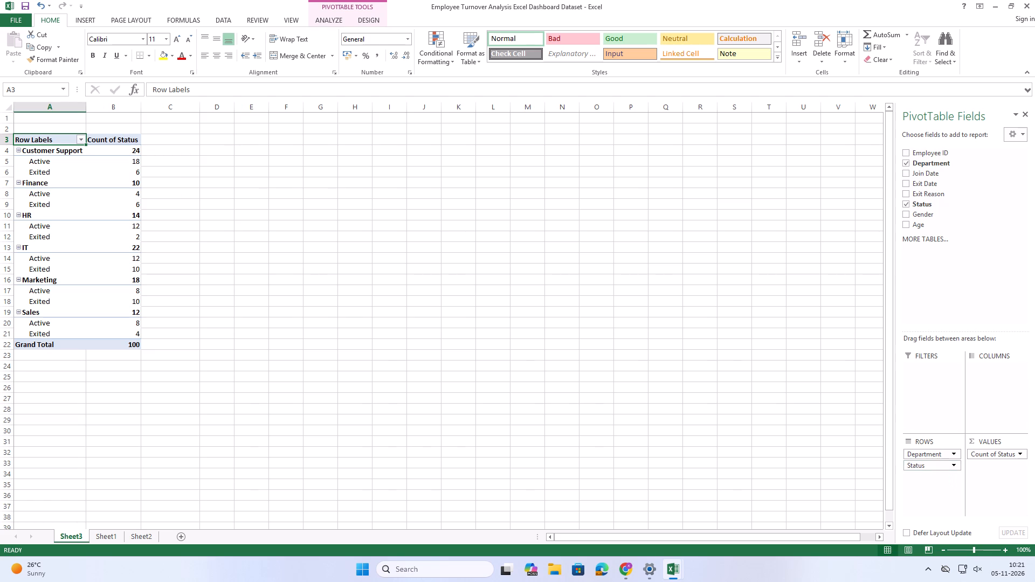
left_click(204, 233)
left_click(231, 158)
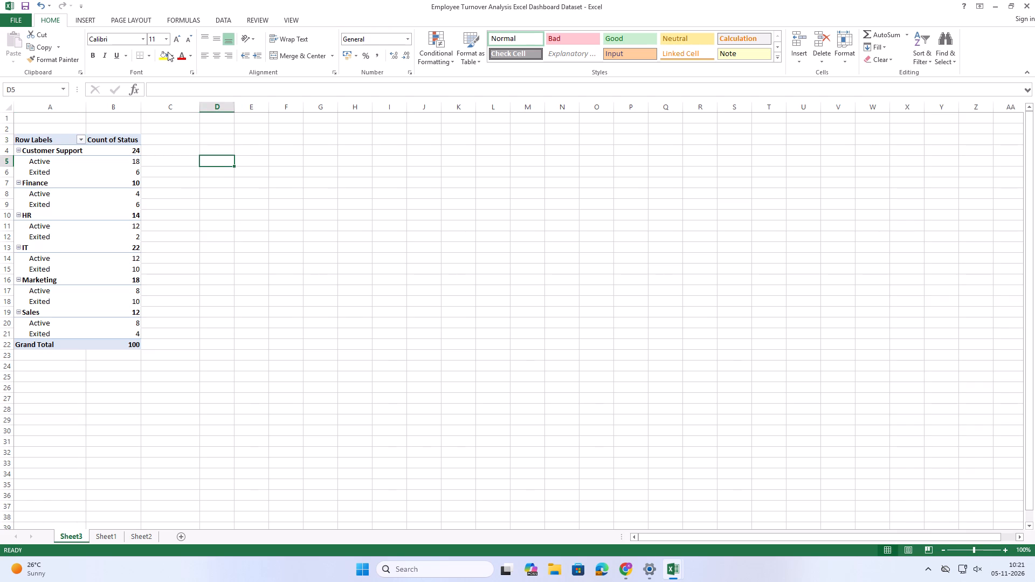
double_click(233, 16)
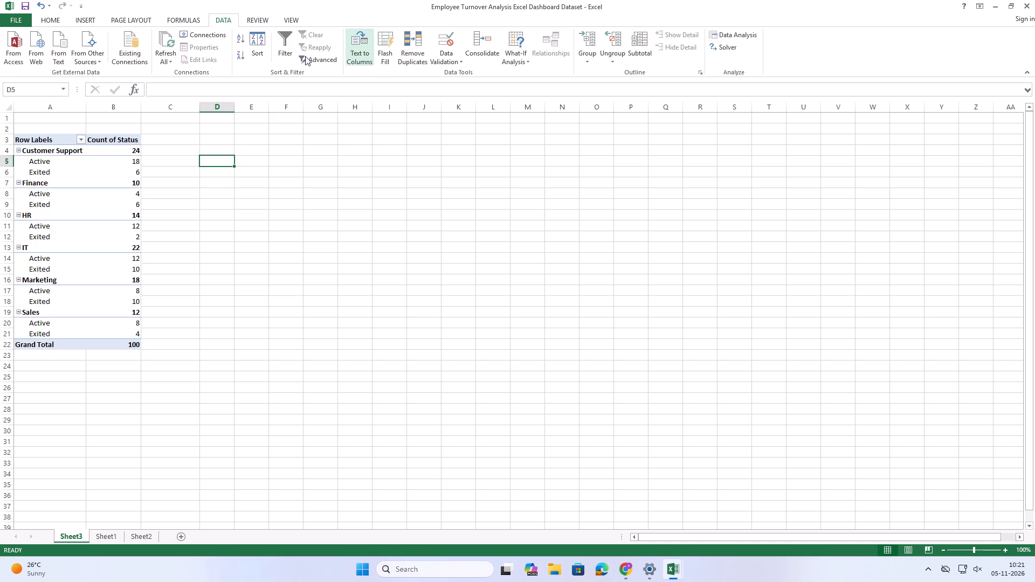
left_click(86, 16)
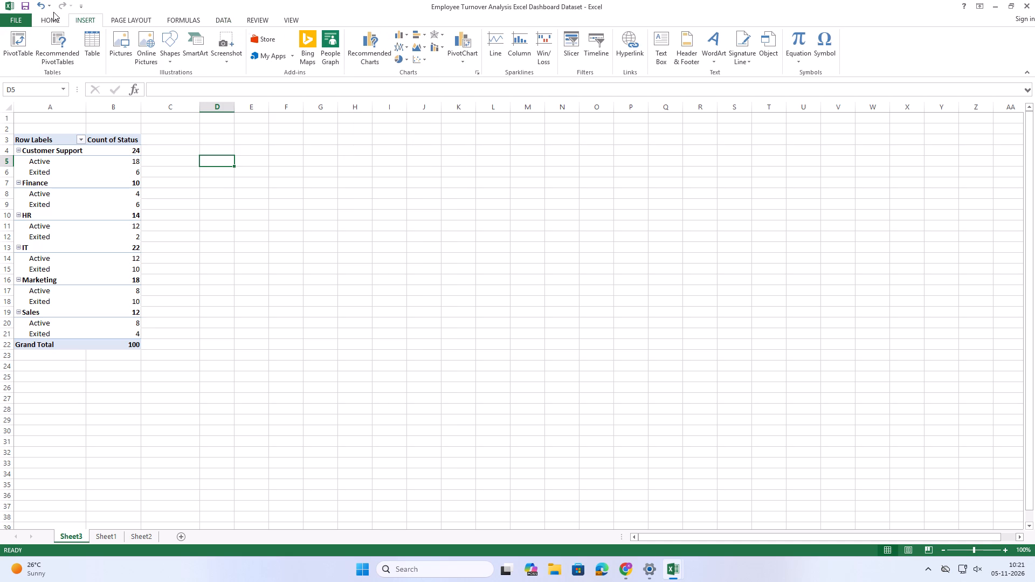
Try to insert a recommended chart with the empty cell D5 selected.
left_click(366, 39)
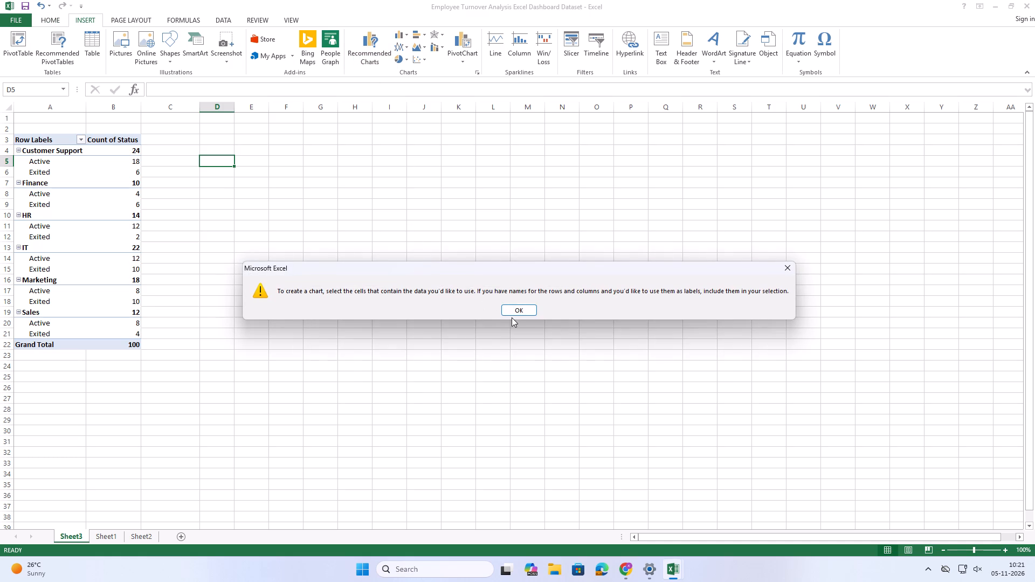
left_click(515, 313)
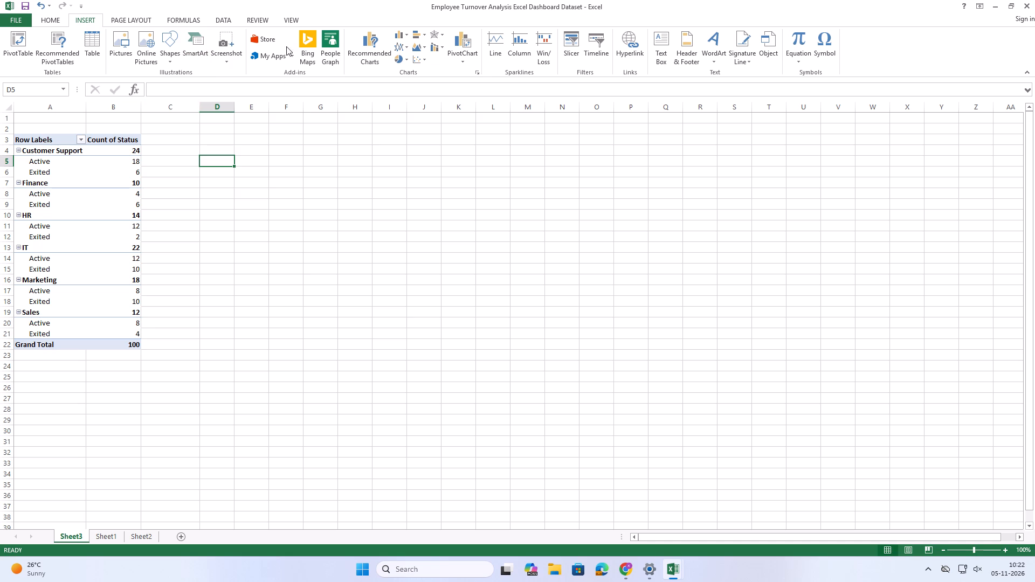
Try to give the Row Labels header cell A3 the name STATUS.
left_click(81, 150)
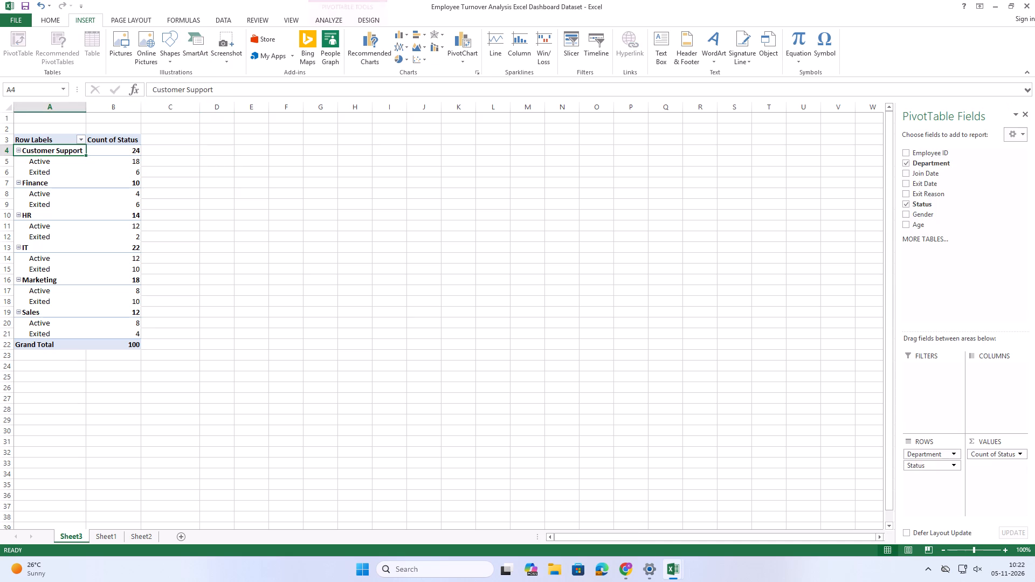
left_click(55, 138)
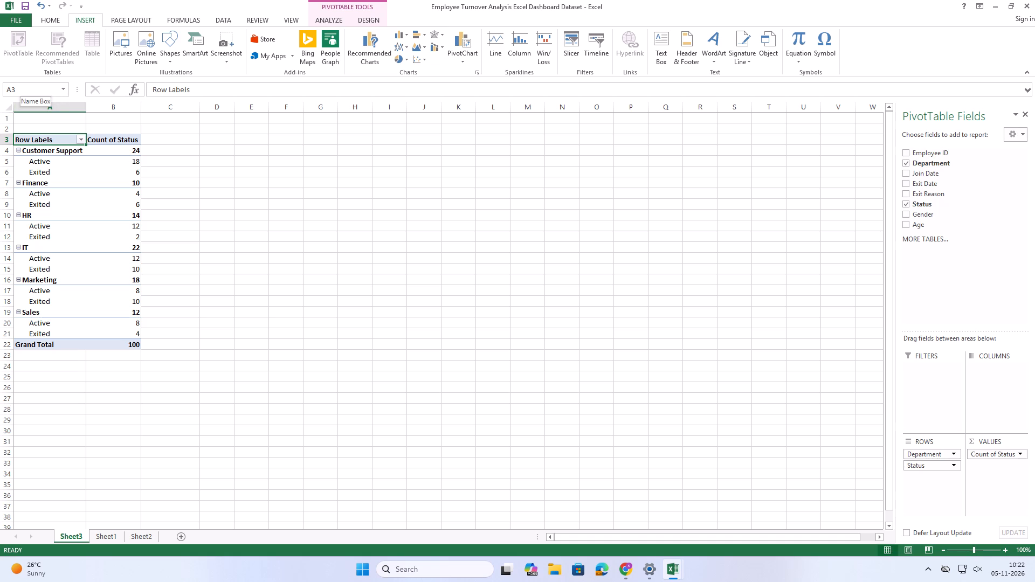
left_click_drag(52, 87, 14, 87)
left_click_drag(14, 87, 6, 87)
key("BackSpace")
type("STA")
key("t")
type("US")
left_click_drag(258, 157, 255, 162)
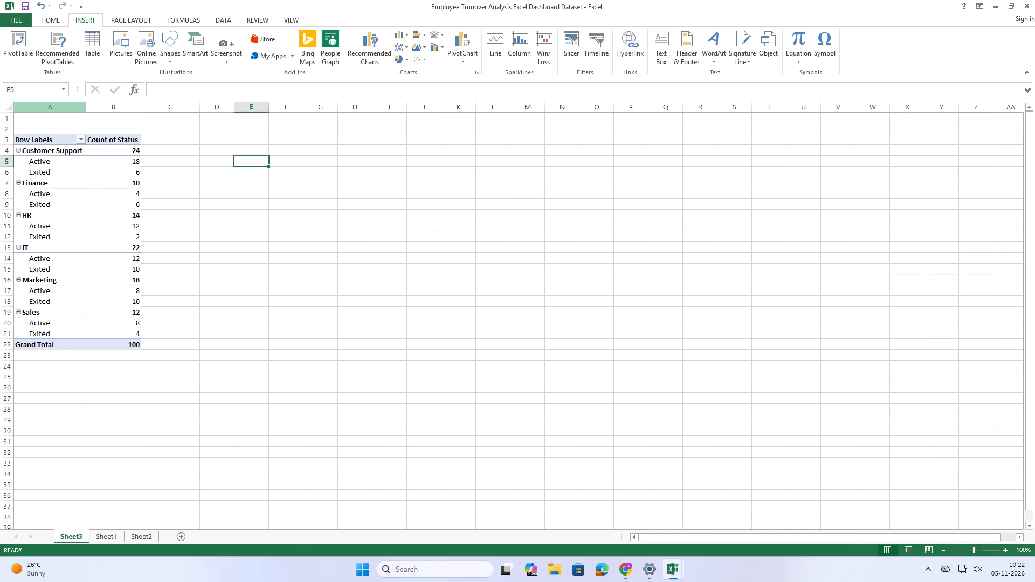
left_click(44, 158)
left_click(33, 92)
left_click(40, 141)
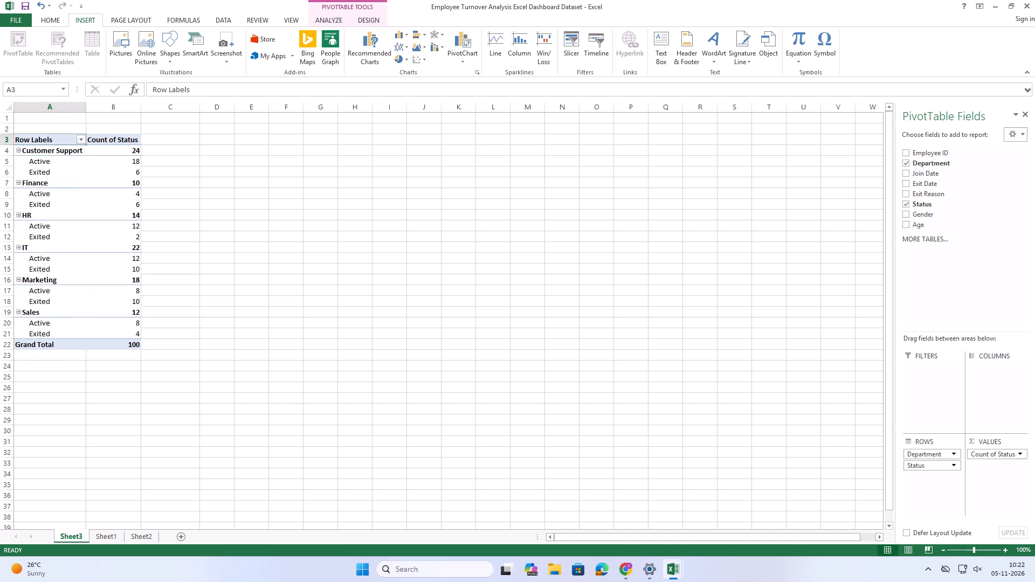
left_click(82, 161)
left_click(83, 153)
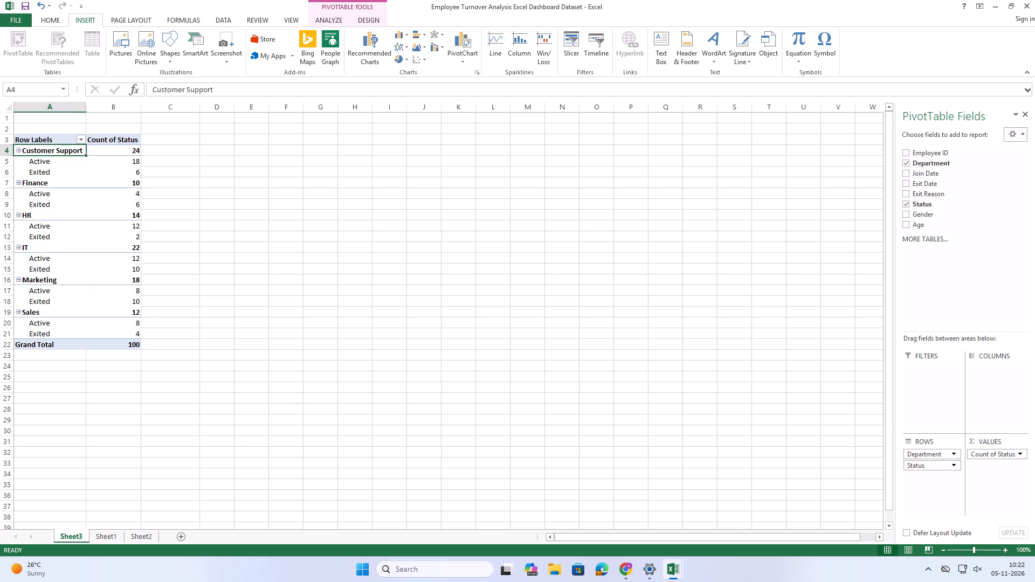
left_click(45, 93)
Rename the PivotTable as STATUS.
left_click(69, 177)
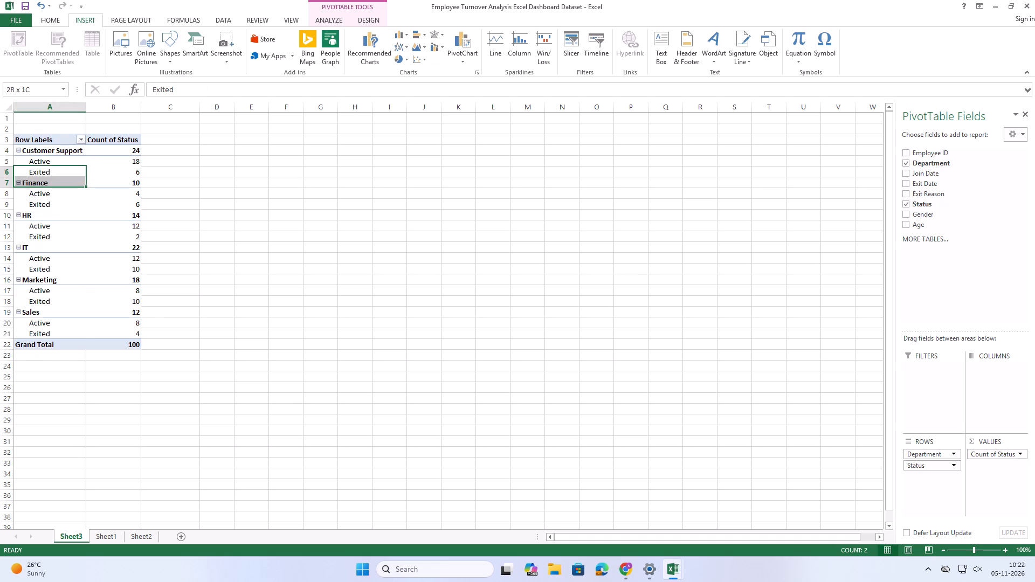
left_click(326, 20)
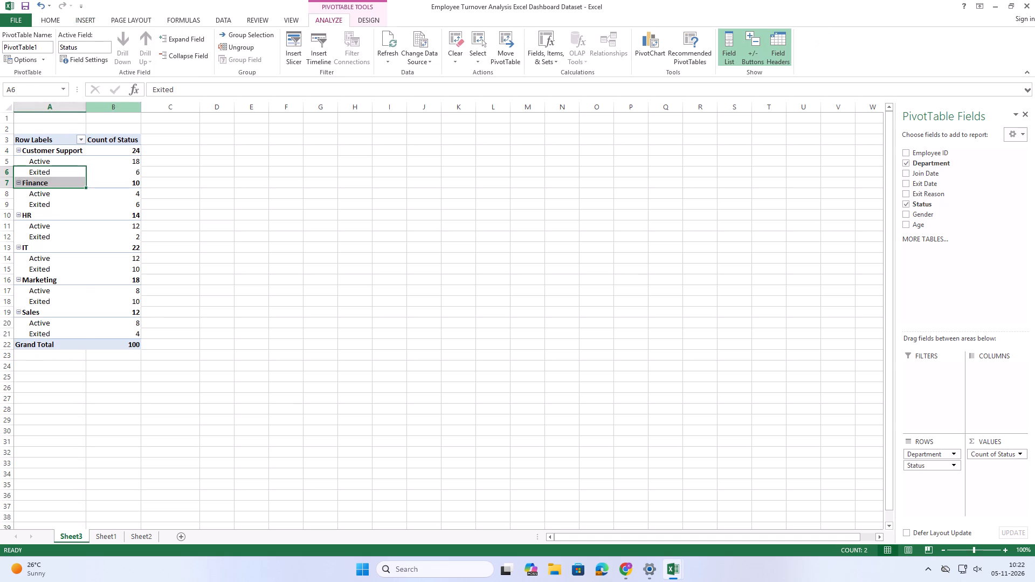
left_click_drag(34, 45, 0, 47)
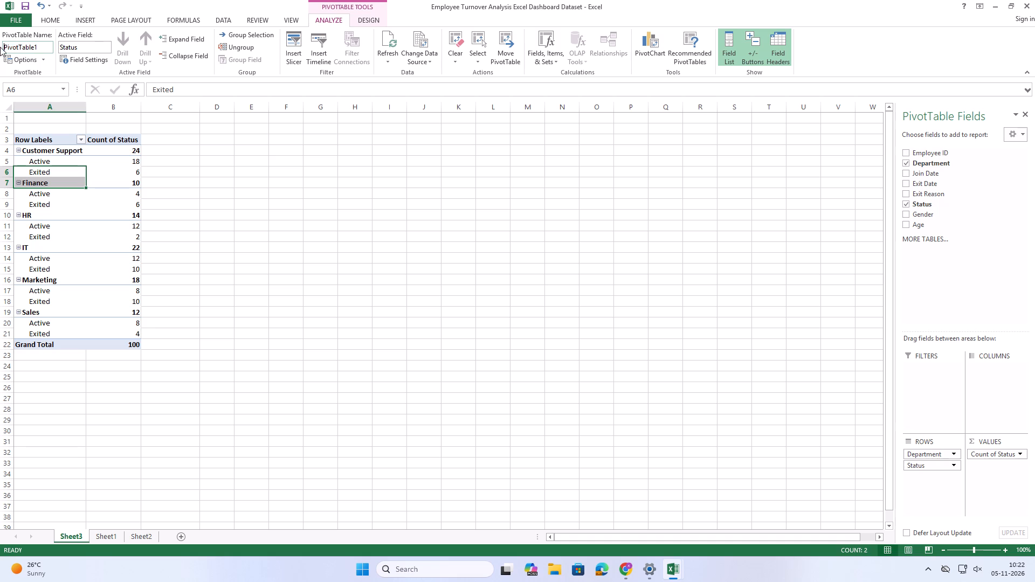
left_click_drag(0, 47, 154, 69)
key("BackSpace")
key("s")
key("t")
key("a")
type("TUS")
key("Return")
Insert a basic line PivotChart from the PivotTable, plotting the status counts by department.
left_click(207, 239)
left_click(61, 167)
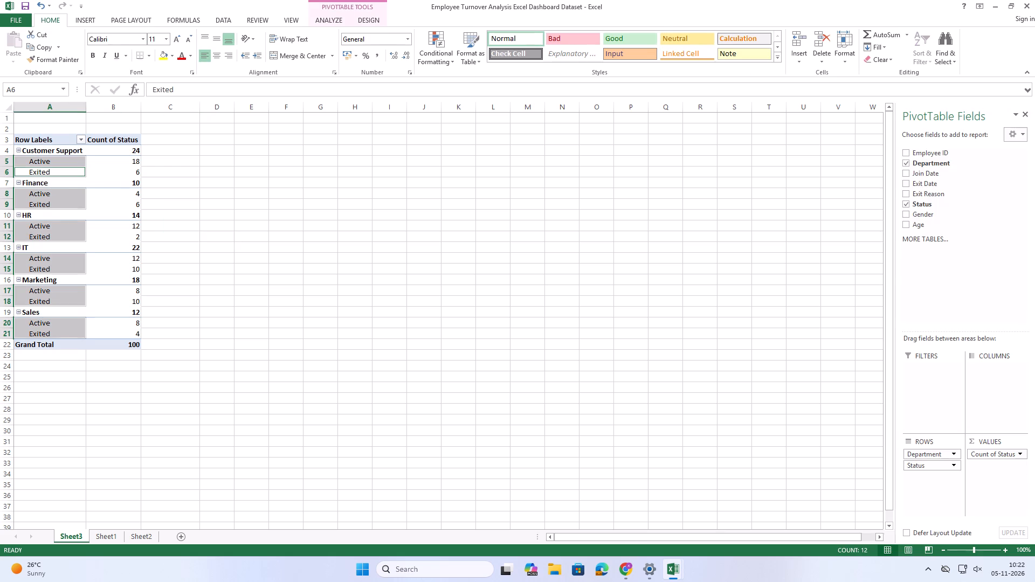
left_click(46, 148)
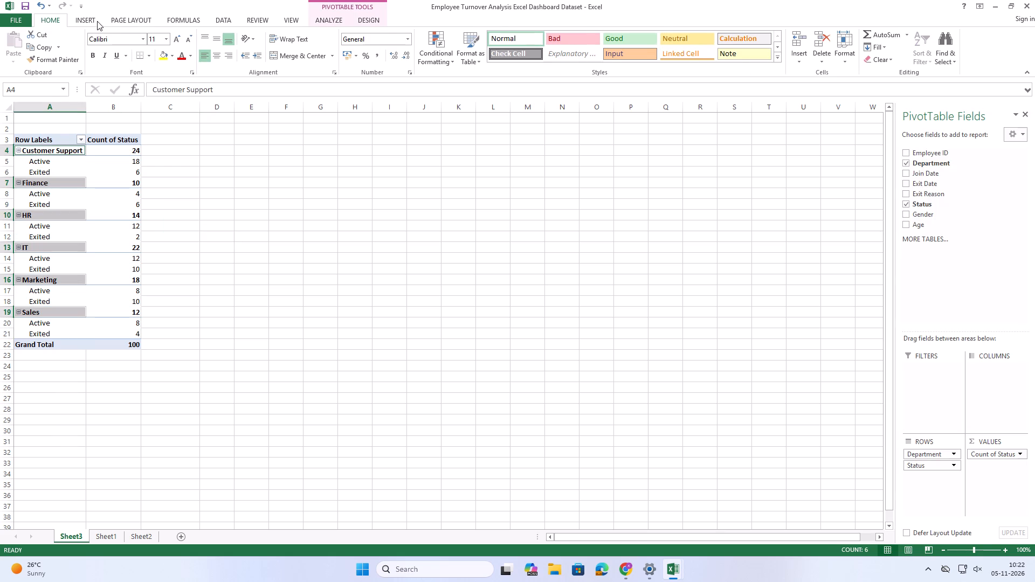
left_click(97, 21)
left_click(368, 58)
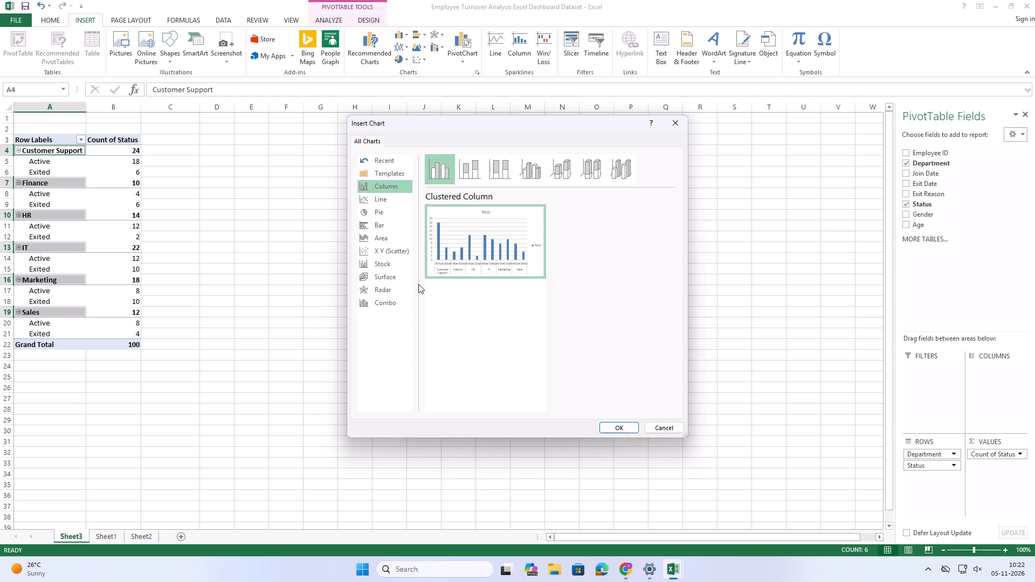
left_click(369, 198)
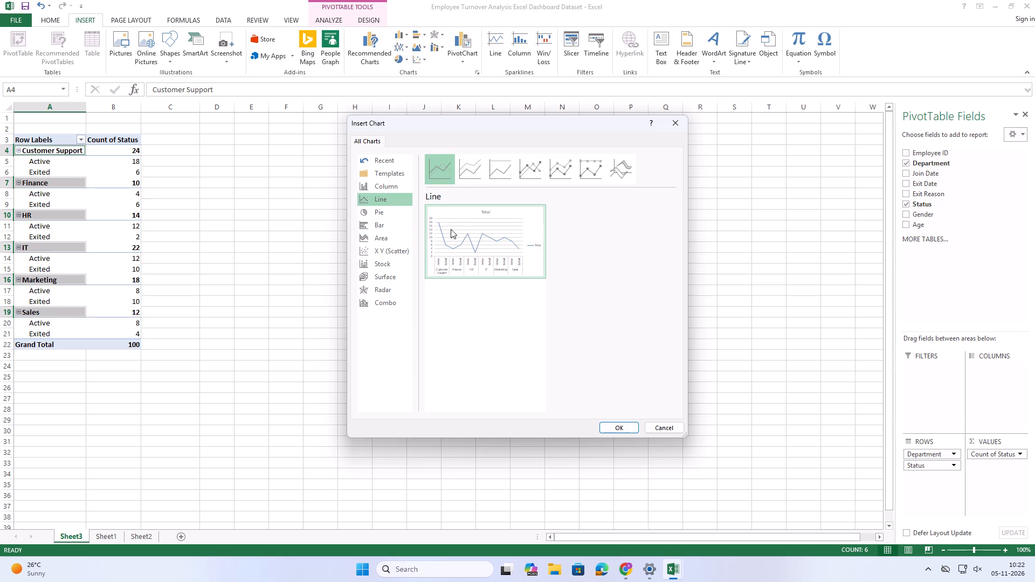
left_click(460, 233)
left_click(623, 427)
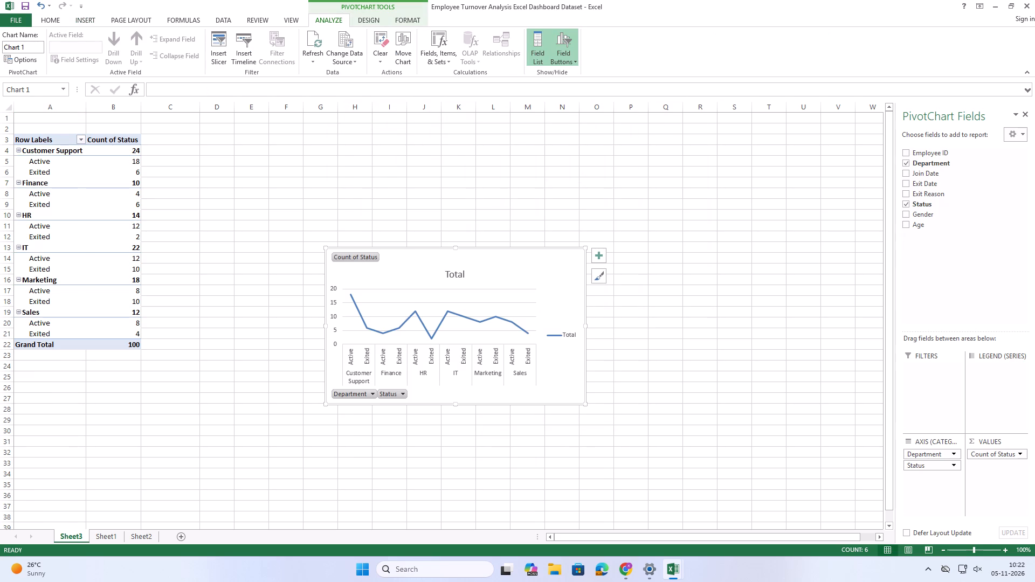
Move the PivotChart closer to the PivotTable, over about cells E6 to L20.
left_click_drag(406, 266, 329, 184)
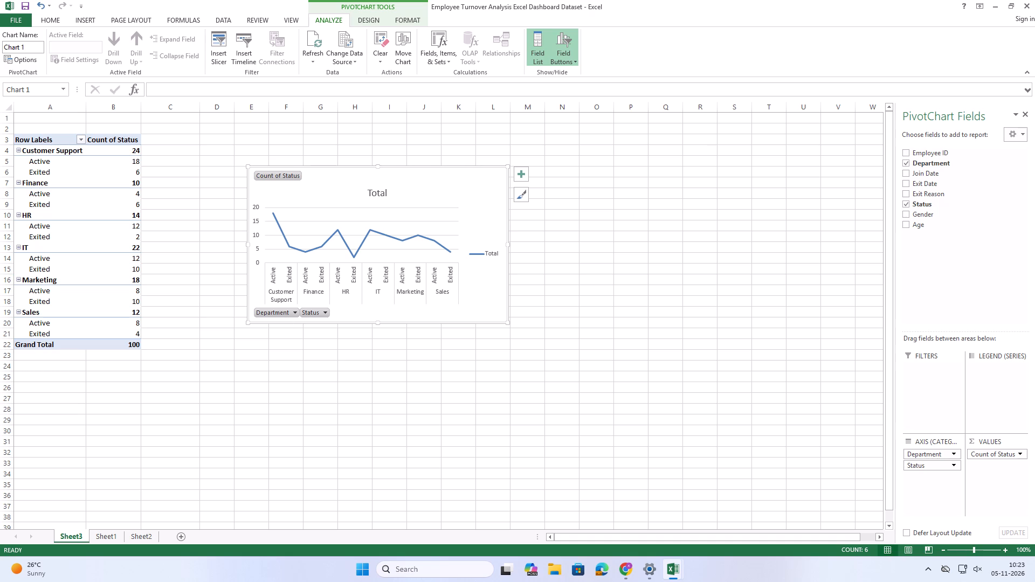
Select the line series of status counts in the PivotChart.
left_click(289, 281)
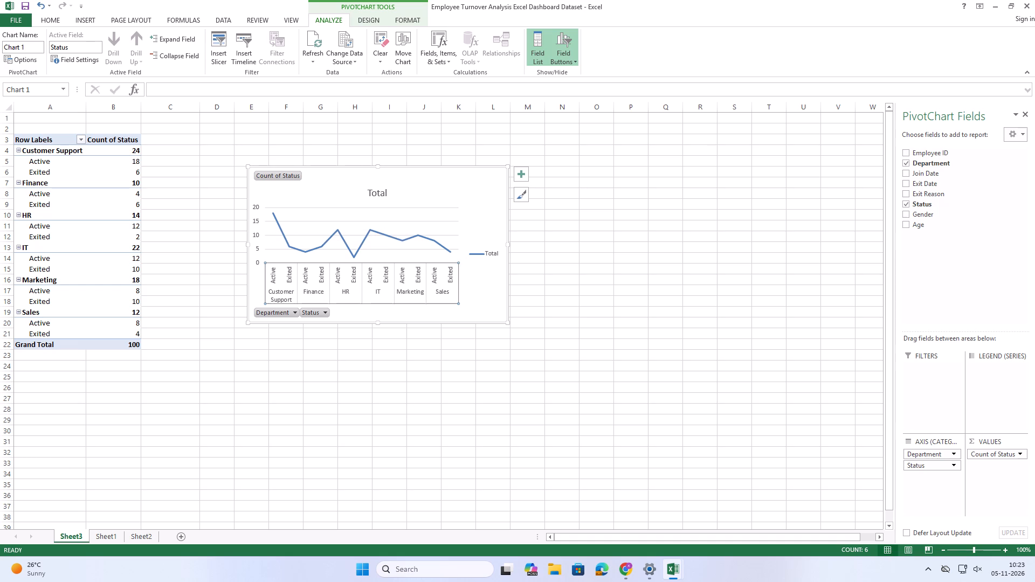
left_click(304, 248)
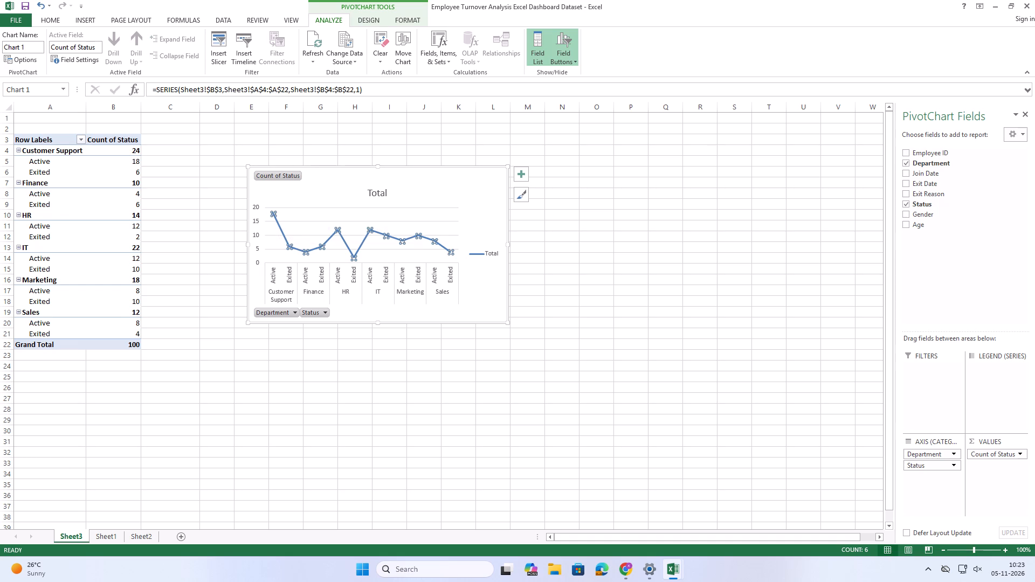
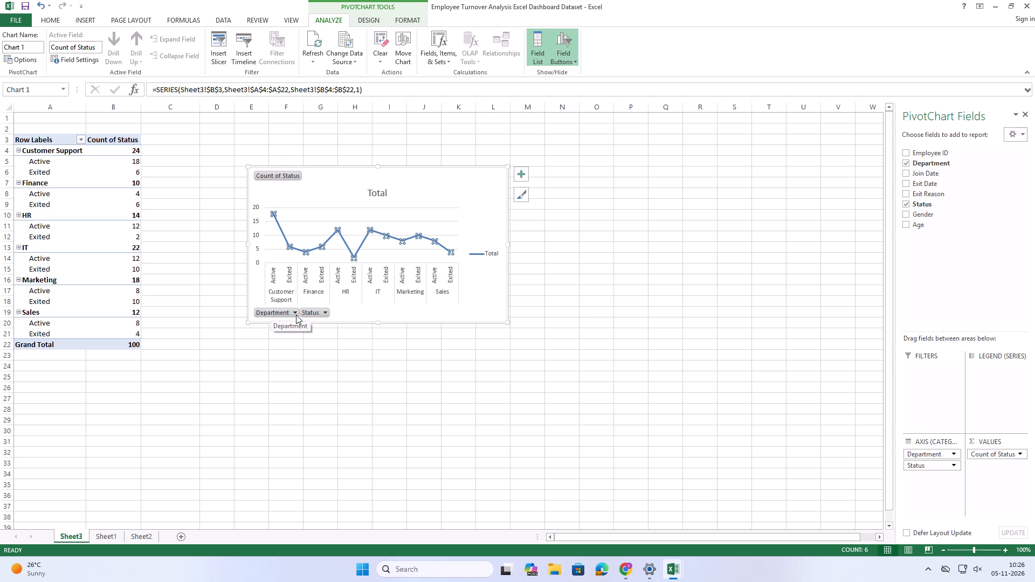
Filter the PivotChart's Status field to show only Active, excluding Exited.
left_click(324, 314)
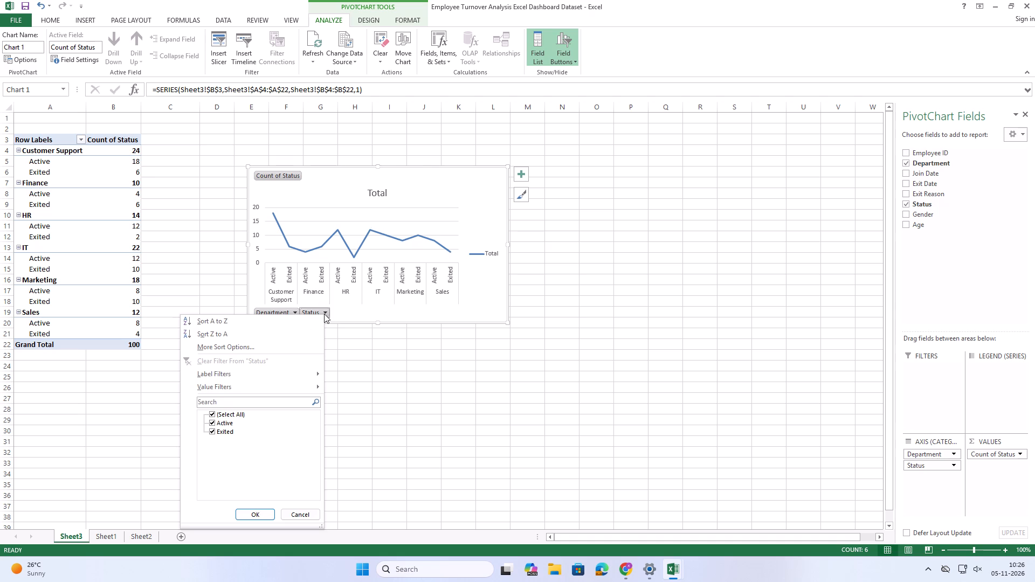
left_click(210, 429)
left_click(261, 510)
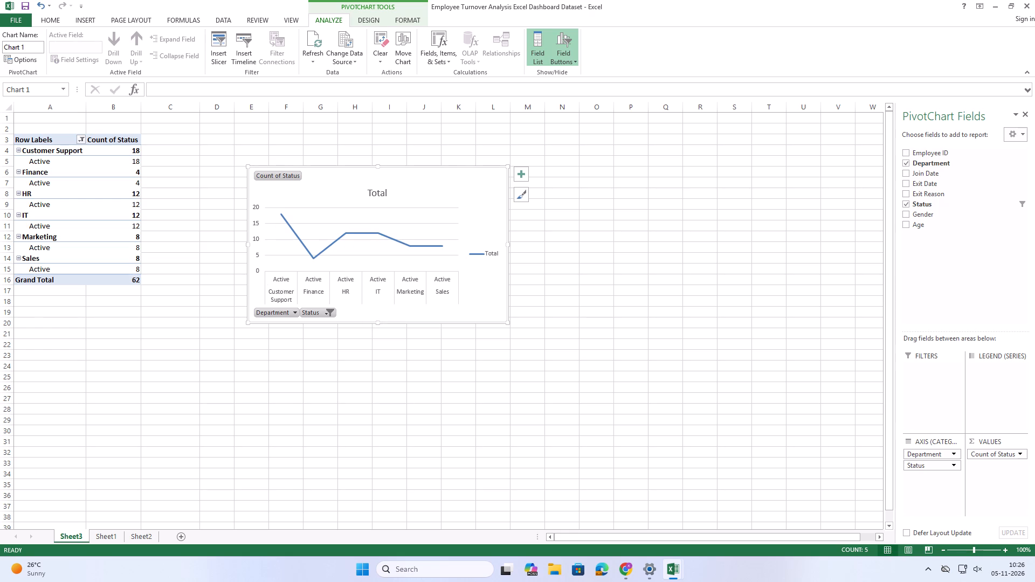
Move the PivotChart up the sheet so its upper edge sits at about row 3.
left_click_drag(397, 177, 393, 145)
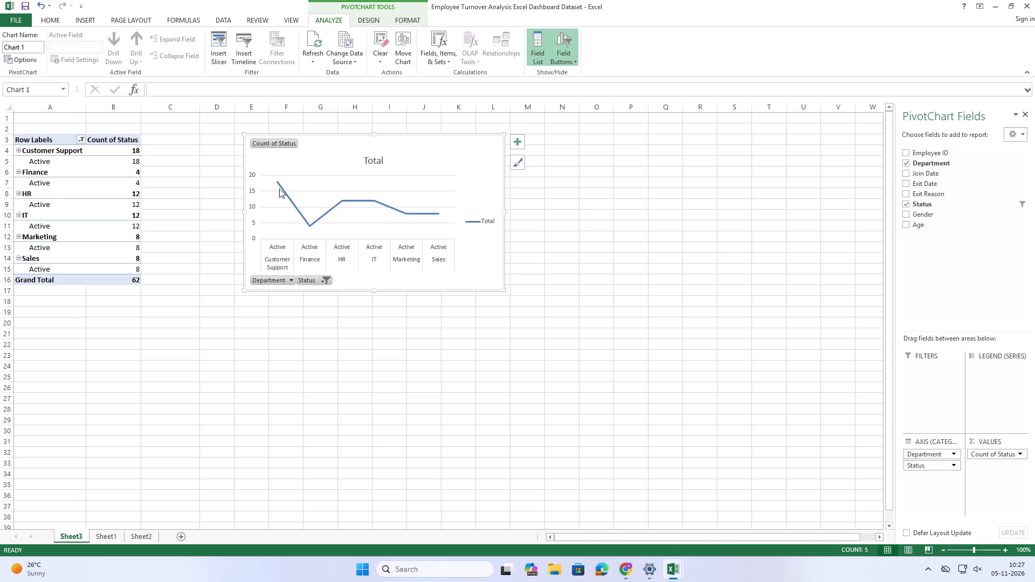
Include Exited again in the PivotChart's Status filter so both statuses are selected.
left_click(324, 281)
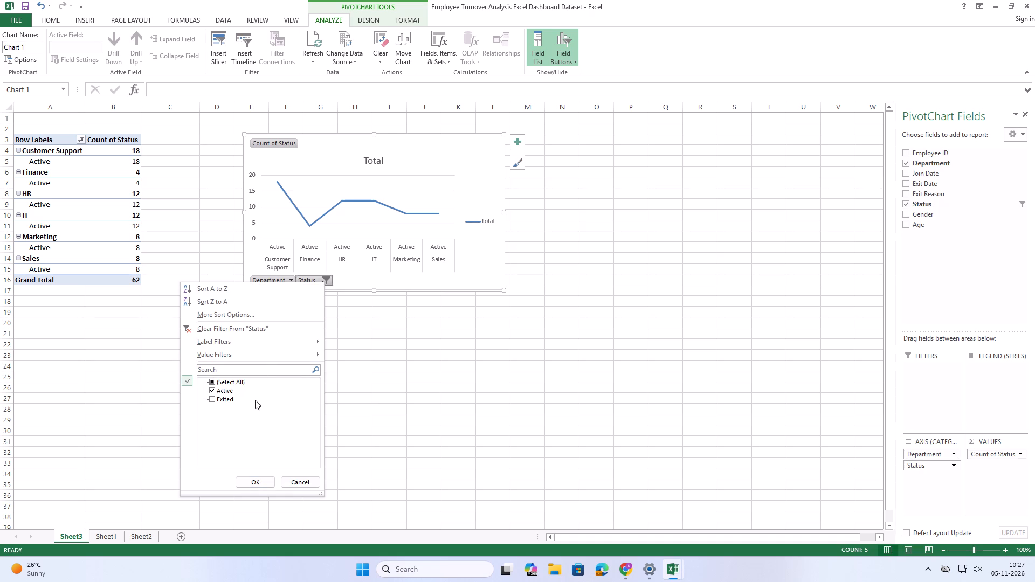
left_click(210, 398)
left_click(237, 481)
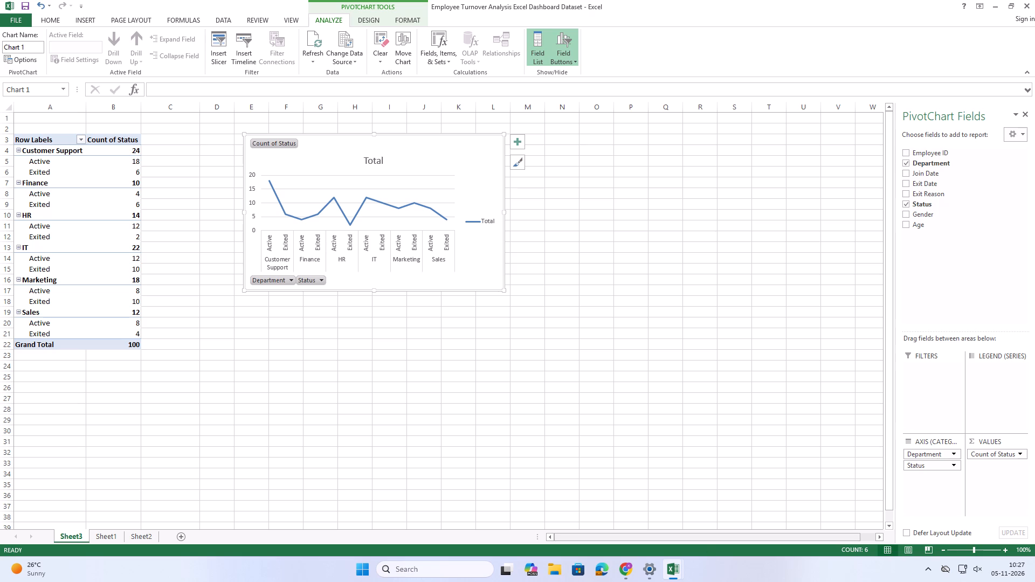
Change the PivotChart type from line to Clustered Bar.
left_click(333, 170)
left_click(369, 22)
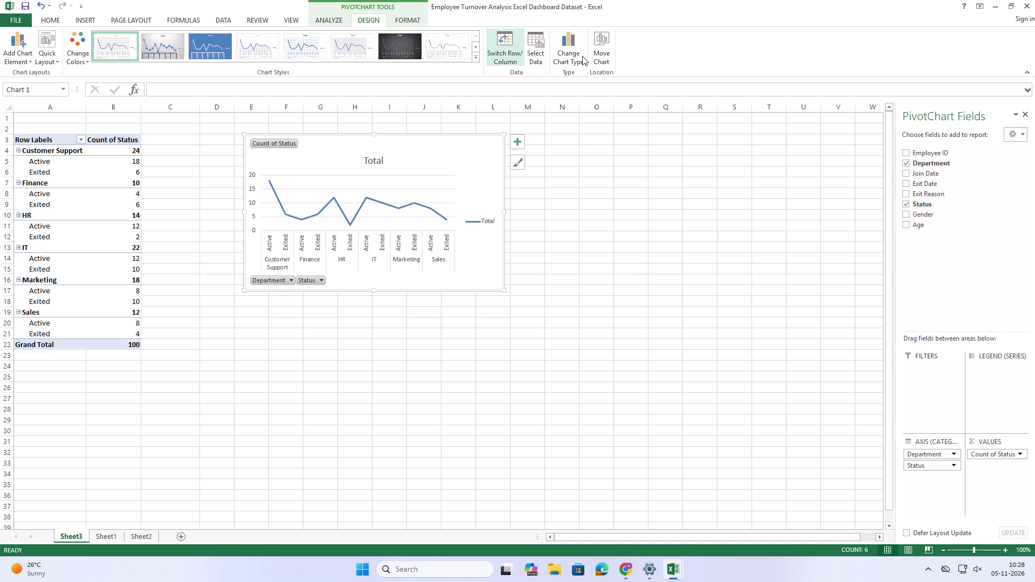
left_click(567, 45)
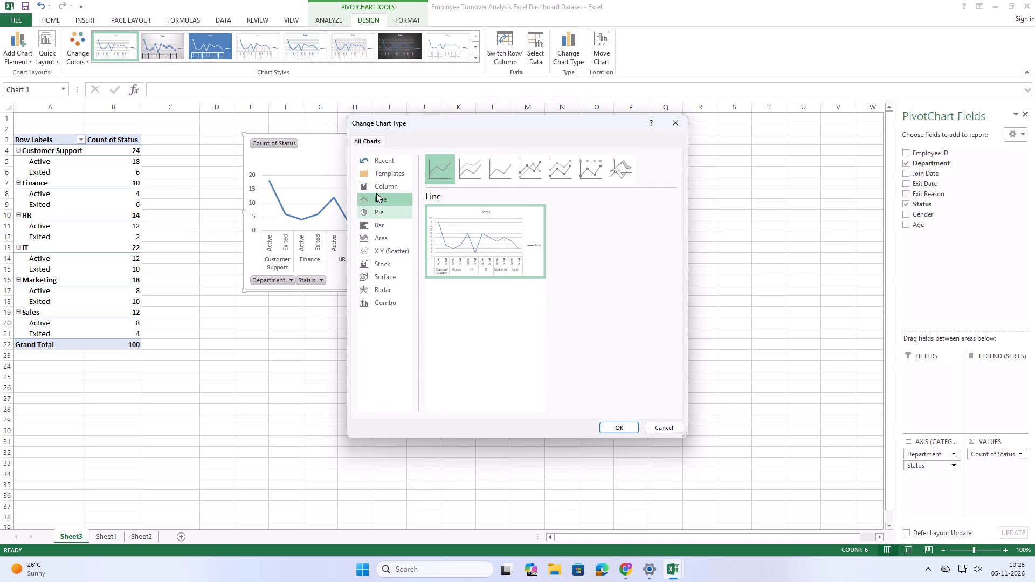
left_click(379, 223)
left_click(451, 237)
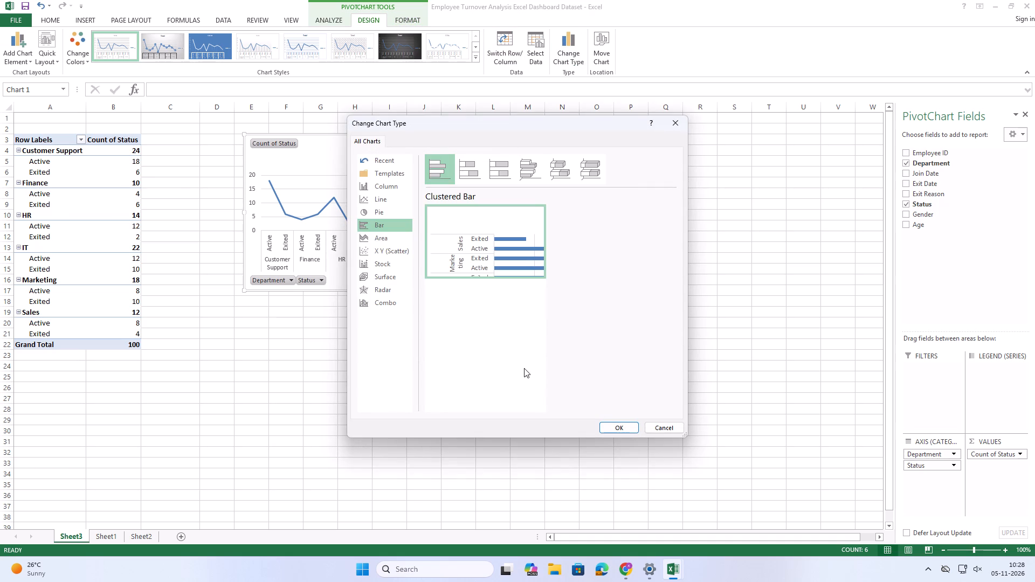
left_click(622, 427)
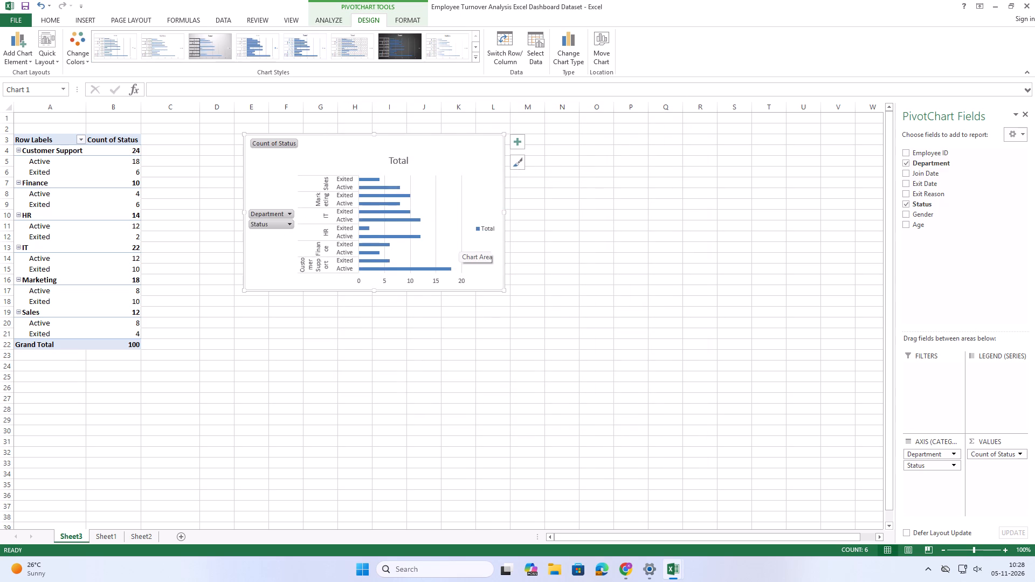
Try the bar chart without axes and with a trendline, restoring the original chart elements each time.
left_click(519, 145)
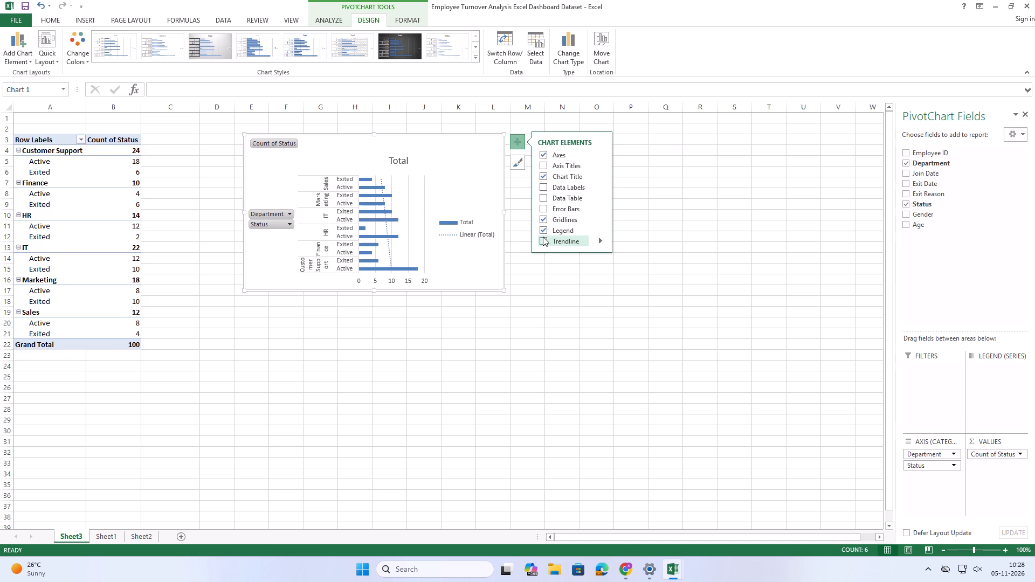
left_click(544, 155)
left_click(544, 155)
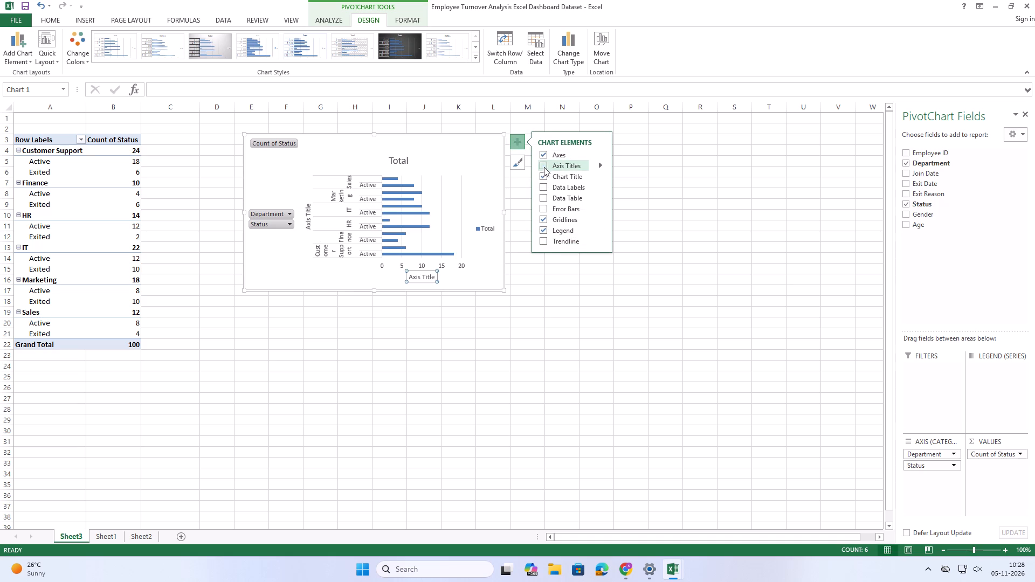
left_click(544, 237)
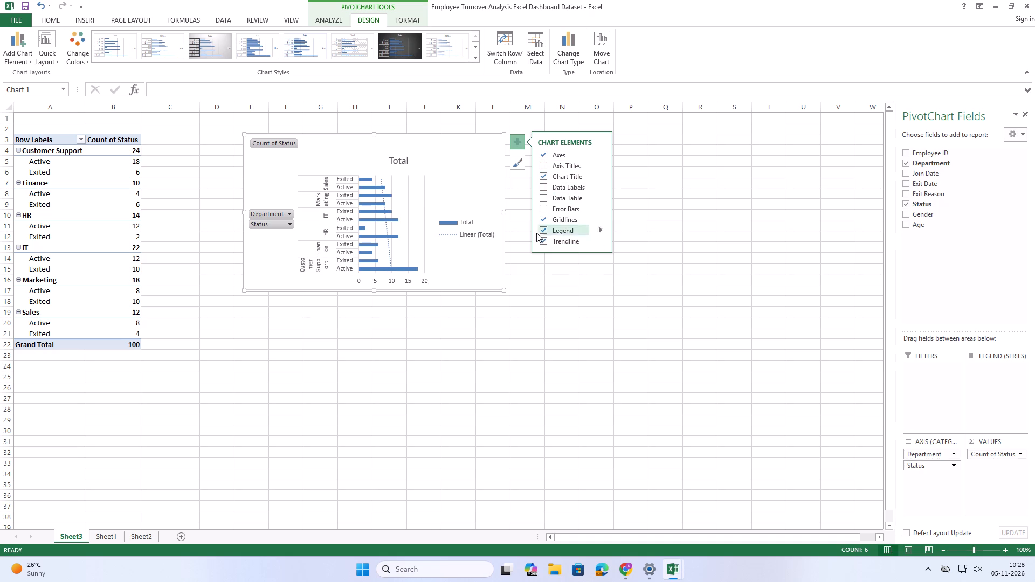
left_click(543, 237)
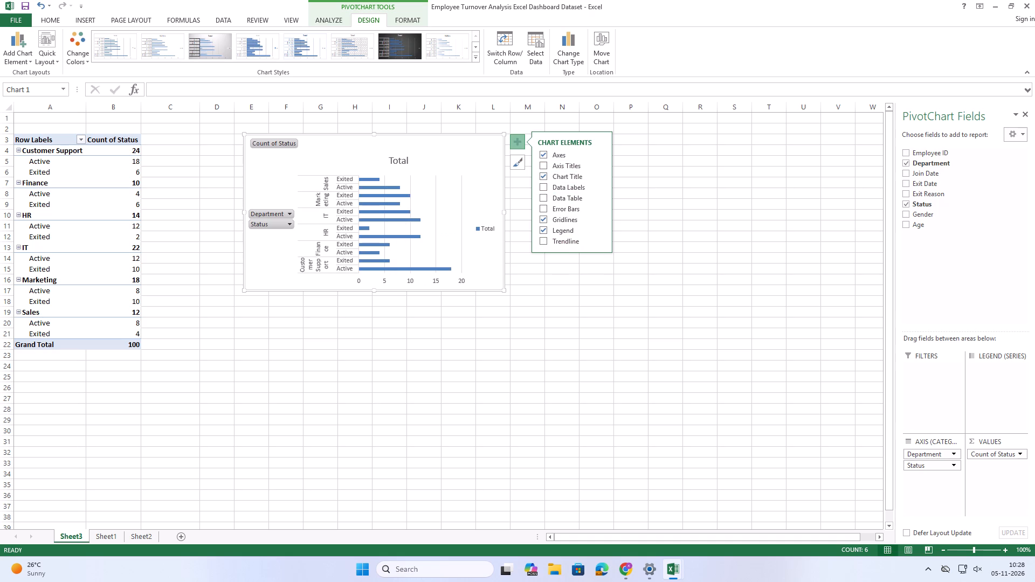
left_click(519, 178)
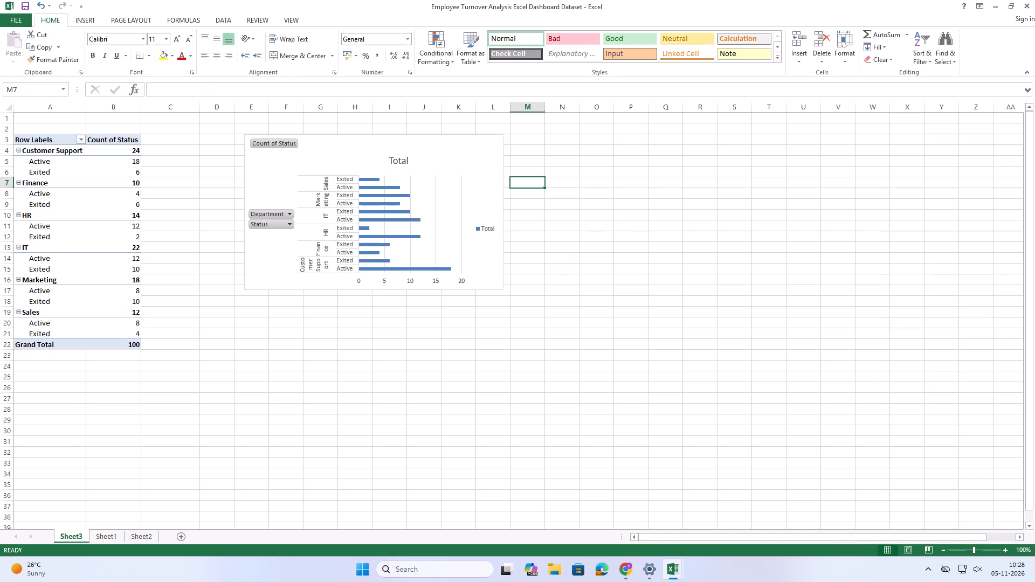
Move the Status field from the PivotChart's axis categories to the legend series.
left_click(423, 188)
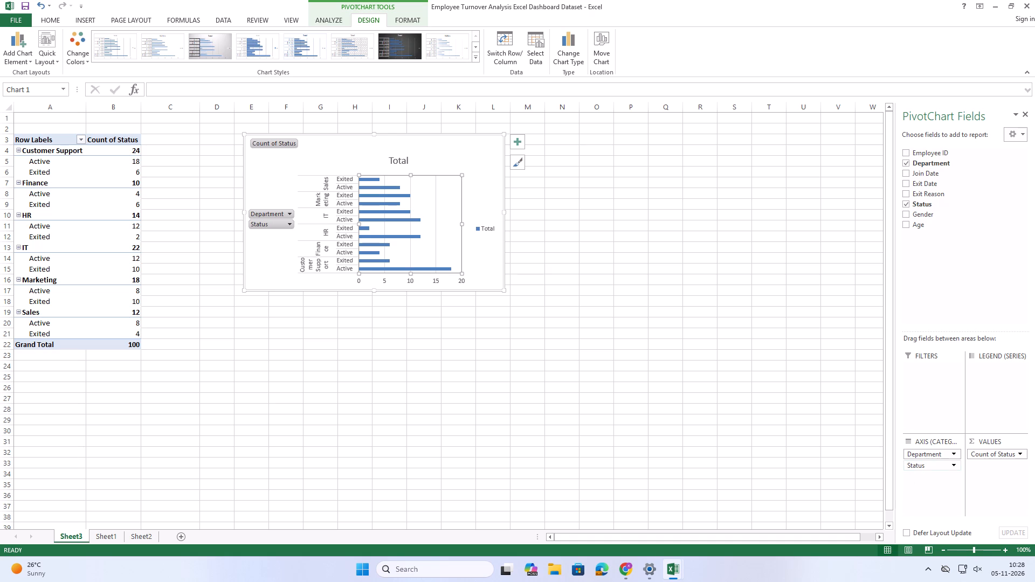
left_click_drag(926, 466, 1004, 453)
left_click_drag(1004, 453, 990, 370)
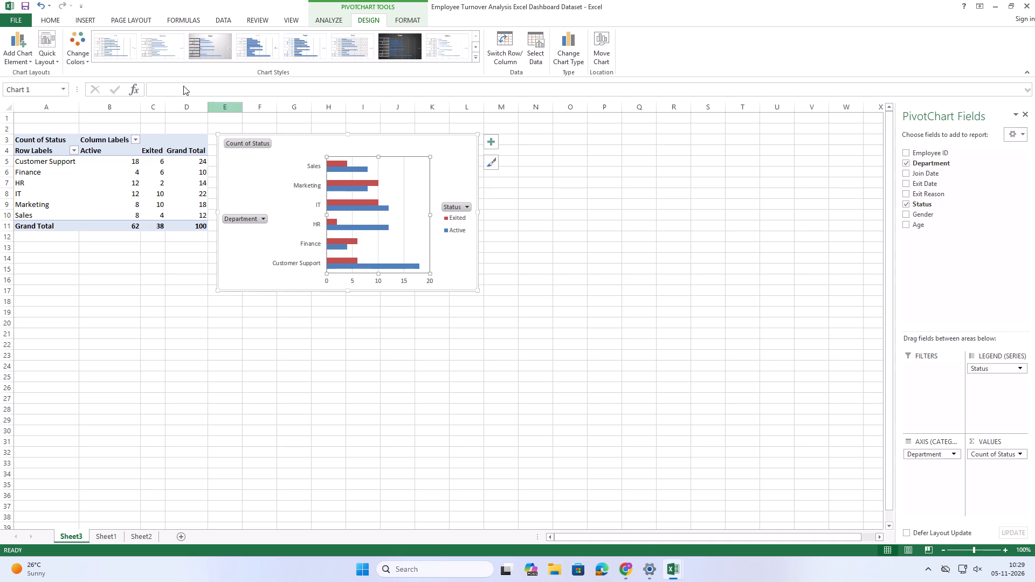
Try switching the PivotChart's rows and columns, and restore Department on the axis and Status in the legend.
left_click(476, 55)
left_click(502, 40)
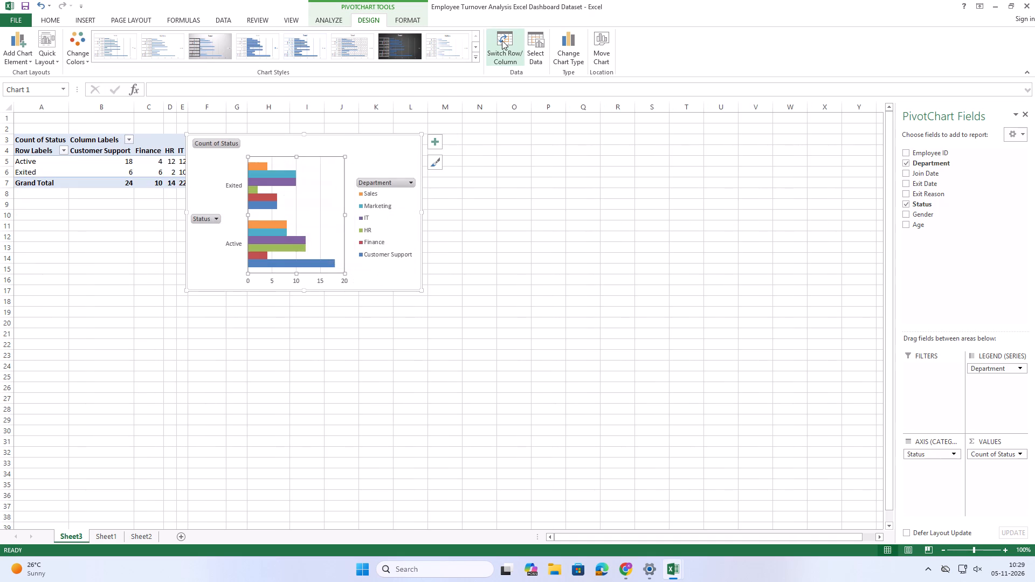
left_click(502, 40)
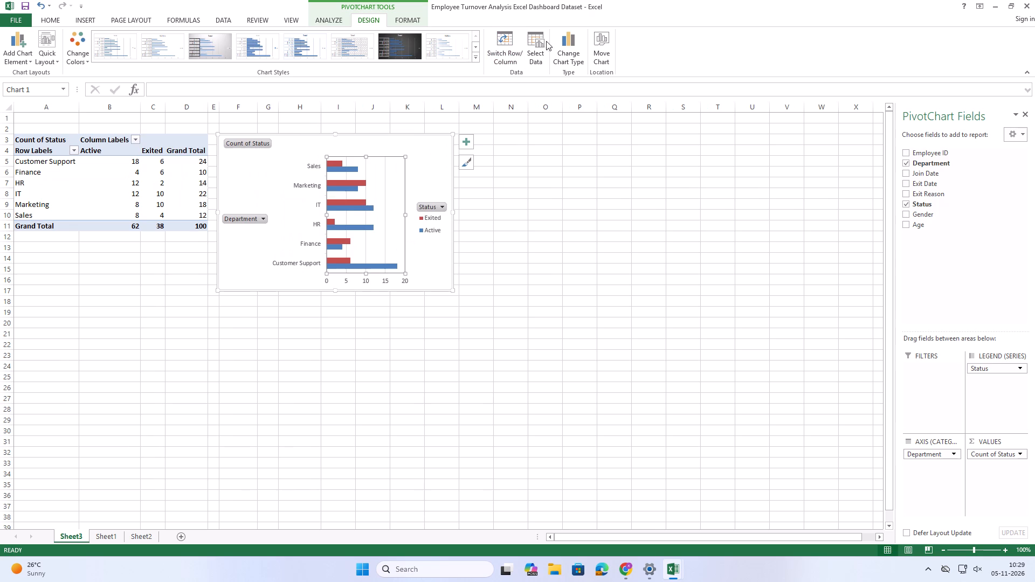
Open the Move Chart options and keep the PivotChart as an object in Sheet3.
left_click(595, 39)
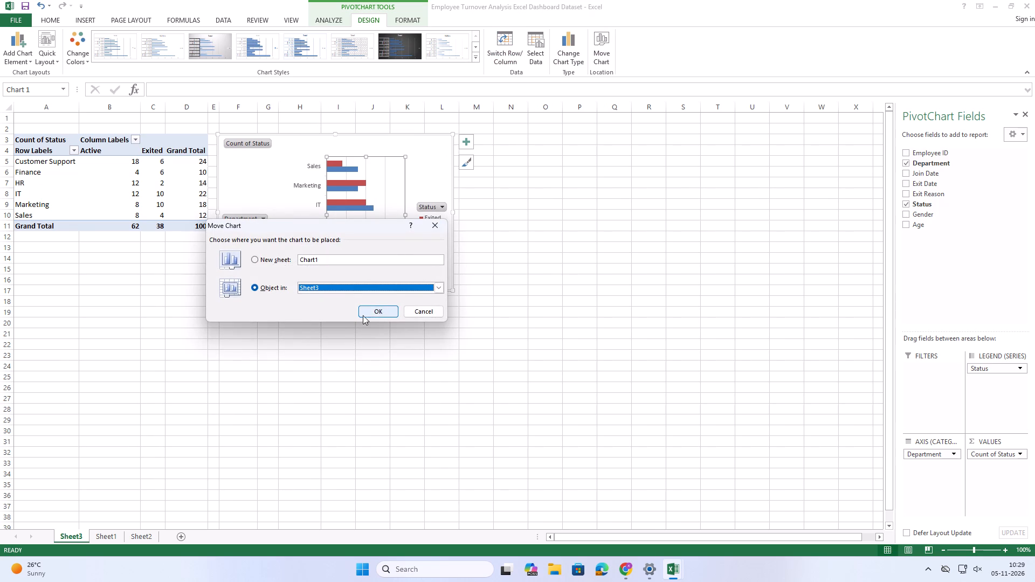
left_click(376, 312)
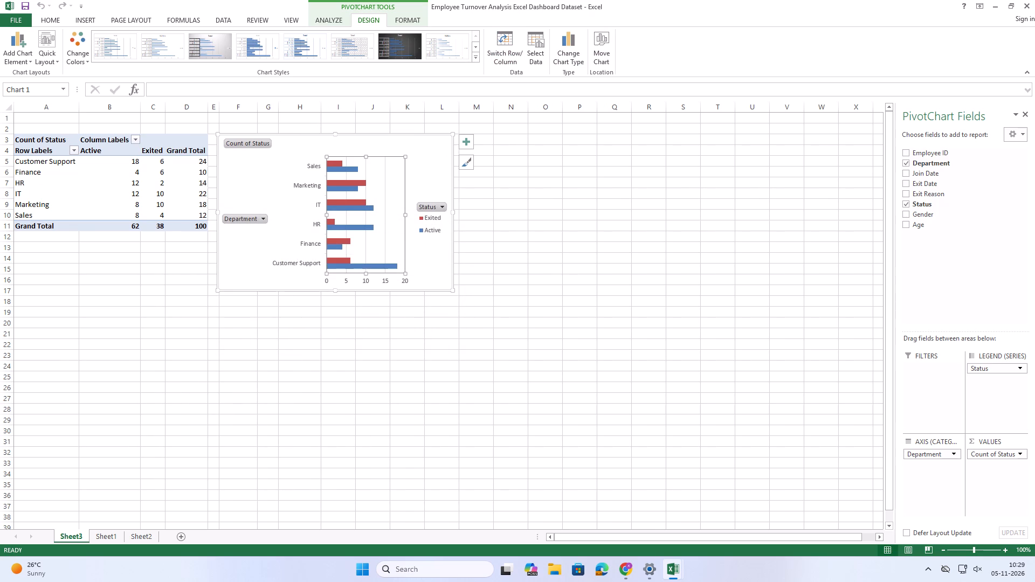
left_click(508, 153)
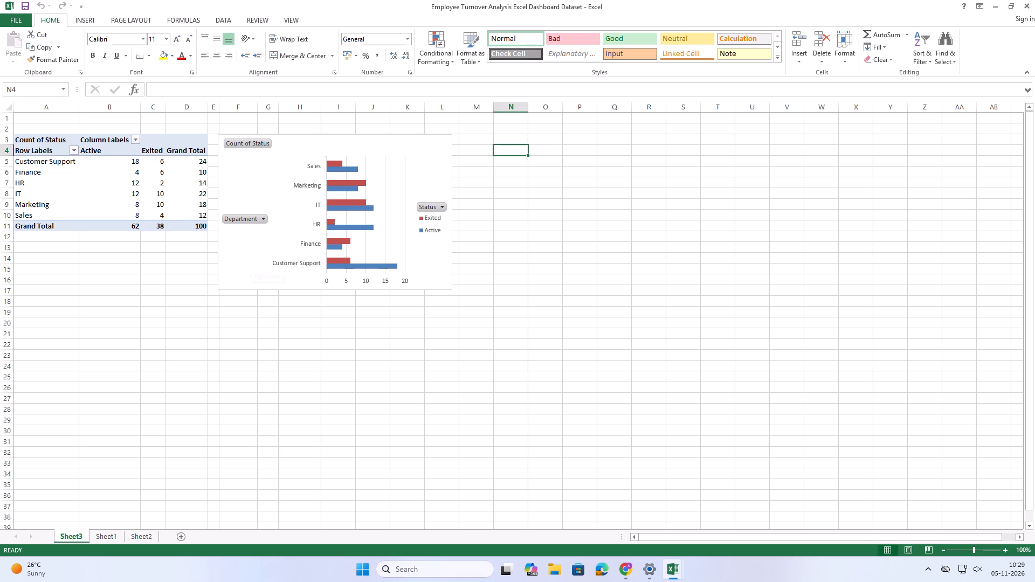
Move the PivotChart slightly away from the PivotTable, over about cells F3 to M17.
left_click_drag(267, 171, 313, 173)
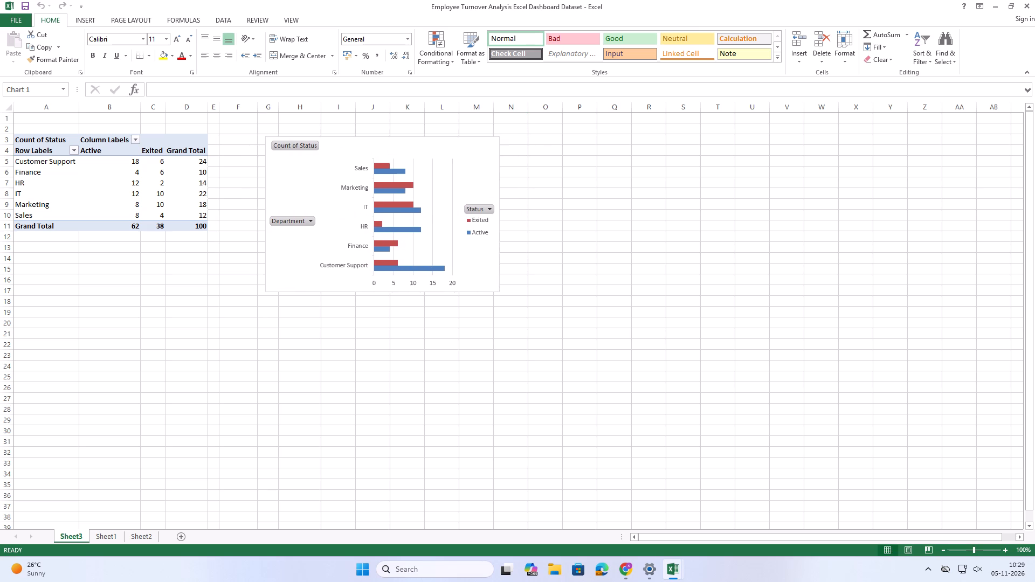
left_click_drag(313, 173, 288, 171)
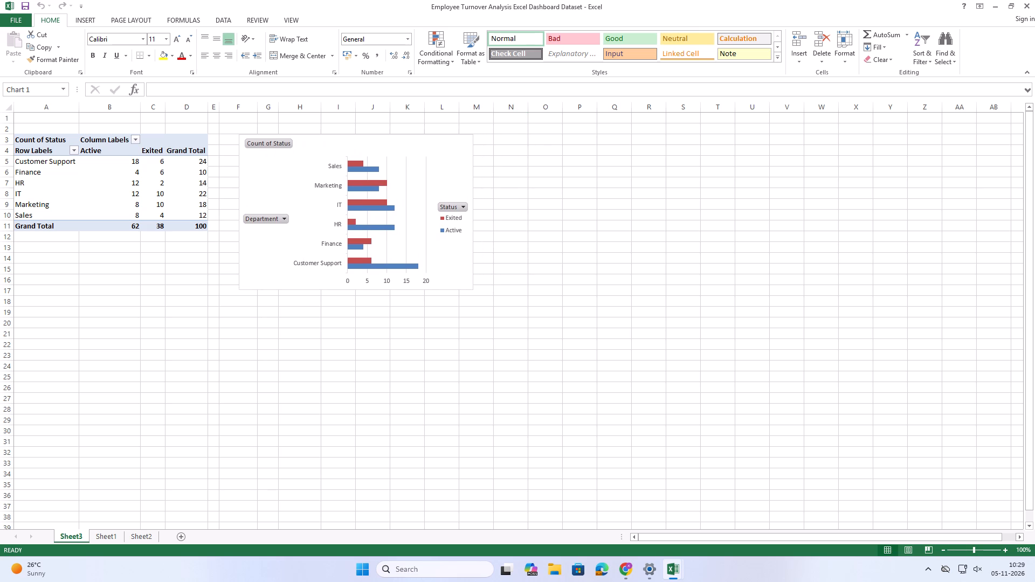
left_click_drag(288, 171, 288, 175)
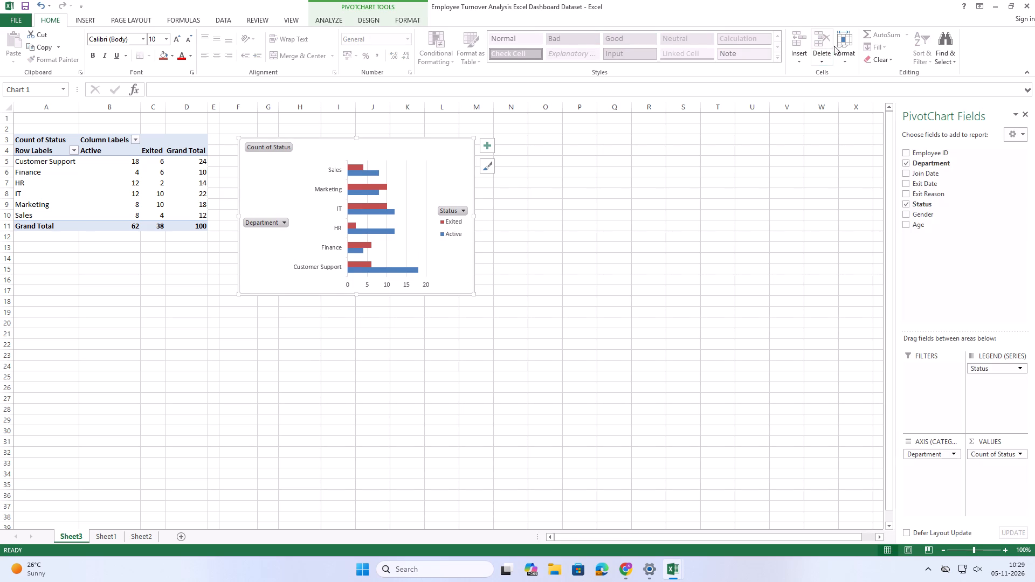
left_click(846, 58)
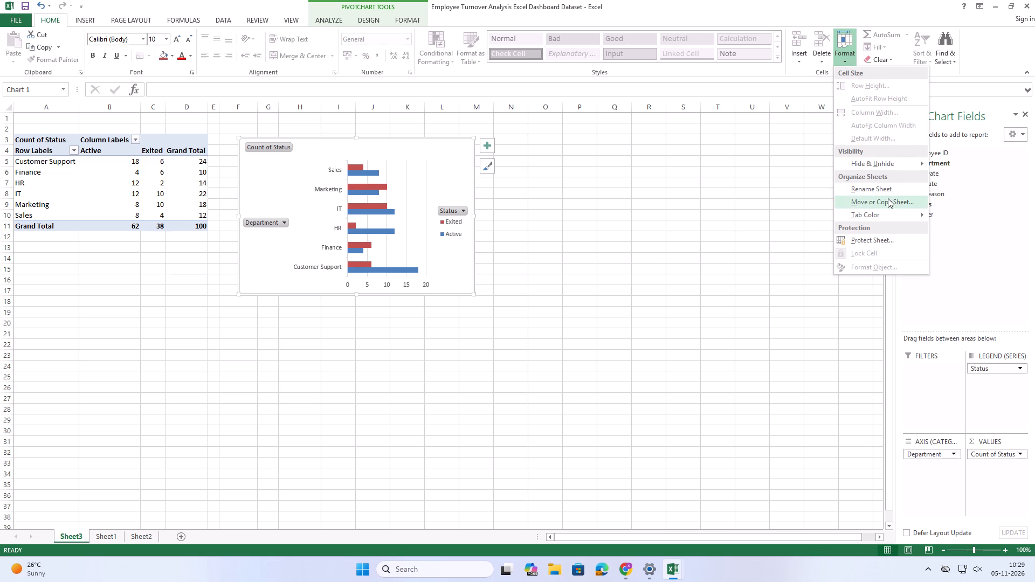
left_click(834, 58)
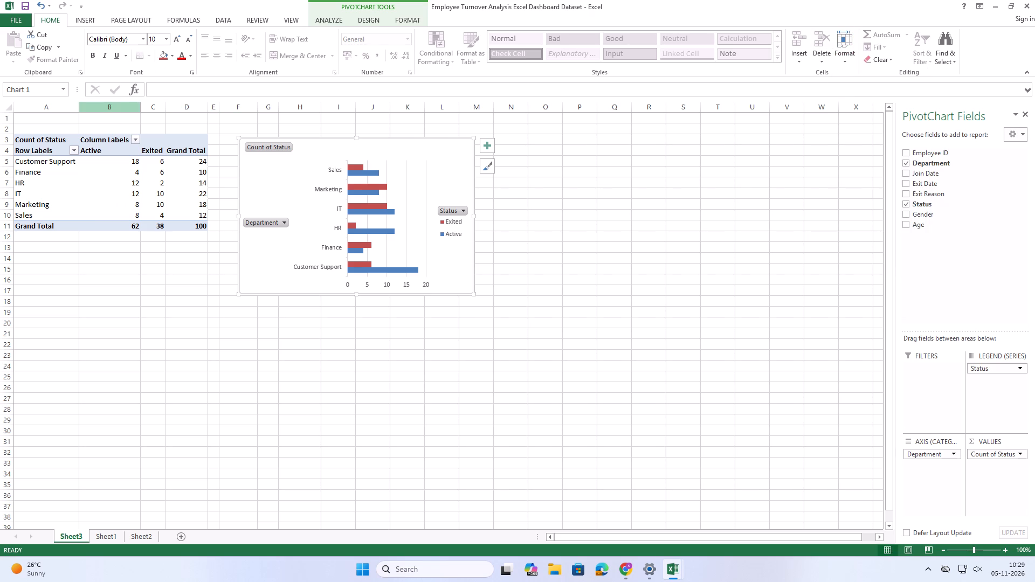
Create a second PivotTable from the Sheet1 data range A1:H101, placed in the existing Sheet3 at cell A14.
left_click(111, 542)
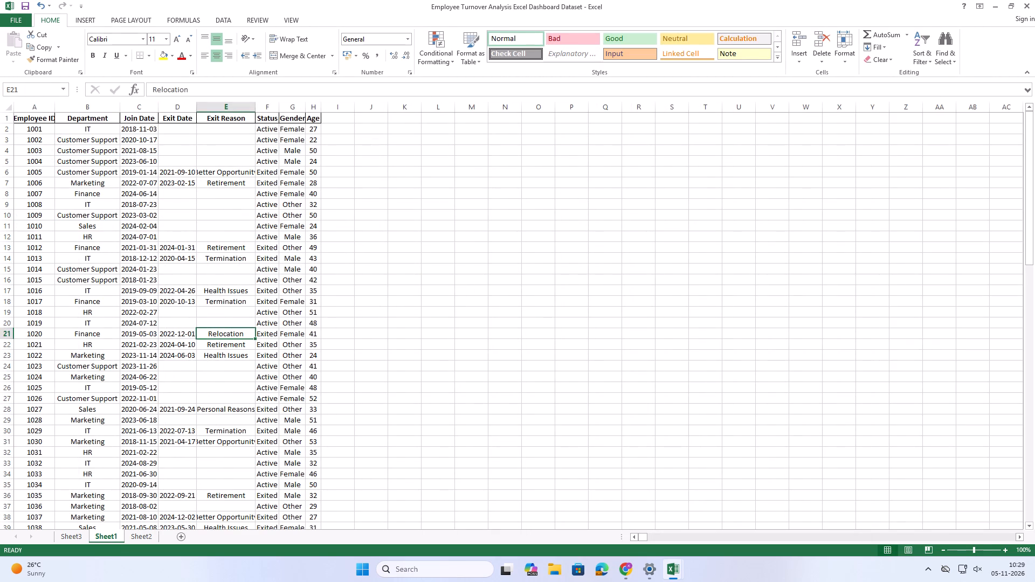
left_click(87, 20)
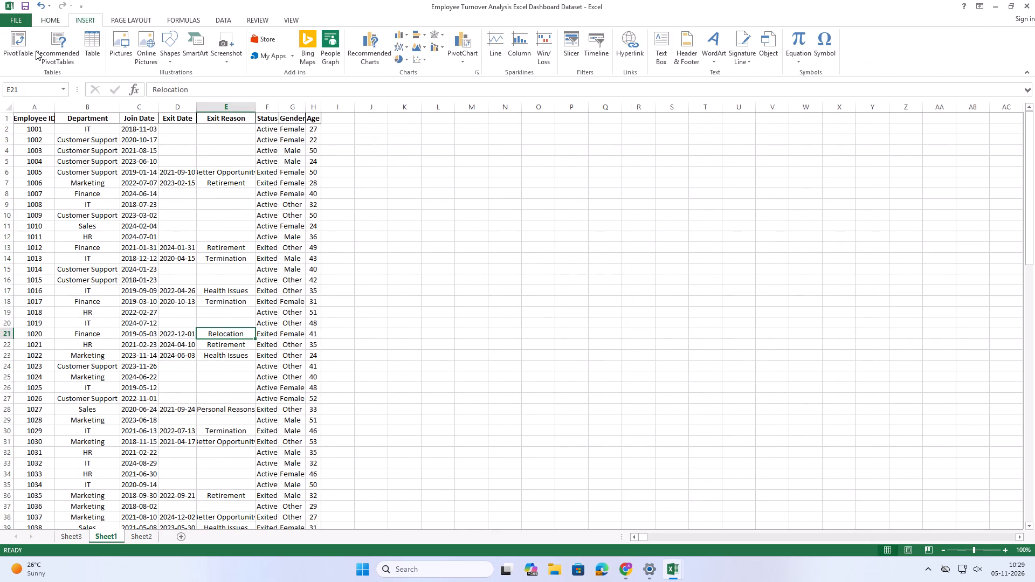
left_click(24, 47)
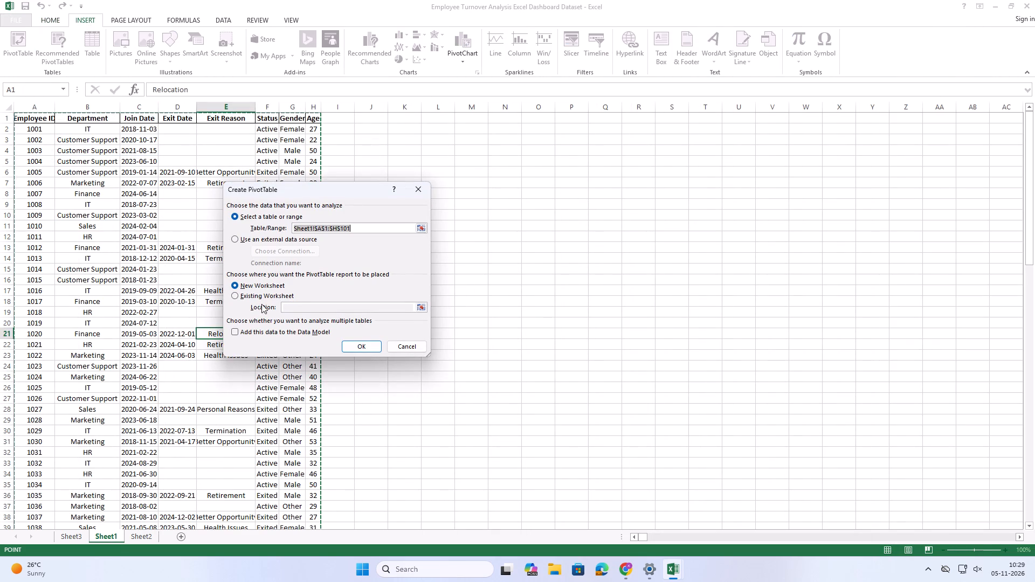
left_click(233, 293)
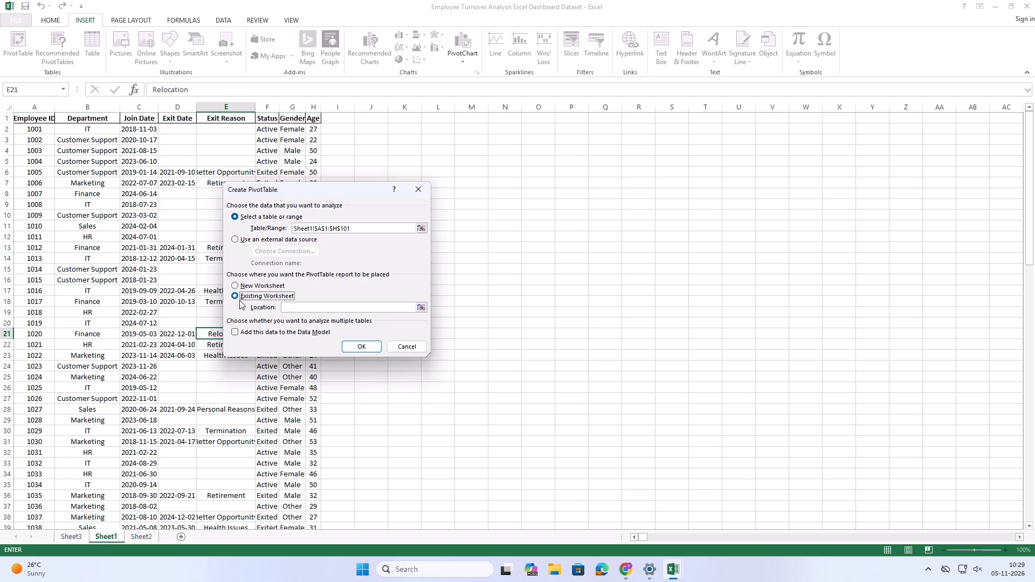
left_click(74, 532)
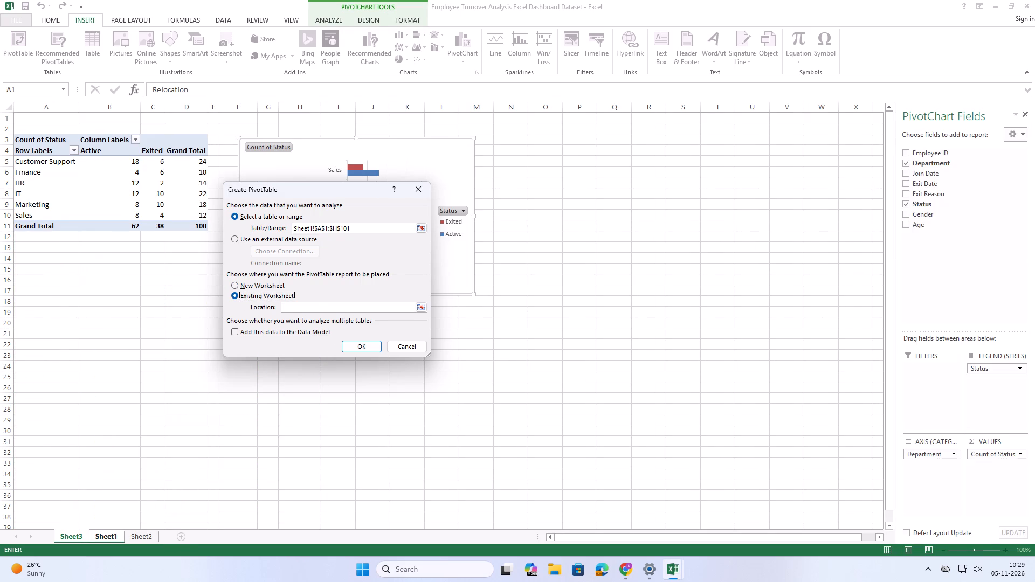
left_click(34, 253)
left_click(354, 350)
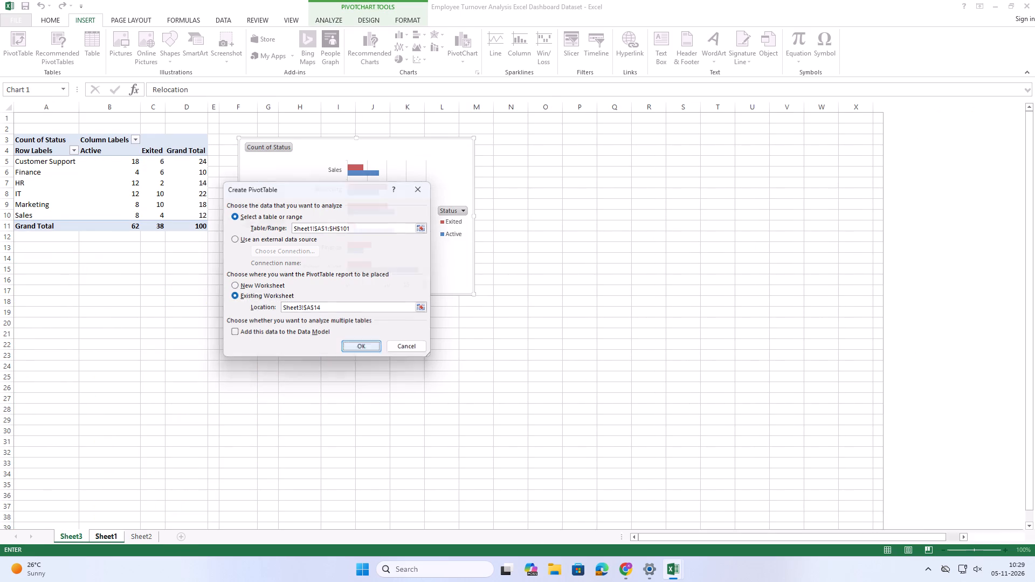
Lay out the second PivotTable at A14 with Department in rows, Gender in columns and Count of Gender as values.
left_click(66, 301)
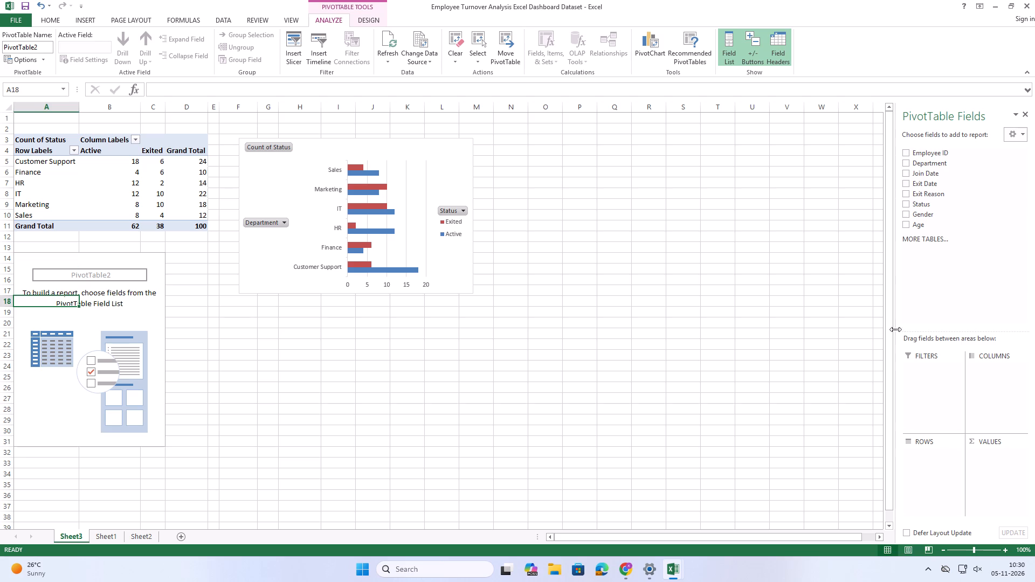
left_click(910, 165)
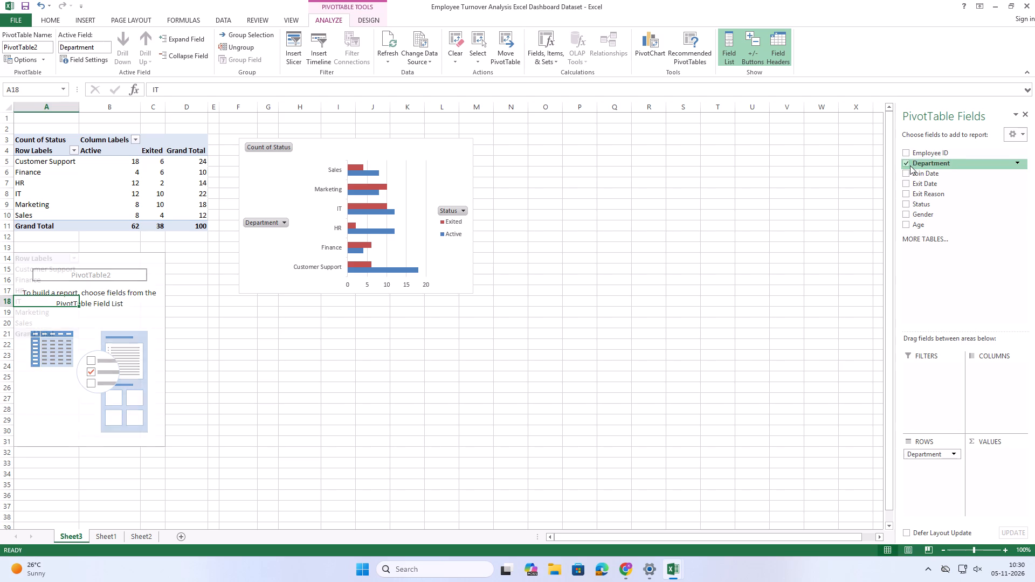
left_click(914, 215)
left_click(906, 213)
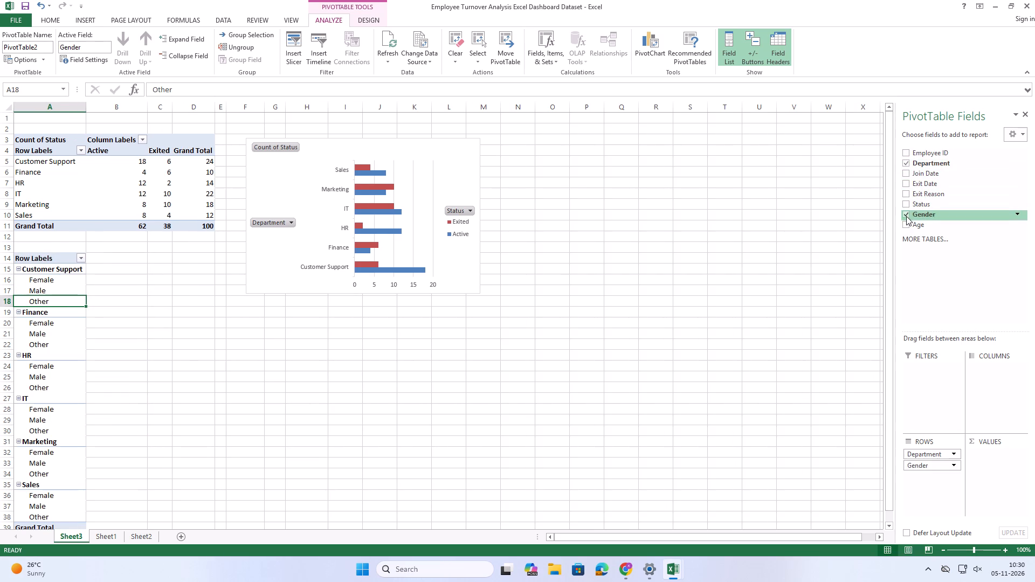
left_click_drag(928, 468, 928, 468)
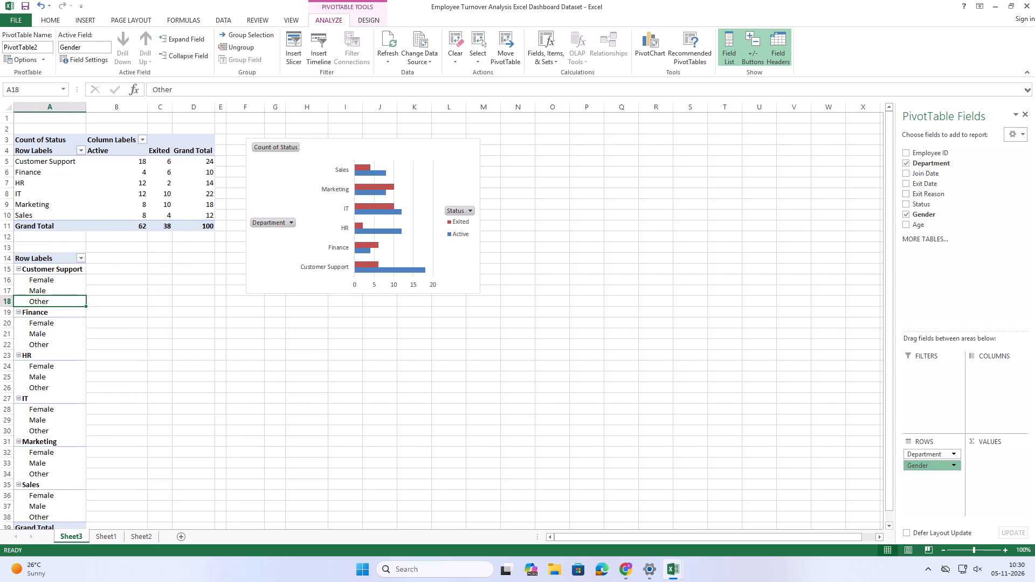
left_click_drag(928, 468, 984, 458)
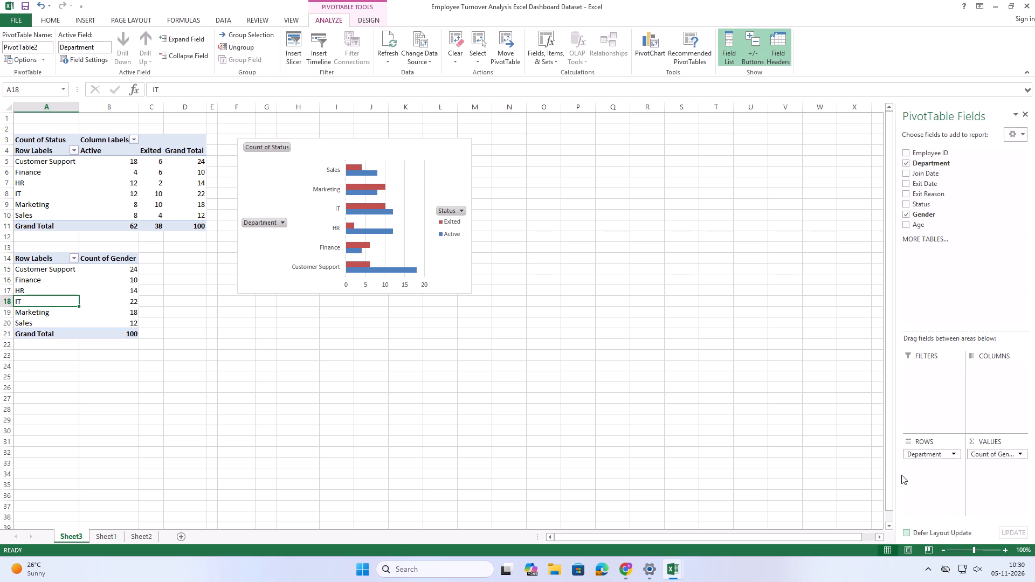
left_click_drag(915, 216, 999, 372)
left_click_drag(999, 372, 1000, 370)
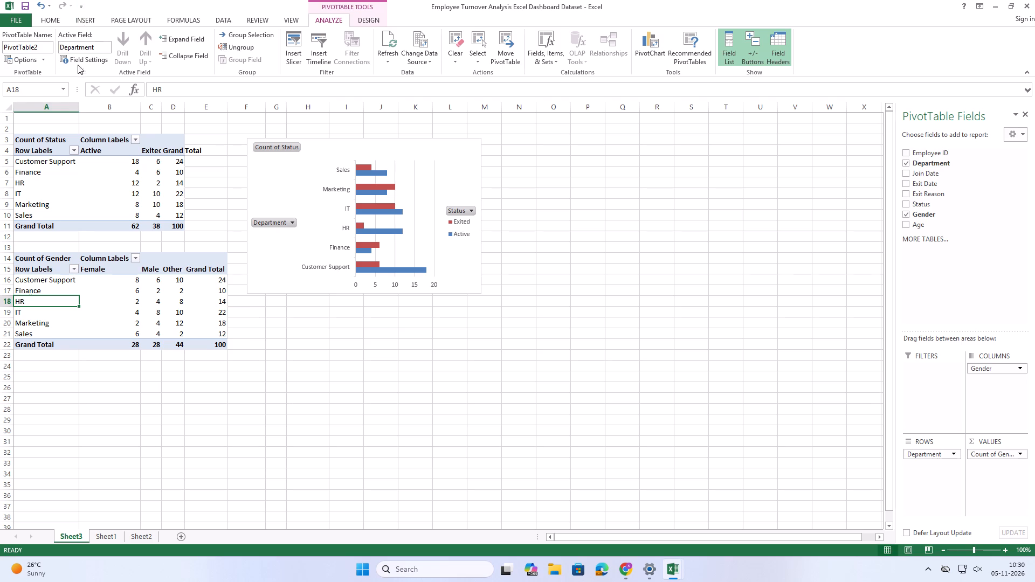
Insert a clustered column PivotChart from the gender PivotTable and place it beside the status chart, over about cells M3 to T16.
left_click(224, 19)
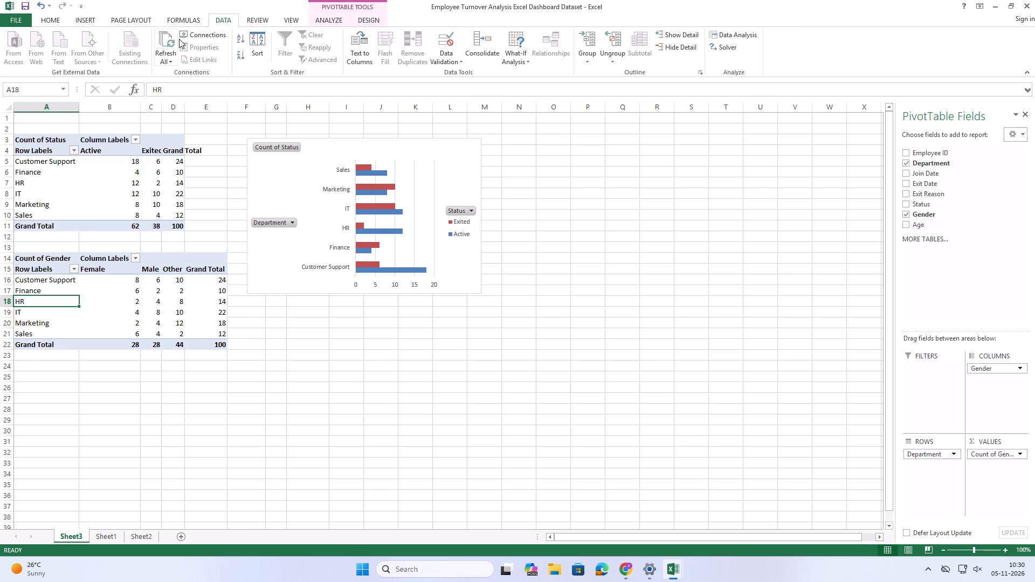
left_click(83, 17)
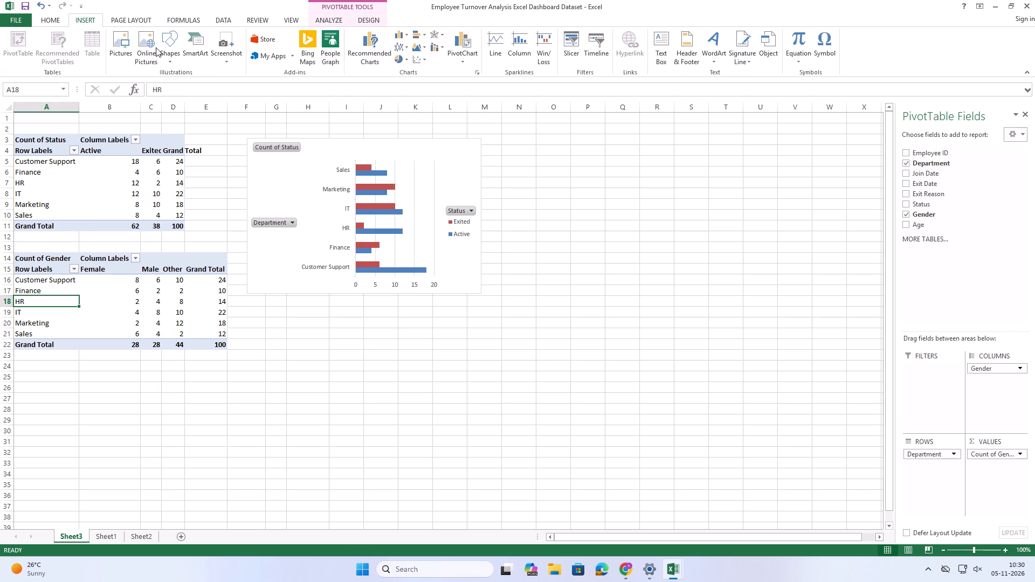
left_click(360, 48)
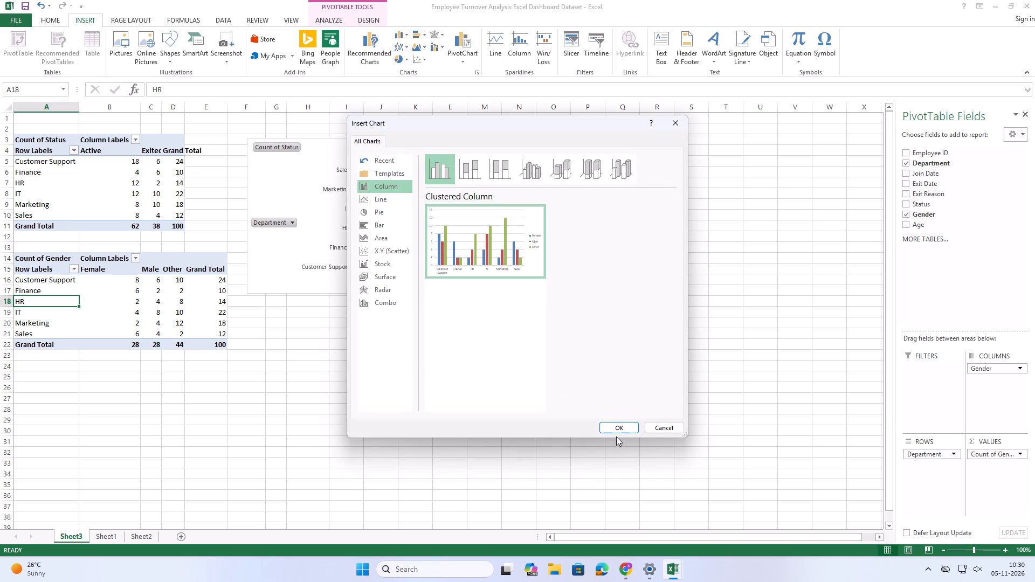
left_click(619, 427)
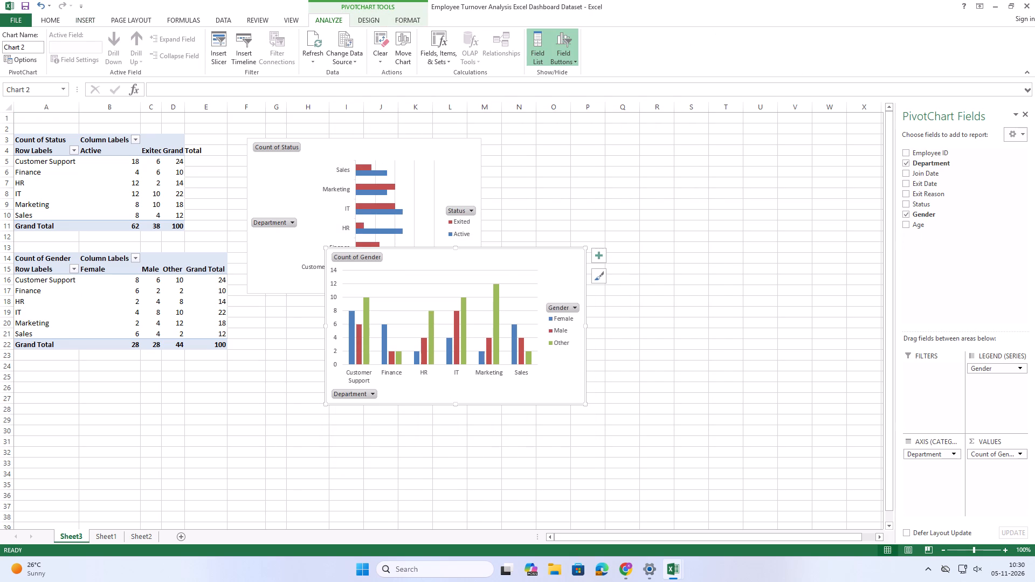
left_click_drag(470, 261, 636, 147)
Change the Count of Status PivotChart from clustered bar to clustered column.
left_click(405, 170)
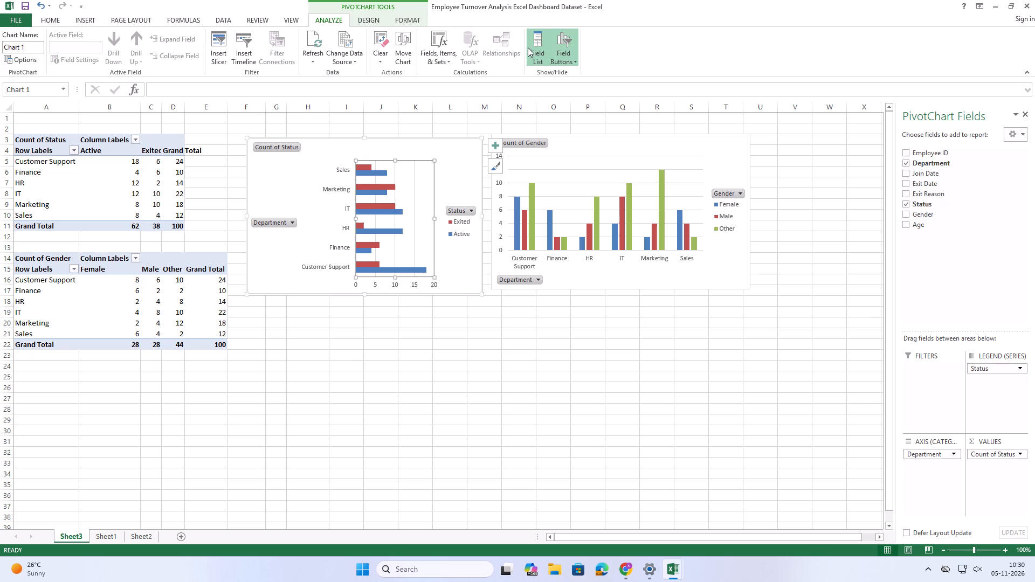
left_click(377, 20)
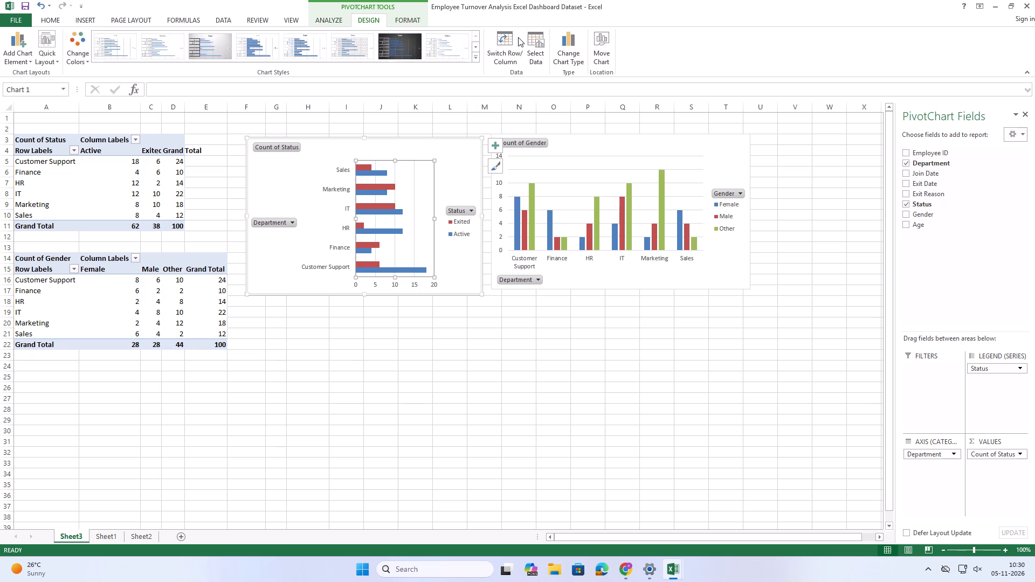
left_click(560, 46)
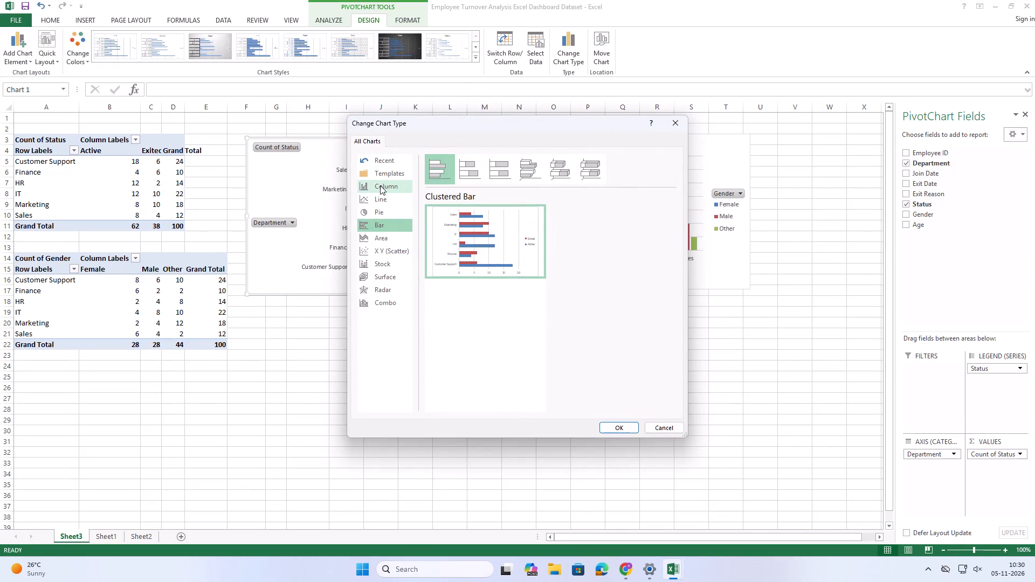
left_click(380, 185)
left_click(616, 430)
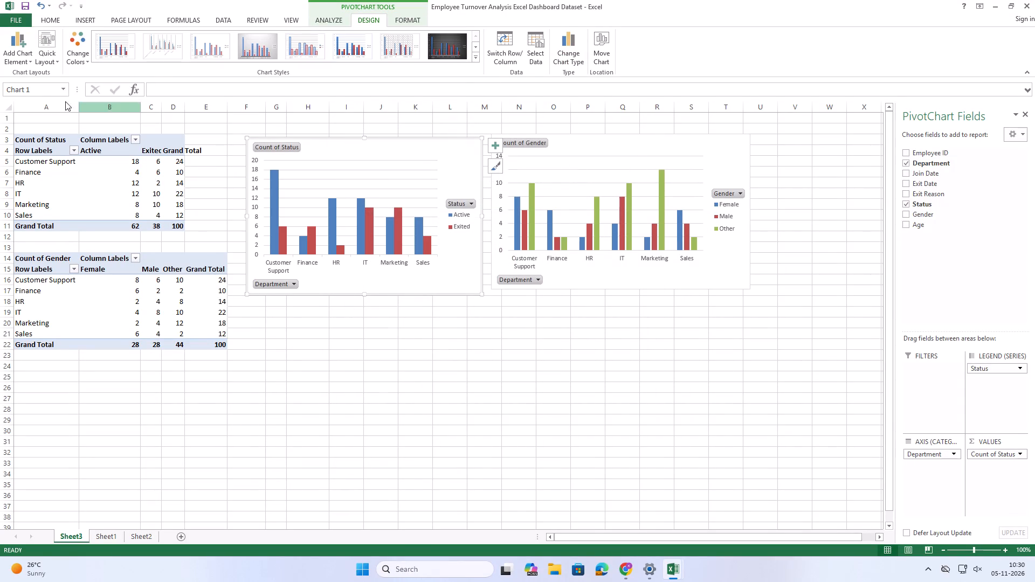
Return to the employee source data on Sheet1.
left_click(112, 536)
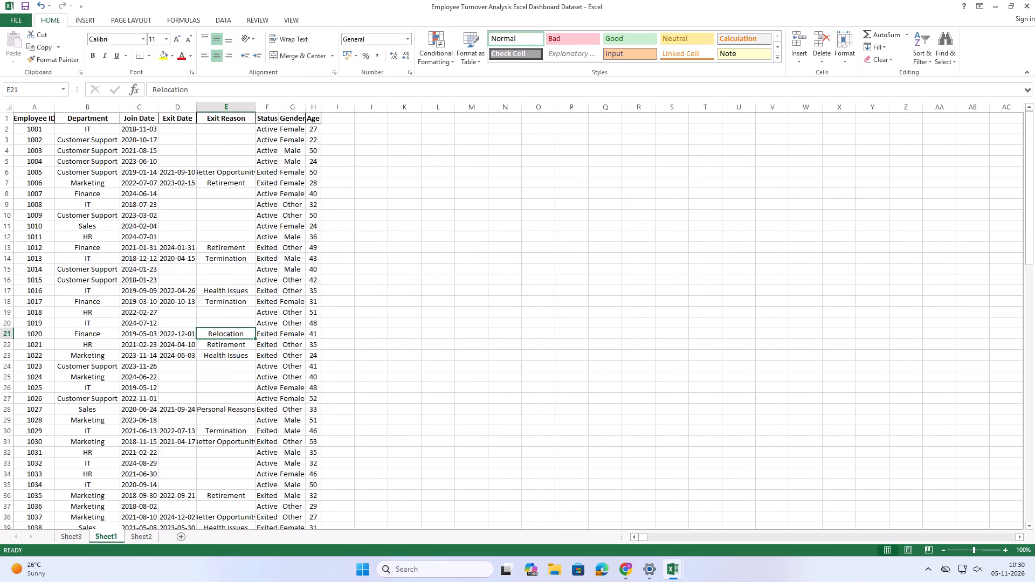
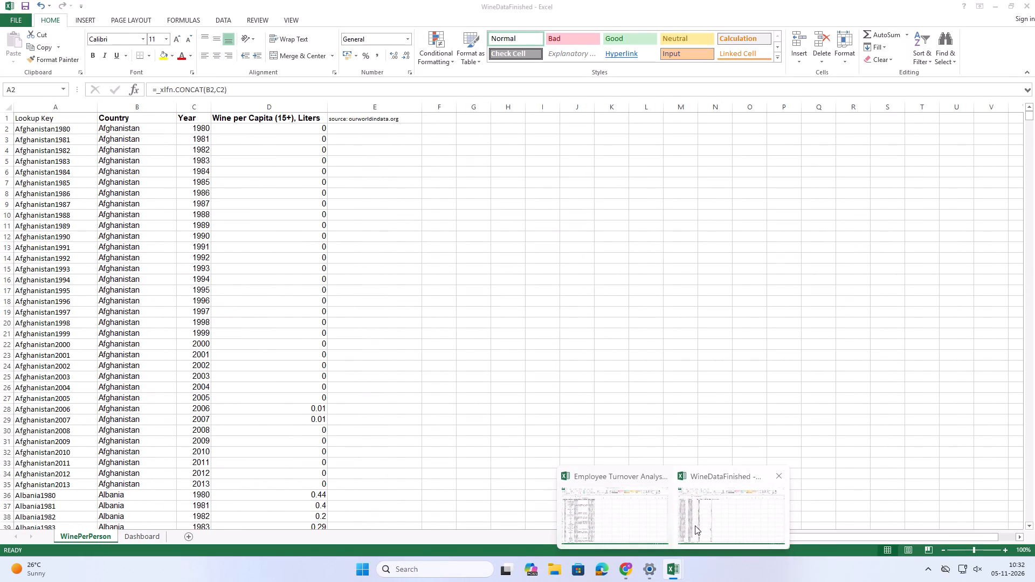
Examine the Dashboard sheet of the WineDataFinished workbook, then return to the Employee Turnover Analysis workbook.
left_click(707, 521)
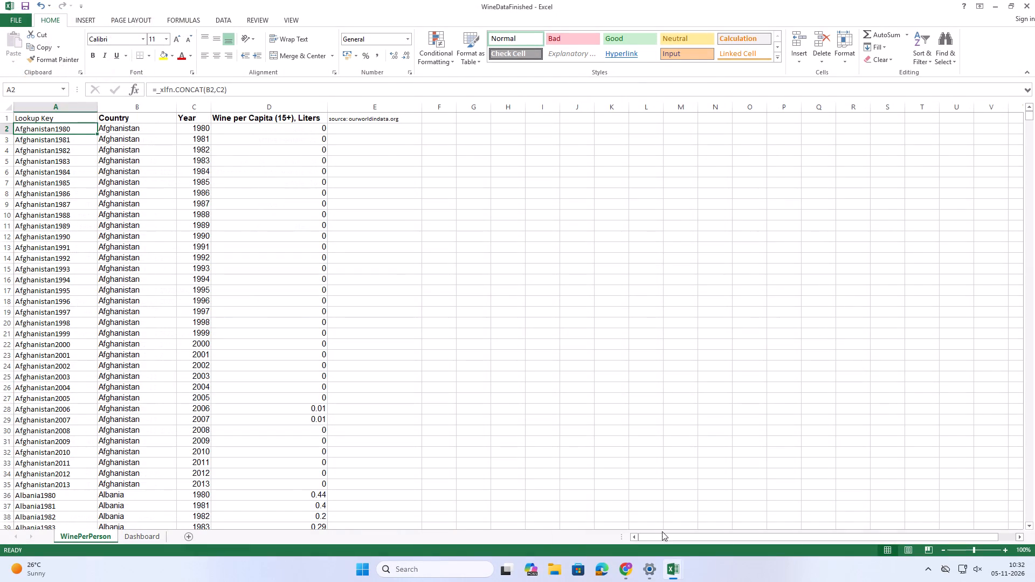
left_click(156, 538)
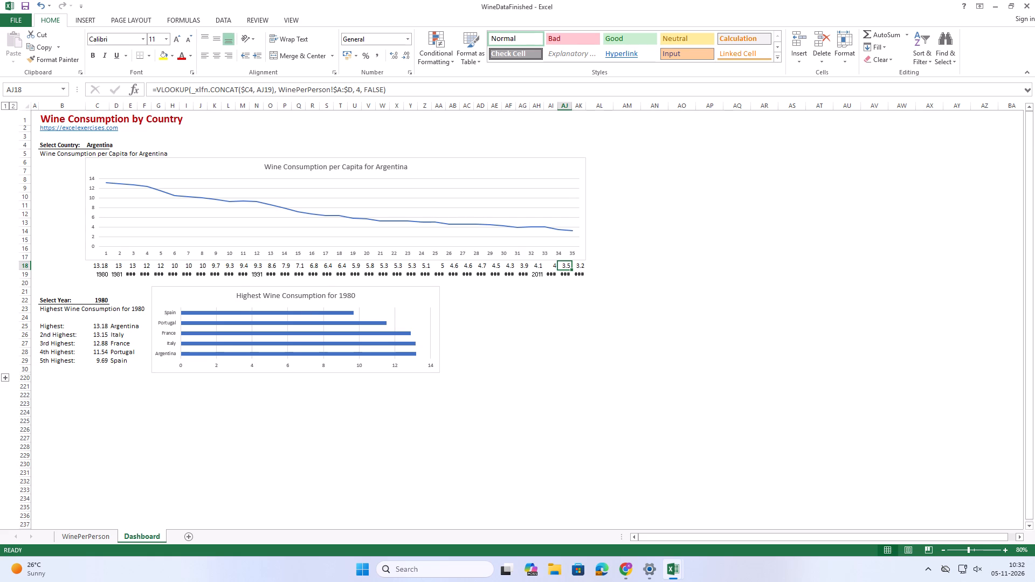
left_click(53, 354)
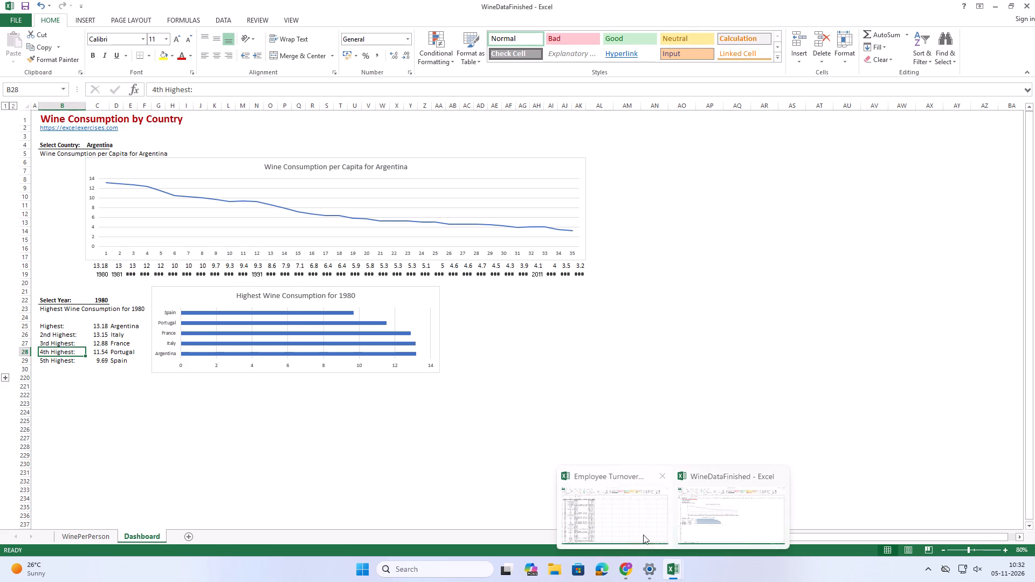
left_click(638, 535)
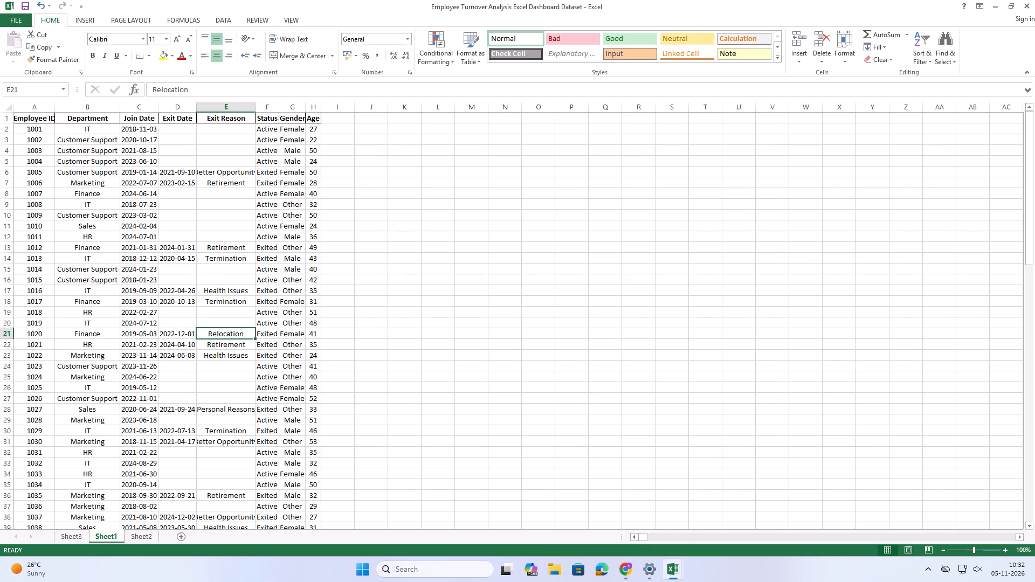
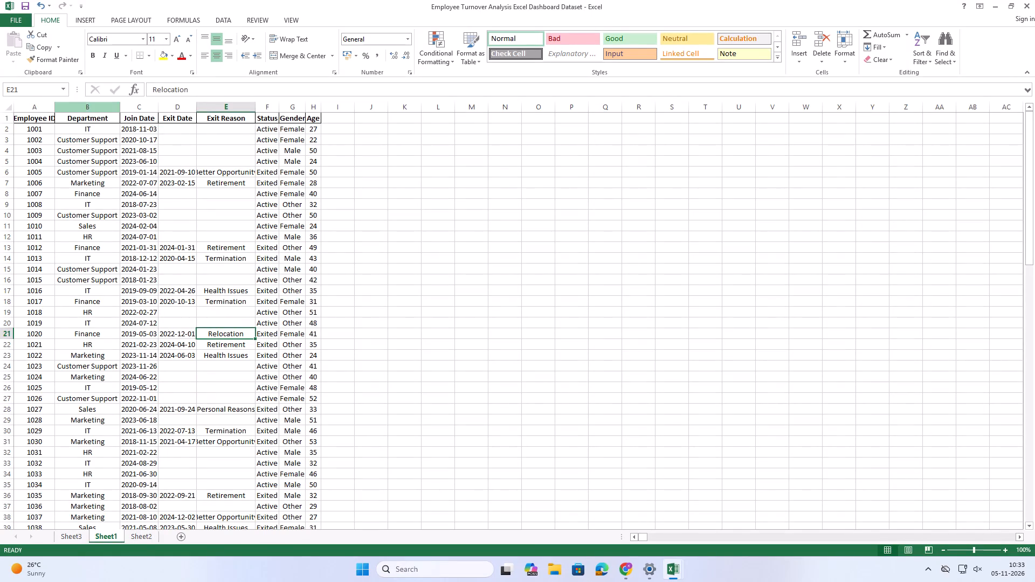
Insert a PivotTable from the Sheet1 employee data into the existing worksheet at cell A24 of Sheet3.
left_click(75, 18)
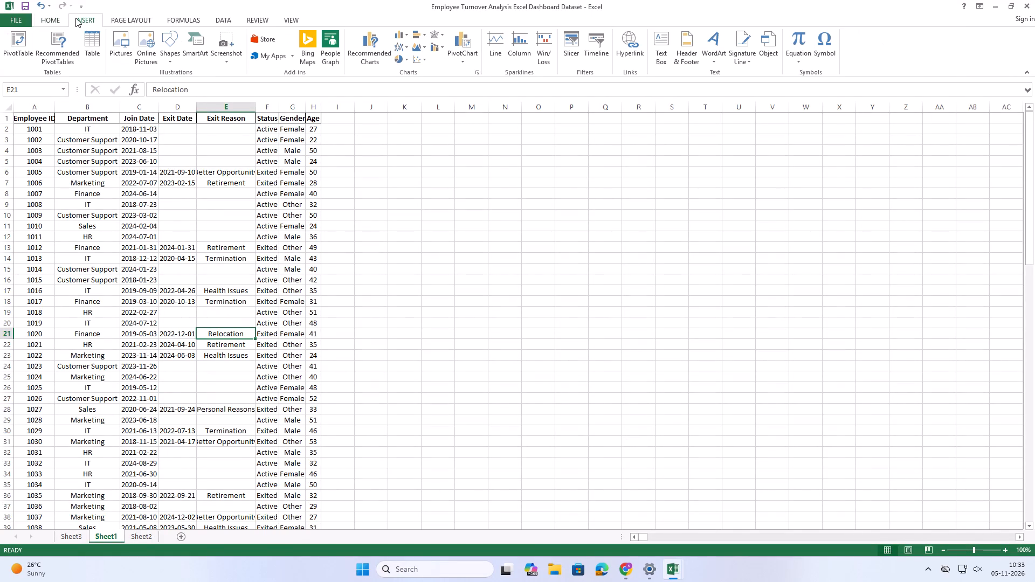
left_click(20, 42)
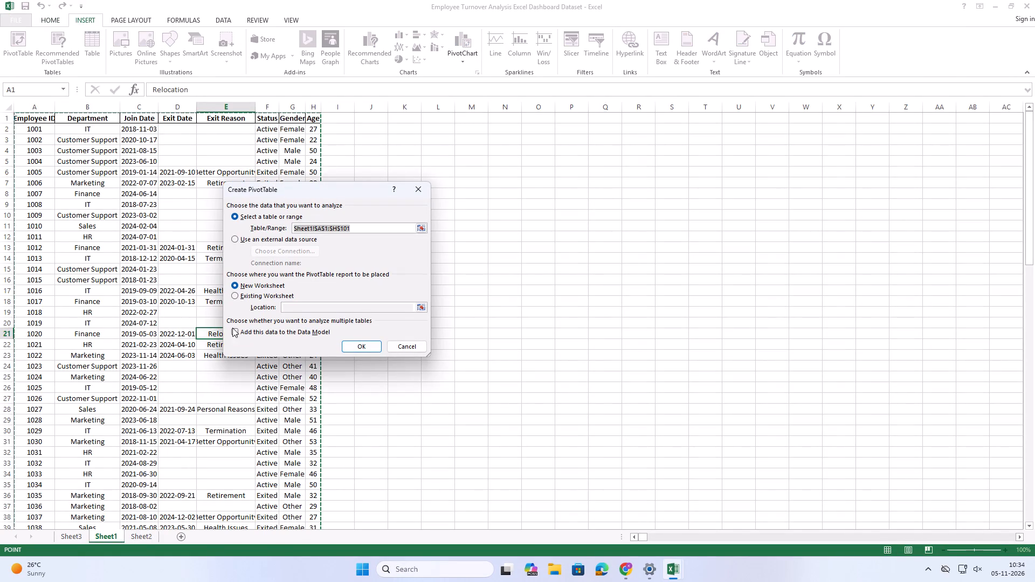
left_click(299, 309)
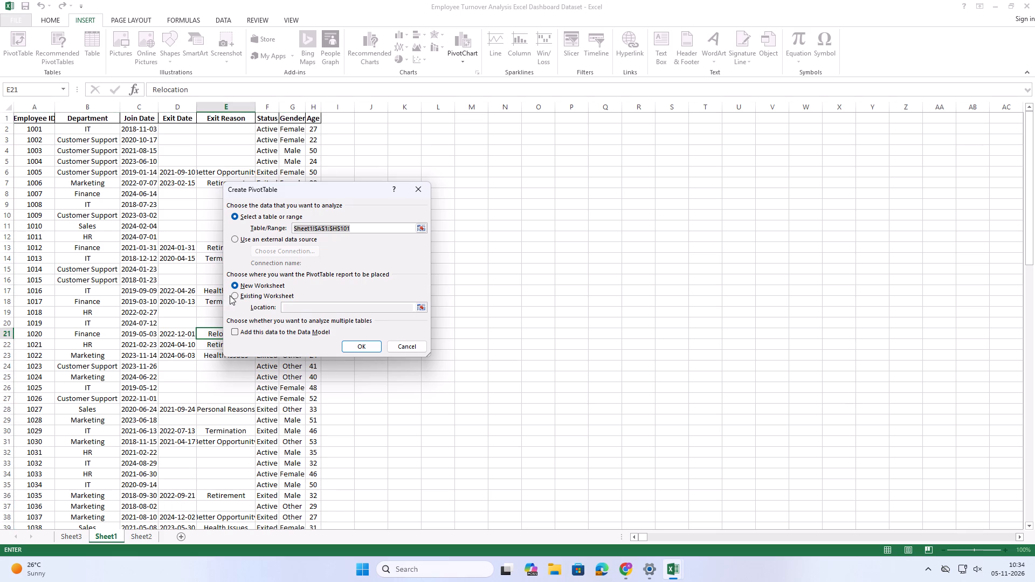
left_click(234, 295)
left_click(307, 309)
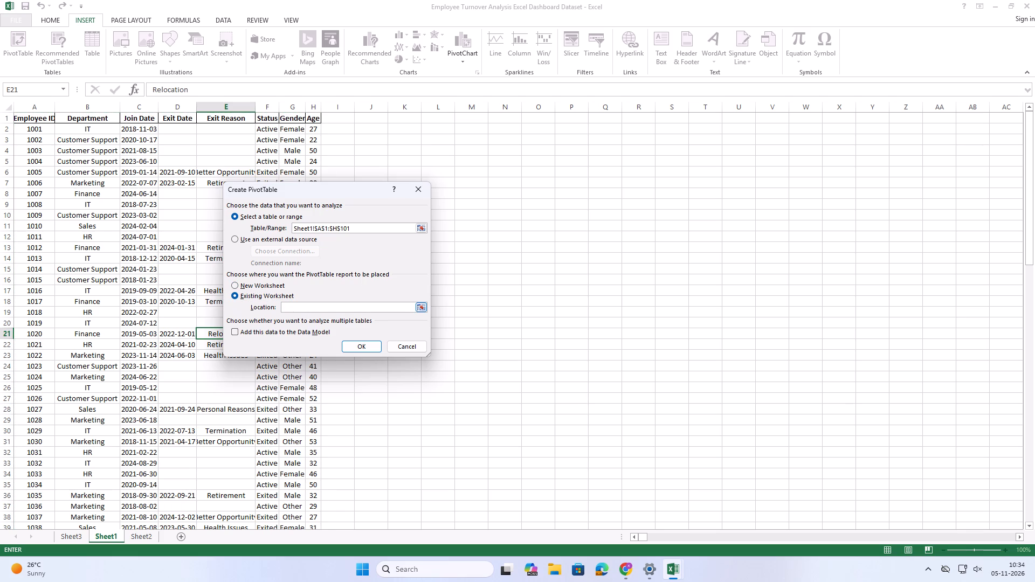
left_click(68, 530)
left_click(32, 365)
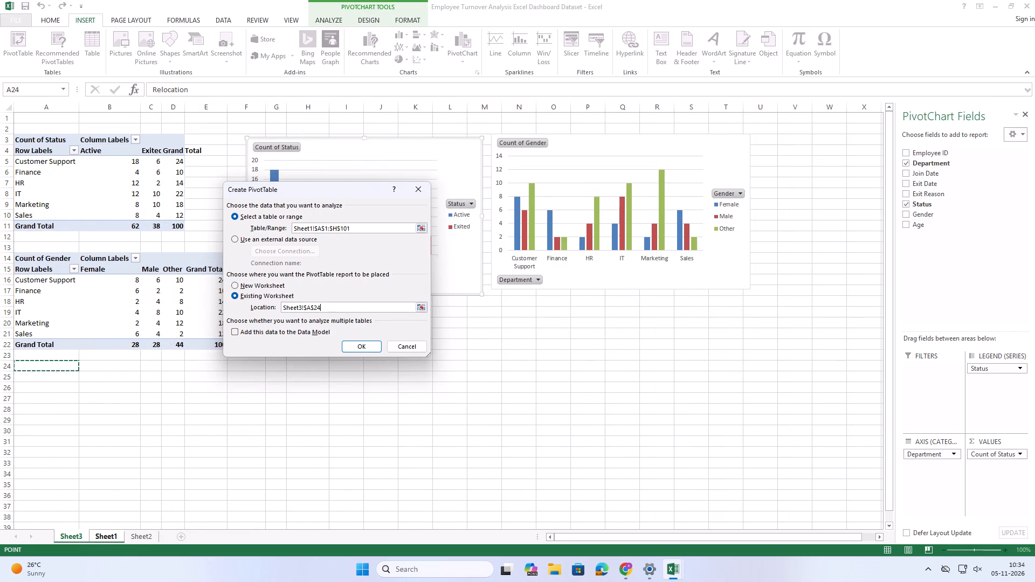
left_click(360, 351)
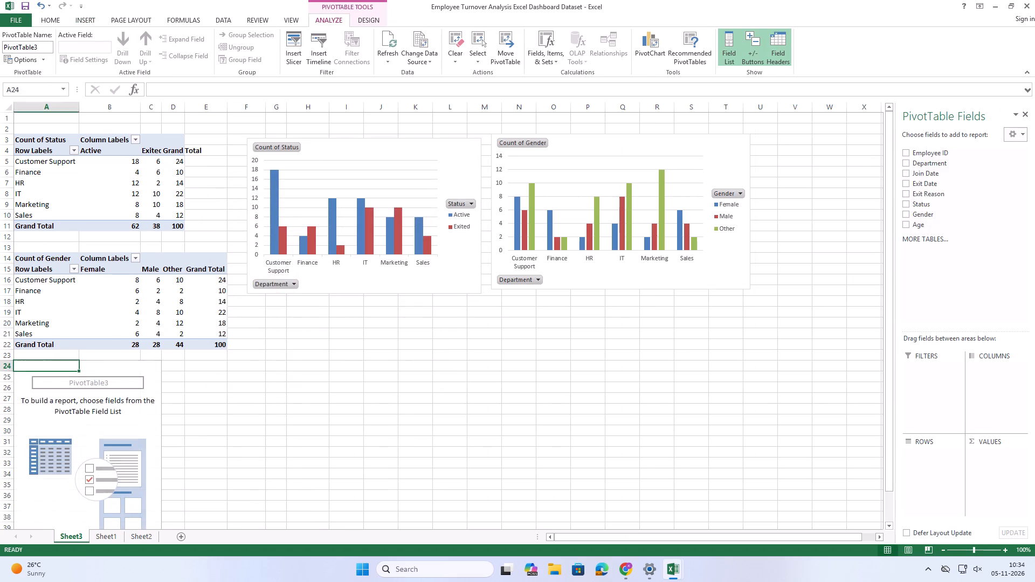
Add Department as rows and Age as values in the new PivotTable, summarizing Age by Average.
left_click(909, 162)
left_click(916, 224)
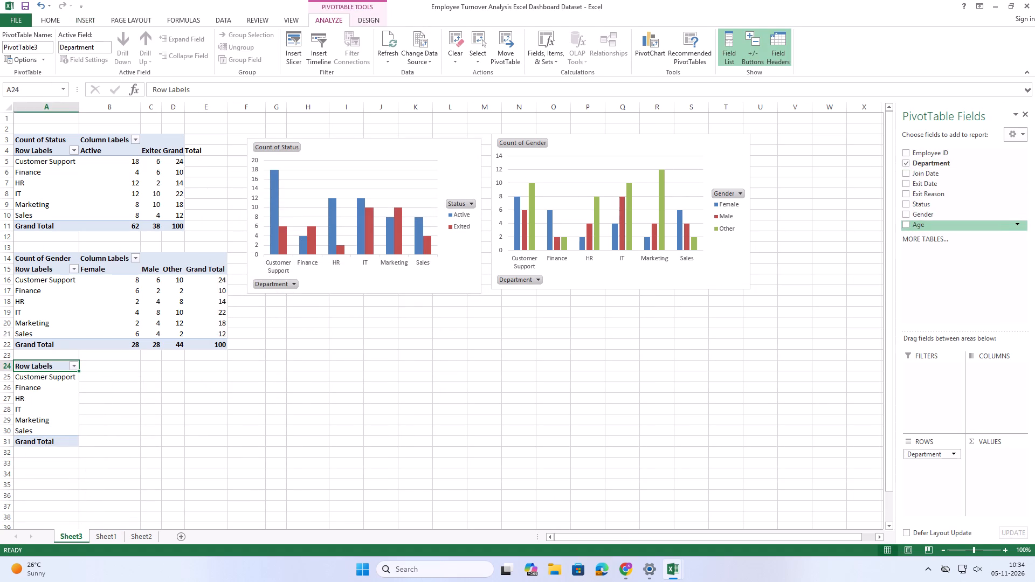
left_click(905, 227)
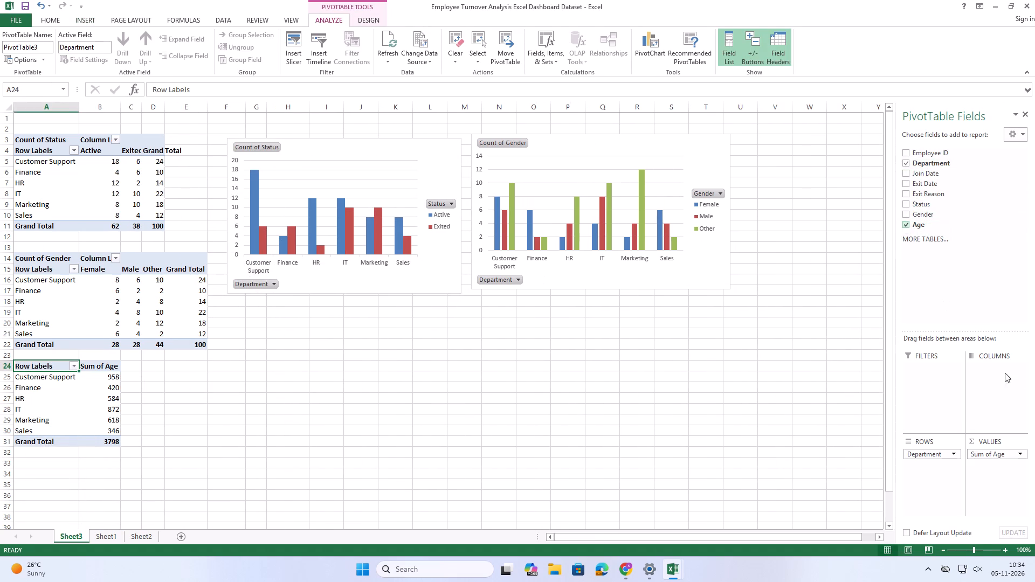
left_click(1017, 455)
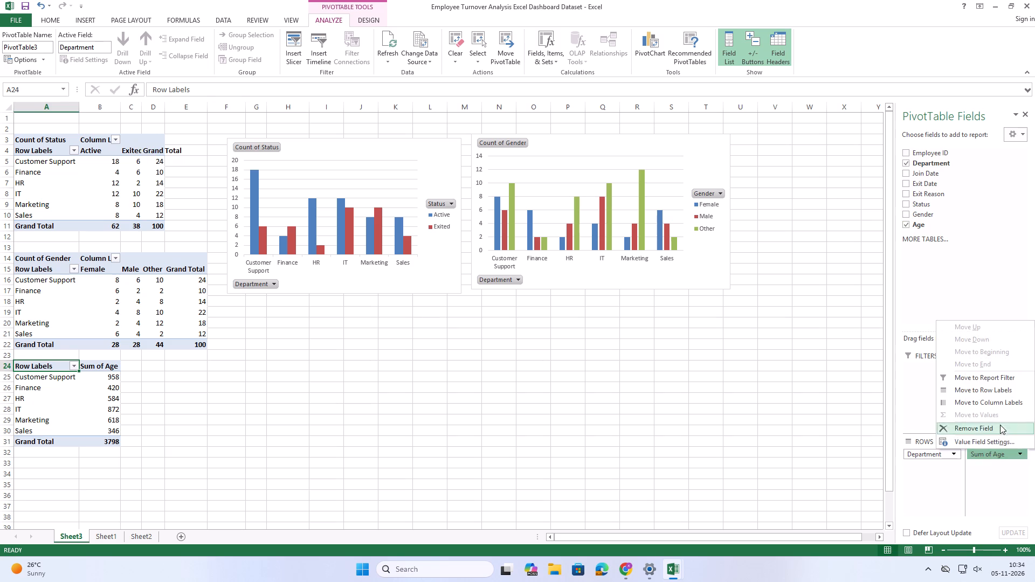
left_click(988, 440)
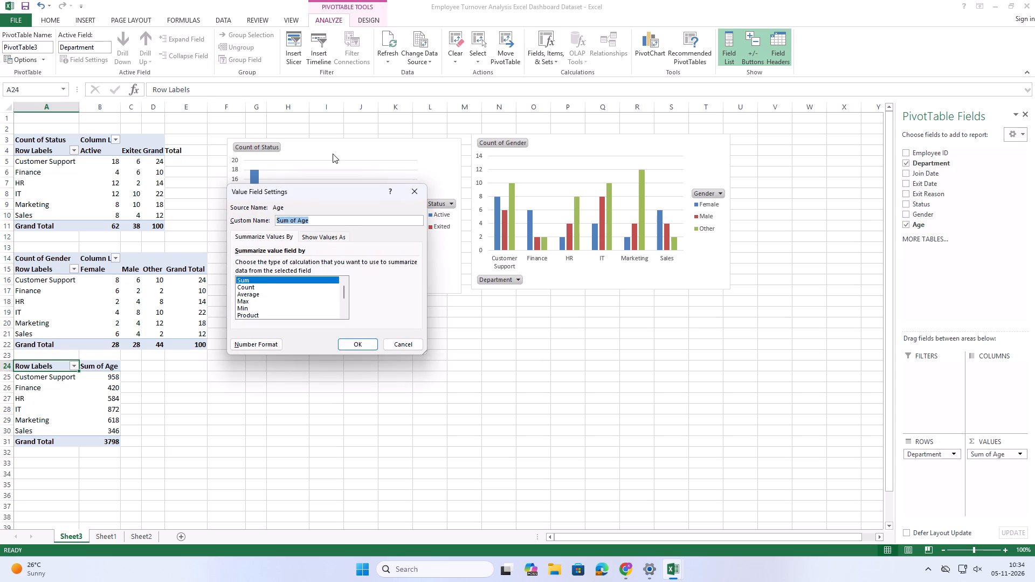
left_click(247, 293)
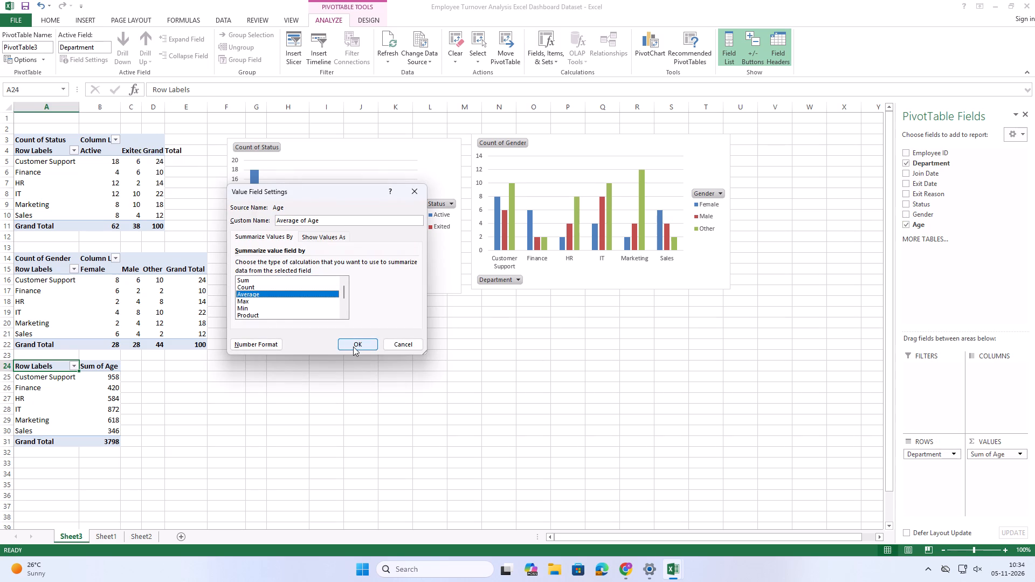
left_click(353, 347)
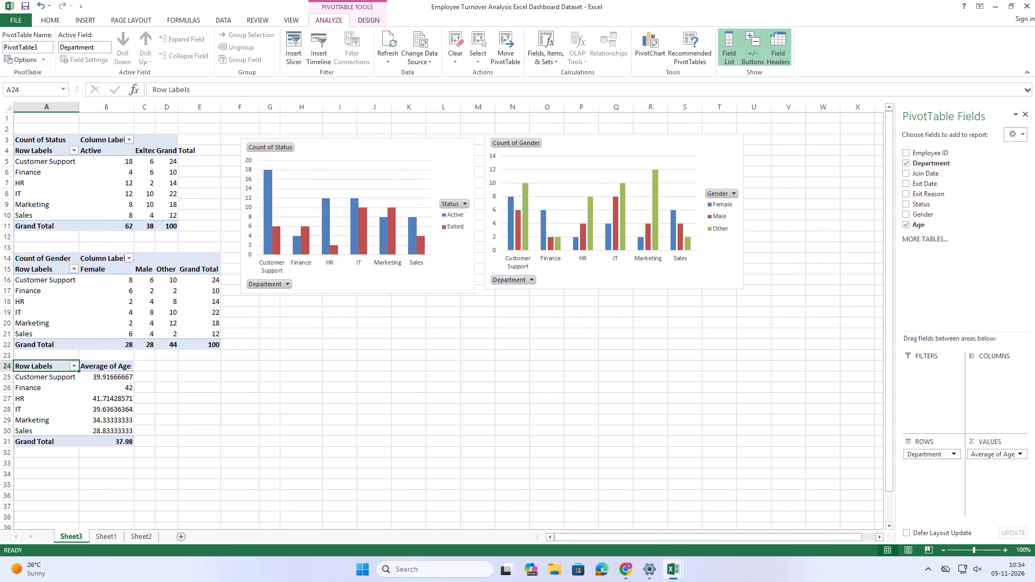
Add Age to the PivotTable values a second time and summarize it by Min.
left_click(929, 226)
left_click_drag(927, 226, 1005, 469)
left_click_drag(1005, 469, 999, 470)
left_click(1019, 463)
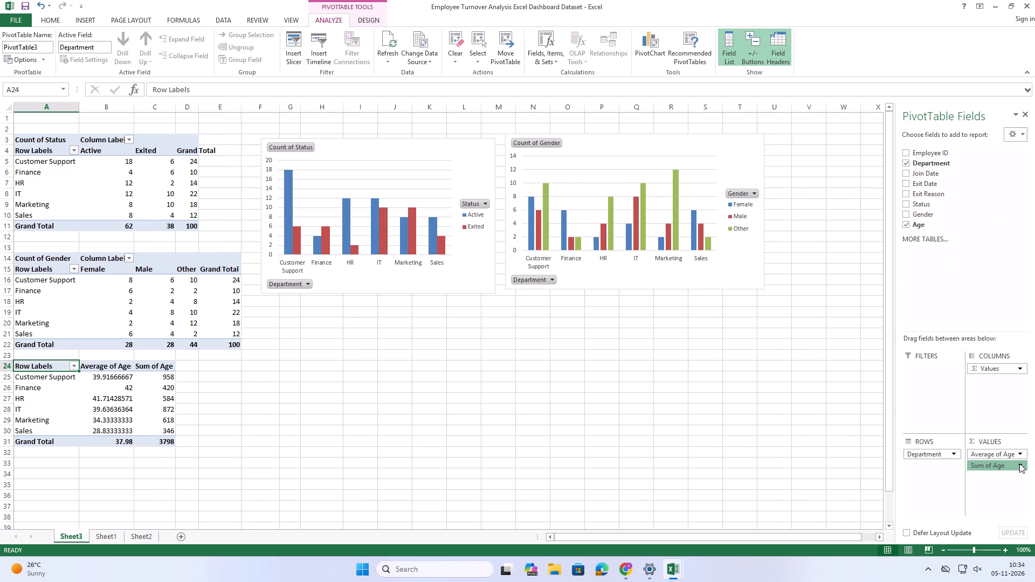
left_click(981, 453)
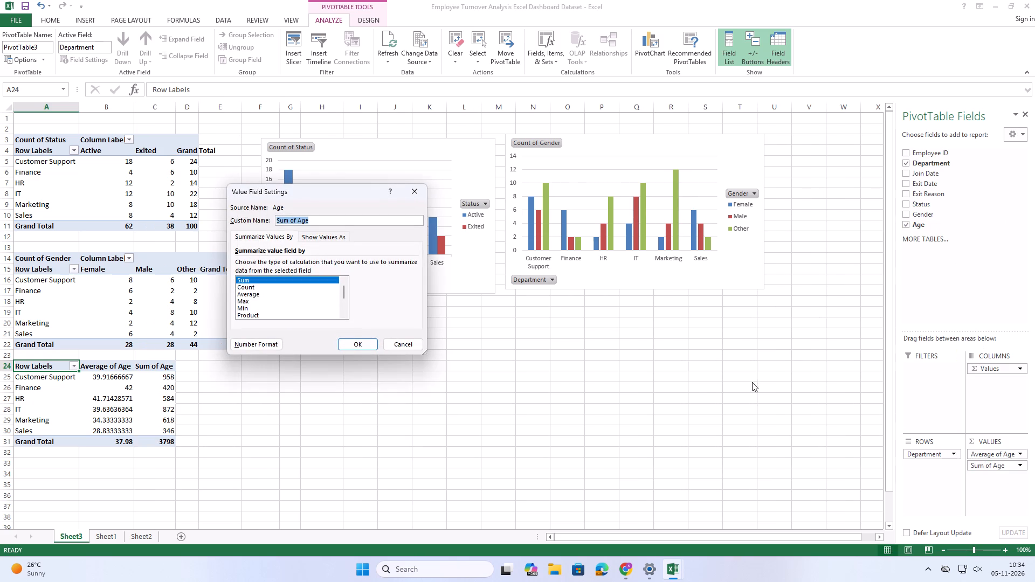
left_click(255, 305)
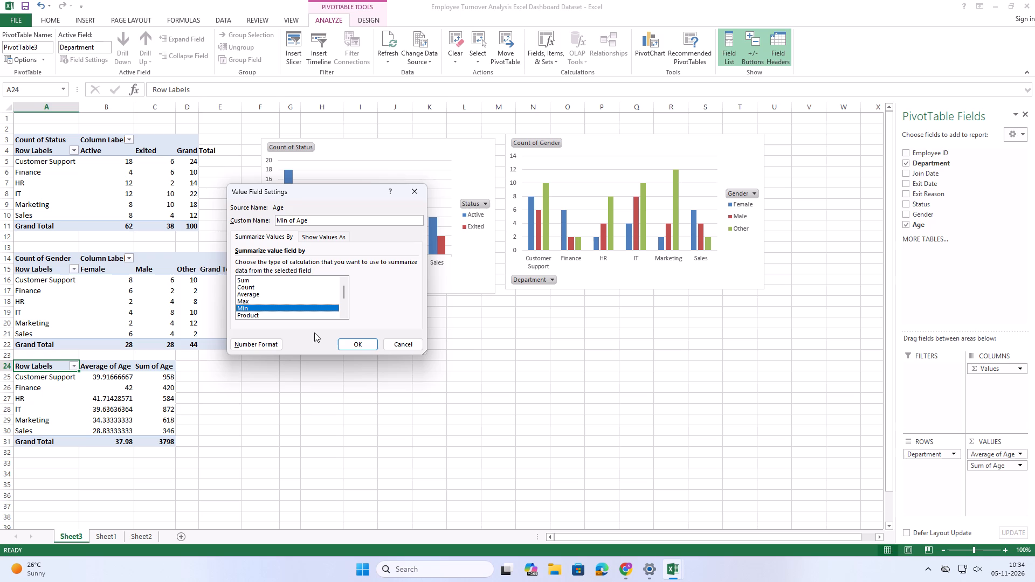
left_click(363, 347)
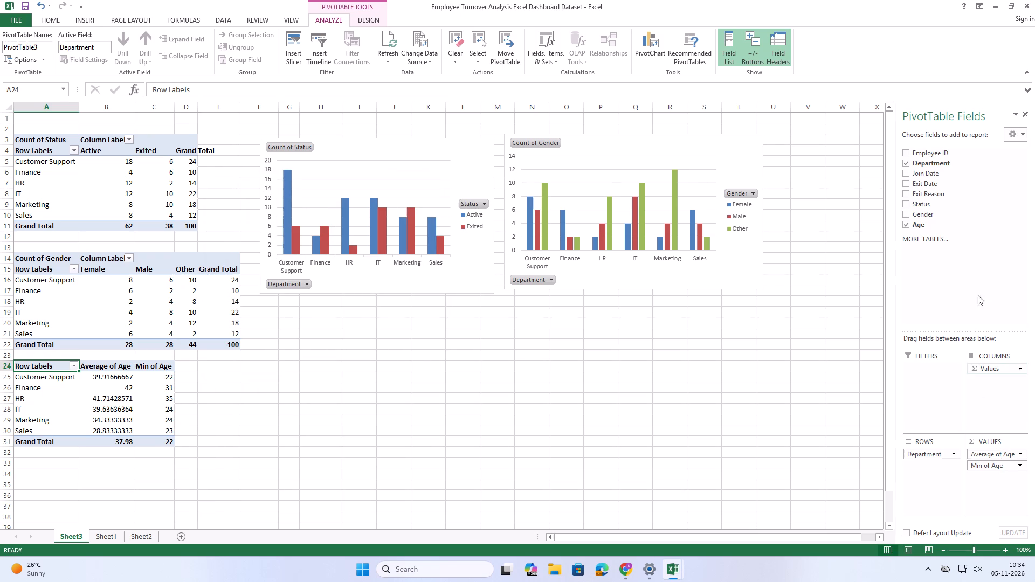
Add Age to the PivotTable values a third time and summarize it by Max.
left_click_drag(928, 226, 1010, 455)
left_click_drag(1010, 455, 1010, 475)
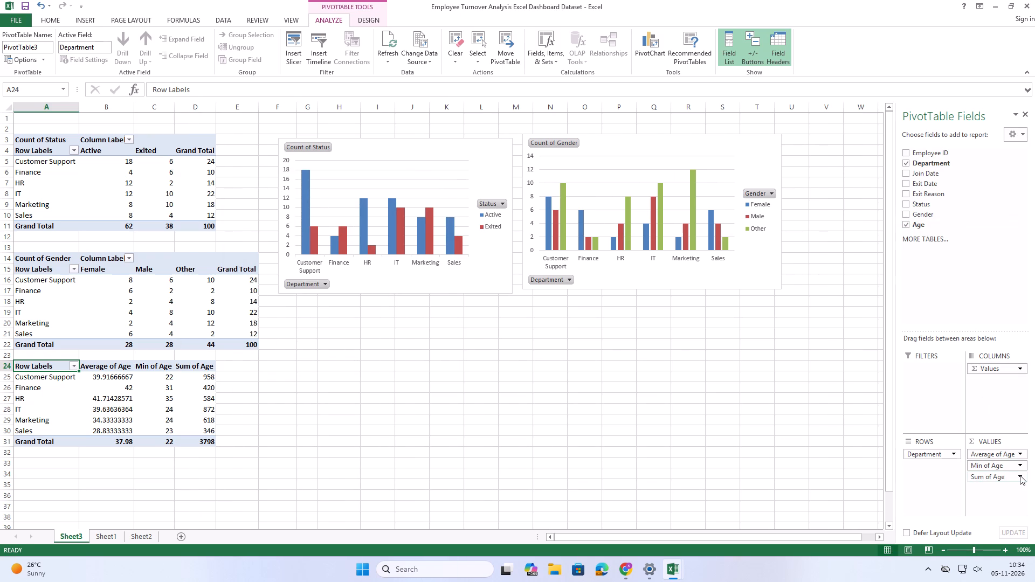
left_click(1020, 475)
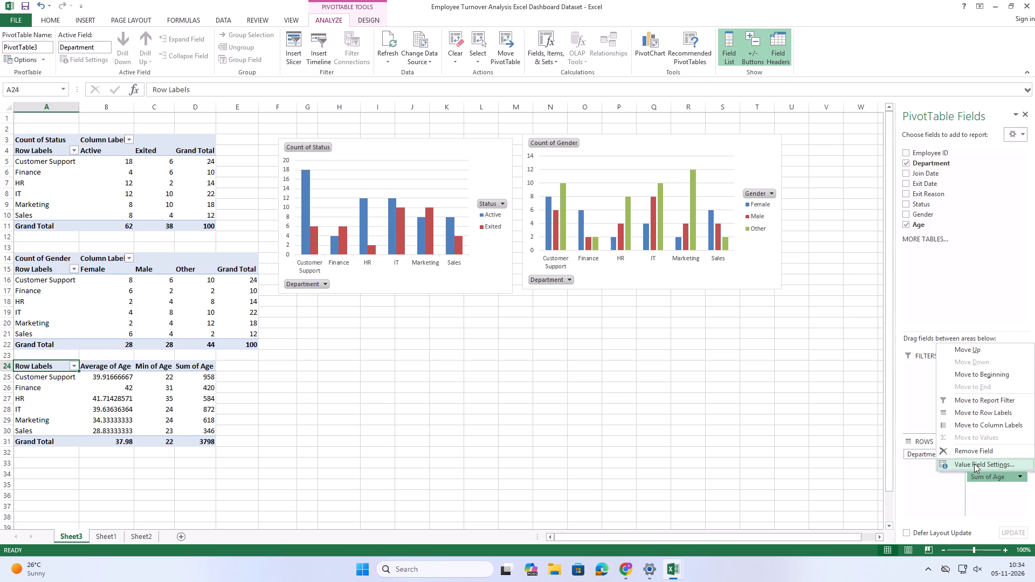
left_click(974, 463)
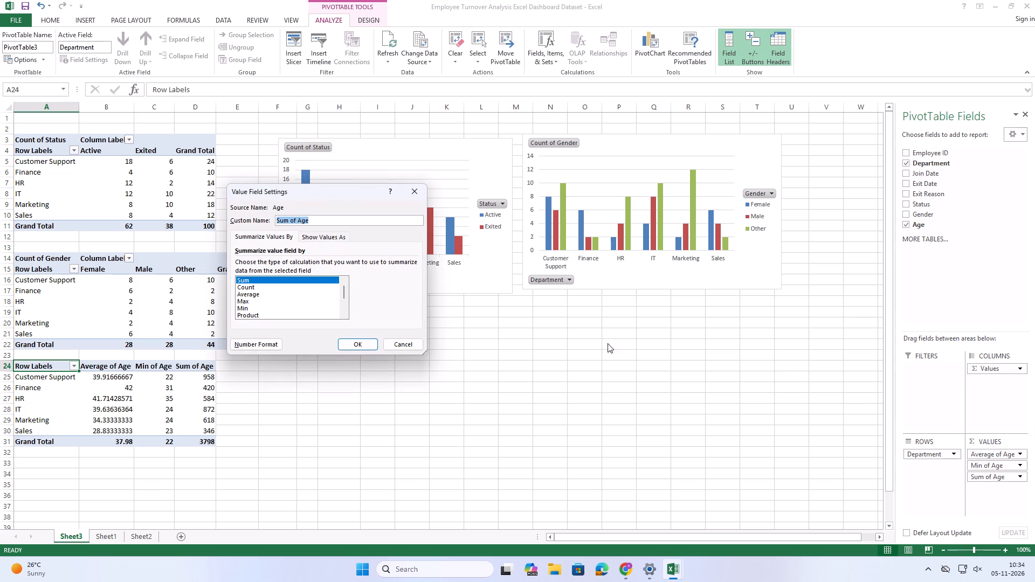
left_click(245, 300)
left_click(355, 344)
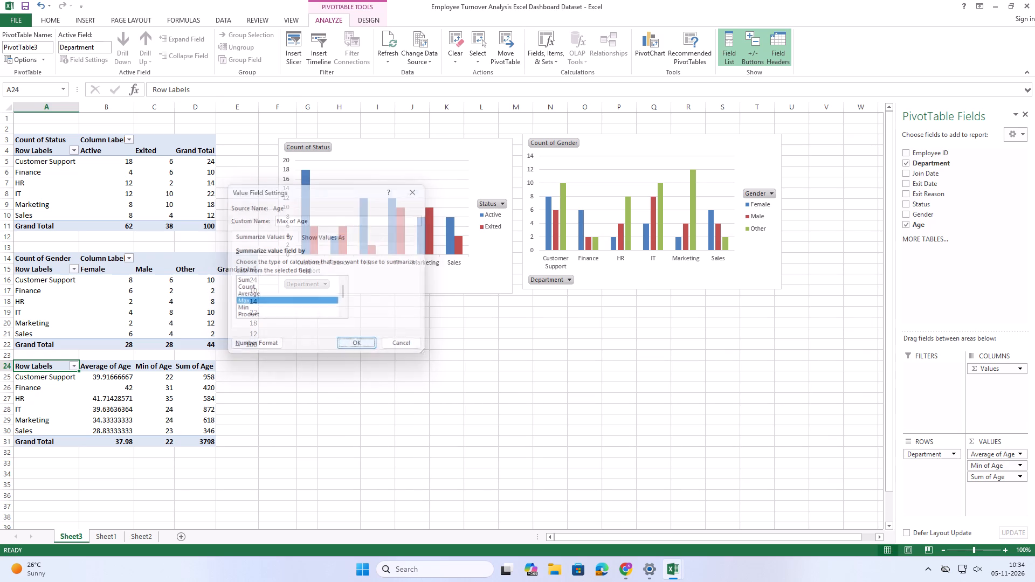
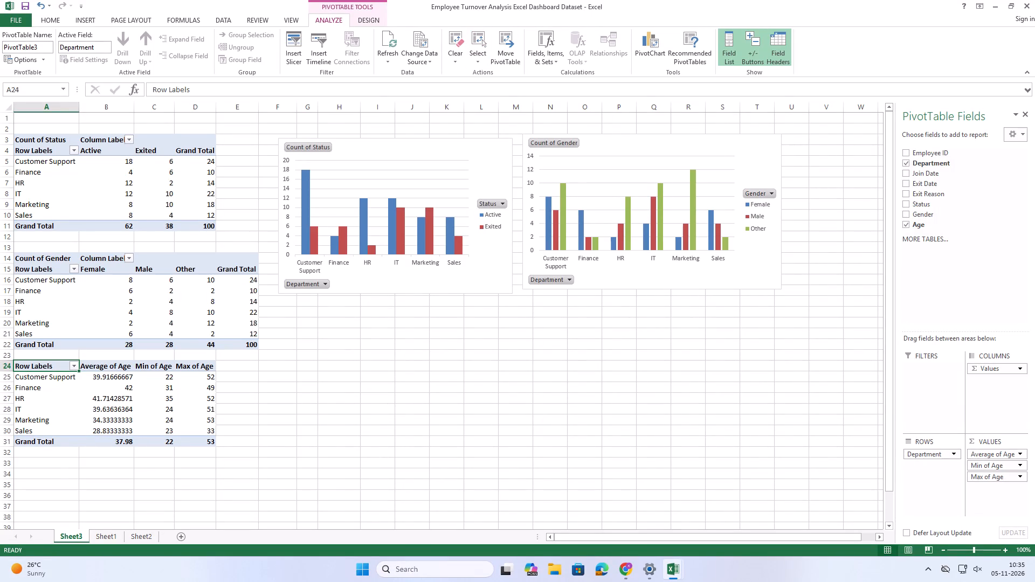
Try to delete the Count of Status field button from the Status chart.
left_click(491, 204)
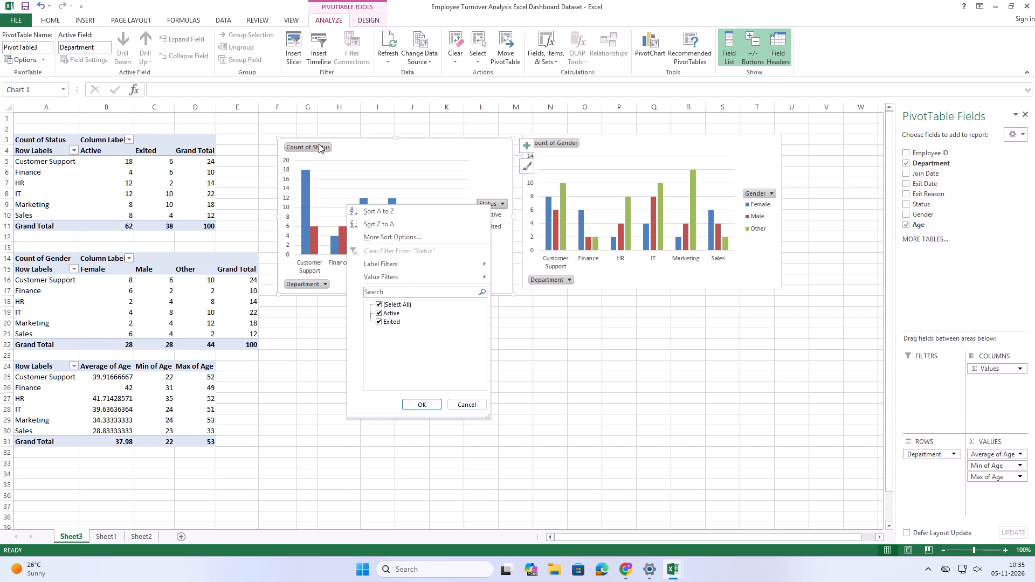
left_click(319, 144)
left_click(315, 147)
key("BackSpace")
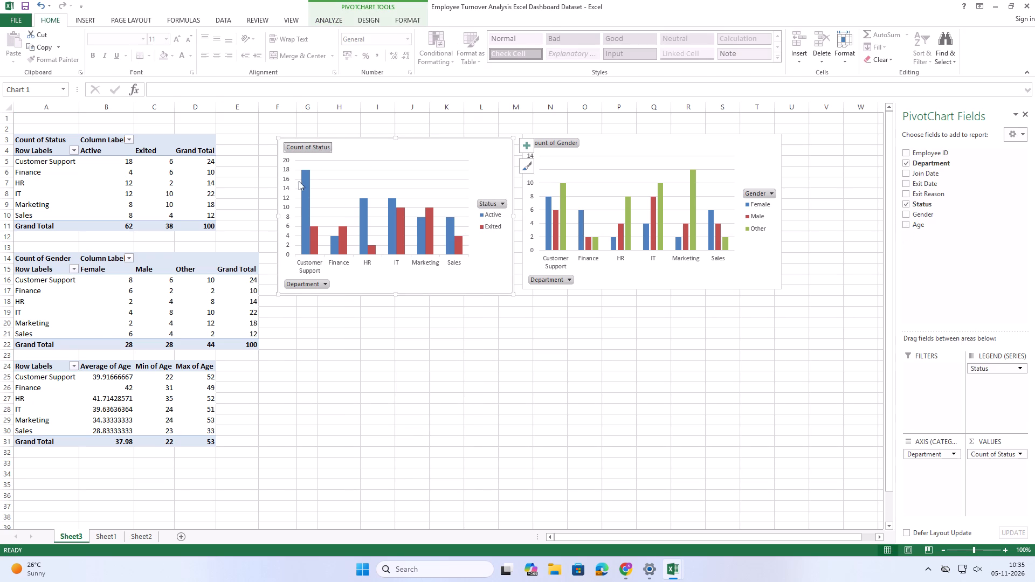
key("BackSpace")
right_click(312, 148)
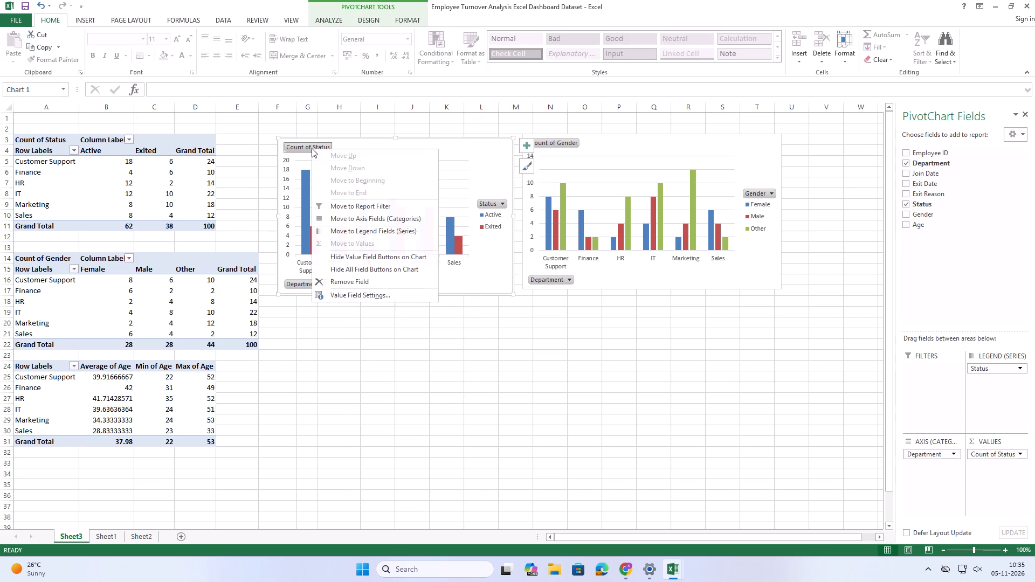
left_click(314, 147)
Hide the value and axis field buttons on the Status chart and close the PivotChart field list.
left_click(417, 20)
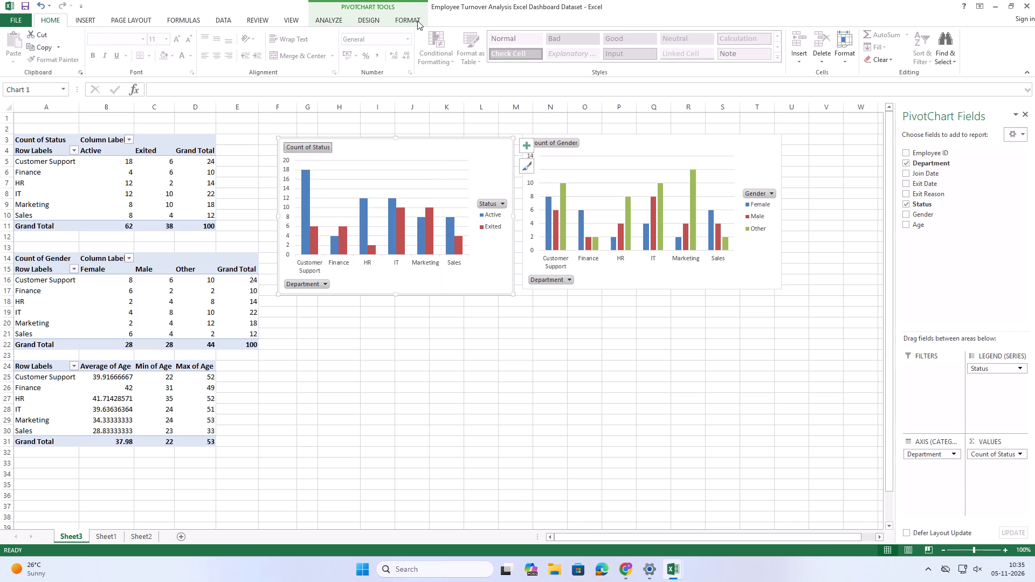
left_click(413, 20)
left_click(370, 16)
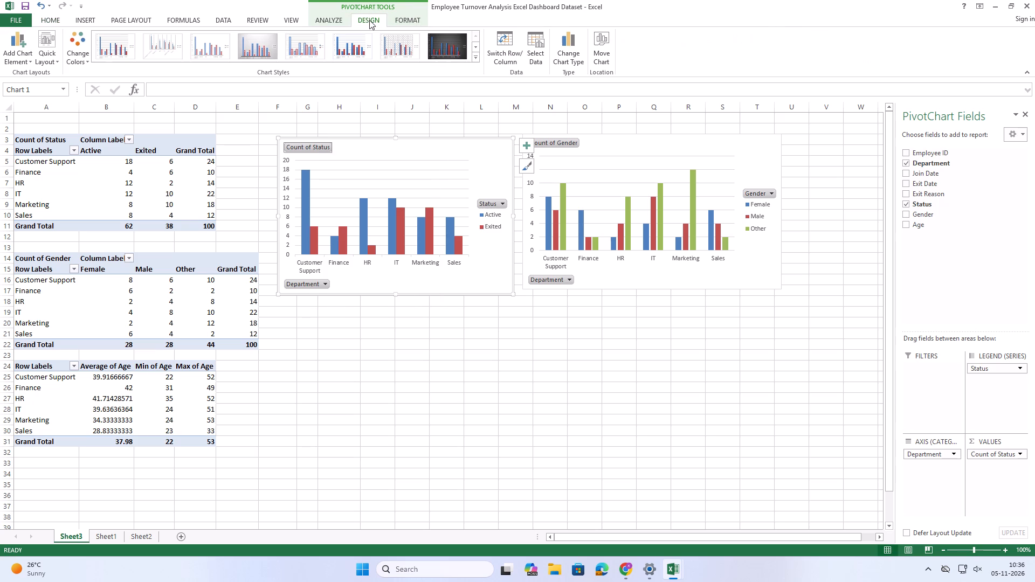
left_click(403, 15)
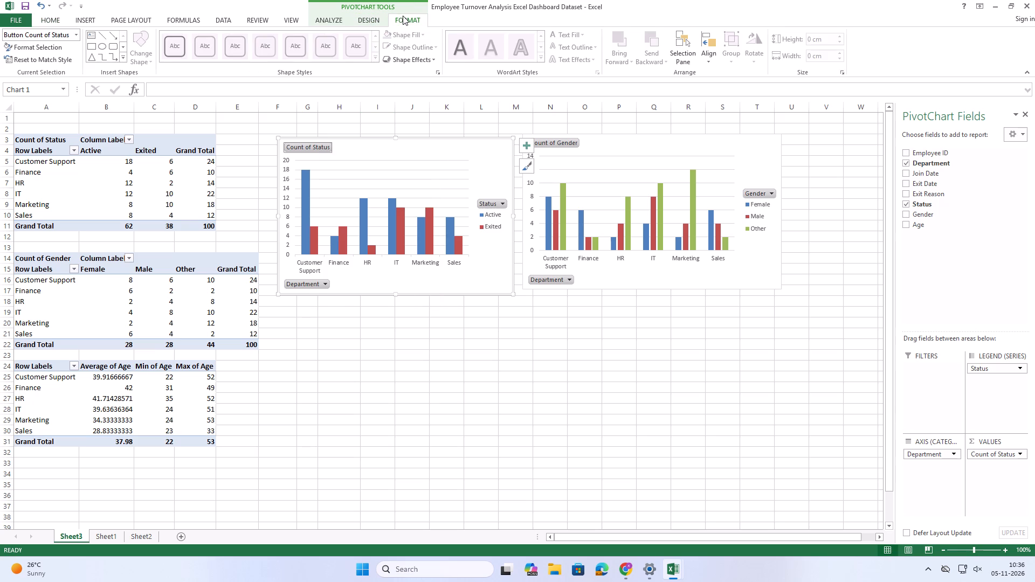
left_click(329, 20)
left_click(570, 60)
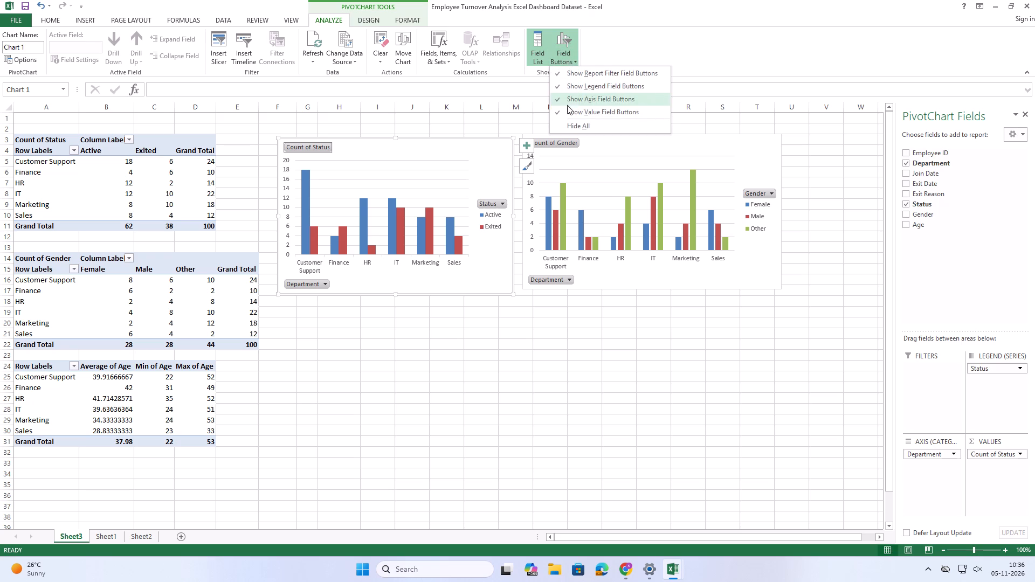
left_click(566, 114)
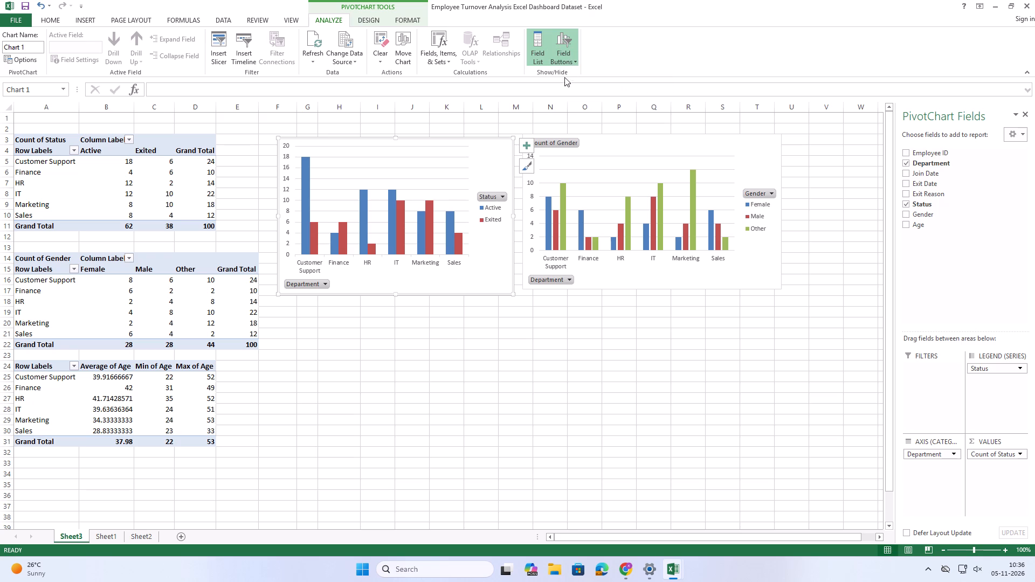
left_click(564, 56)
left_click(562, 98)
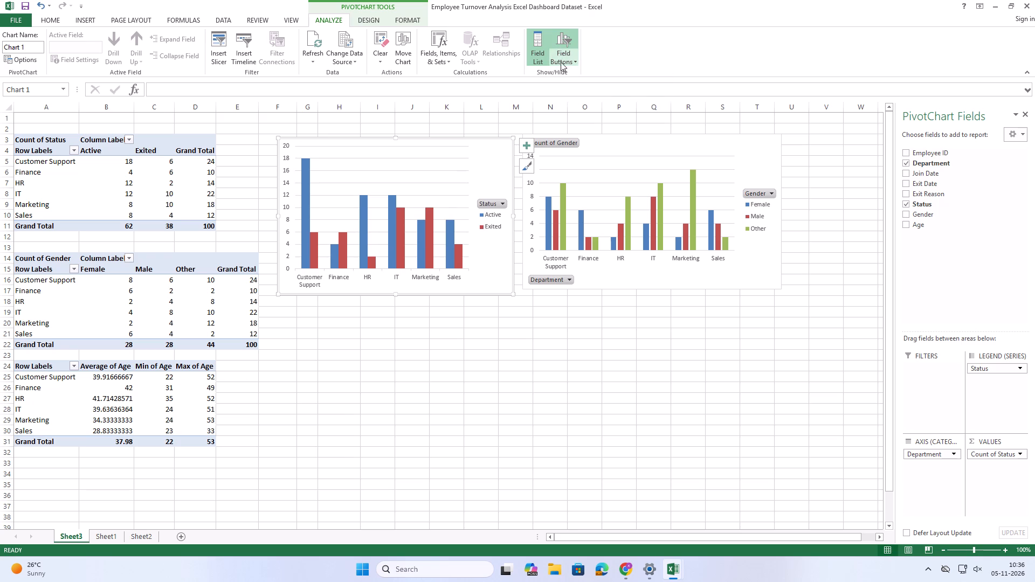
left_click(541, 54)
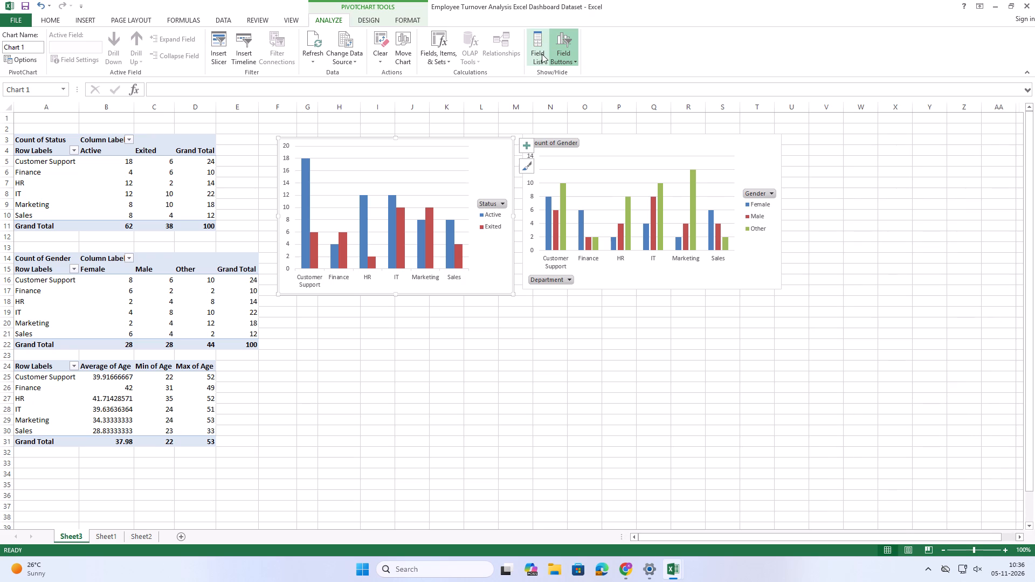
Hide the axis and value field buttons on the Gender chart.
left_click(559, 141)
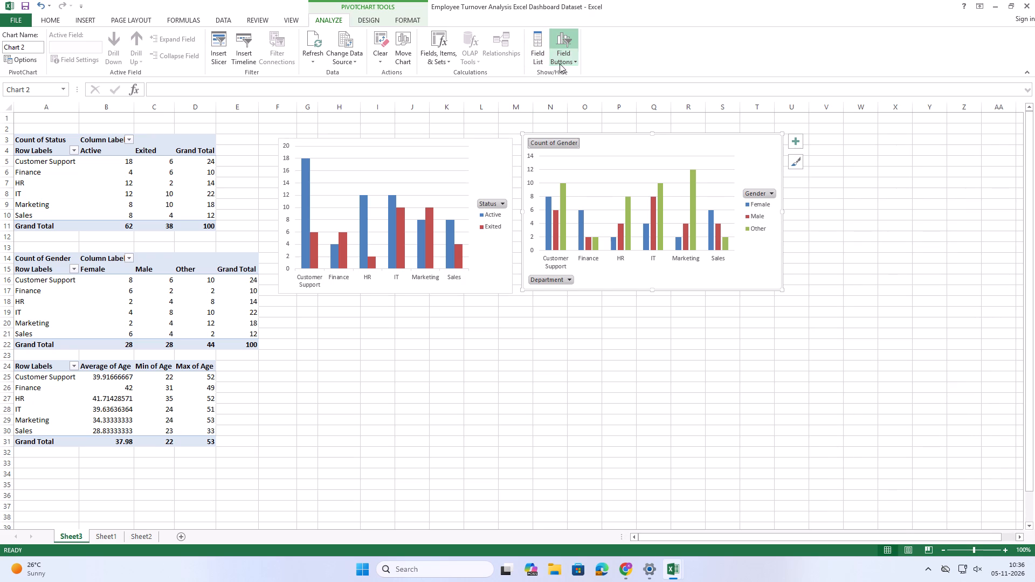
left_click(559, 60)
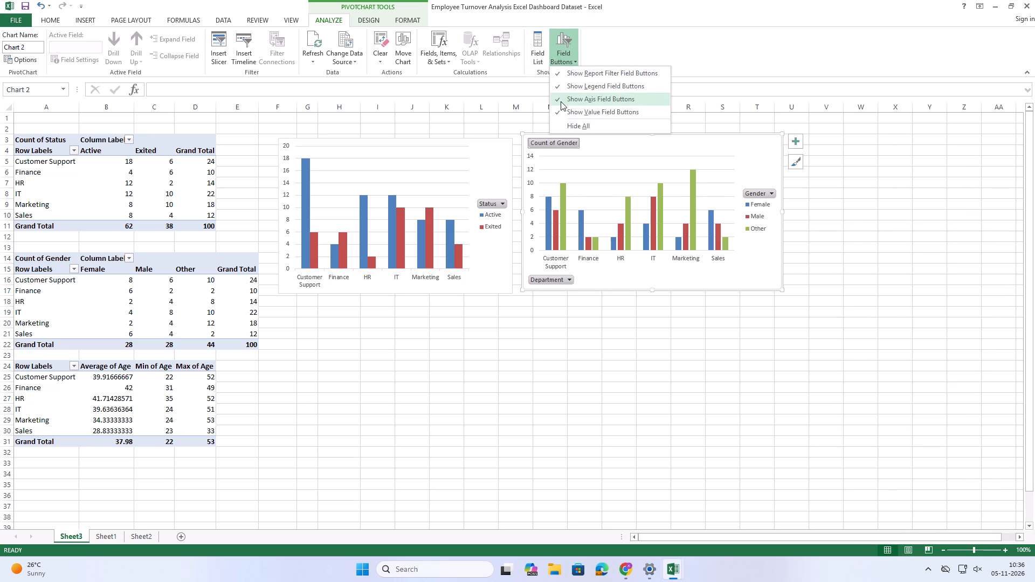
left_click(561, 101)
left_click(568, 65)
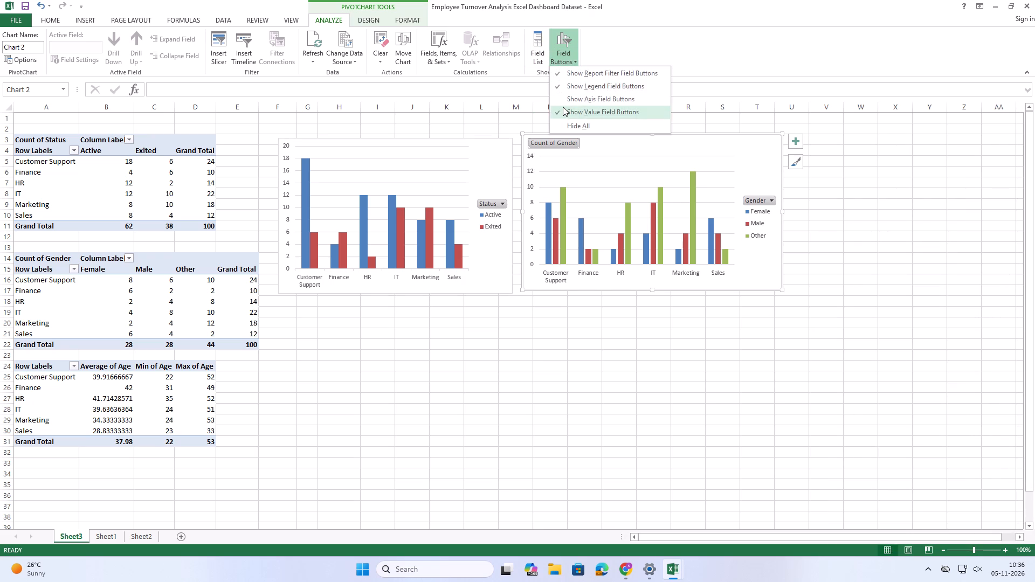
left_click(563, 107)
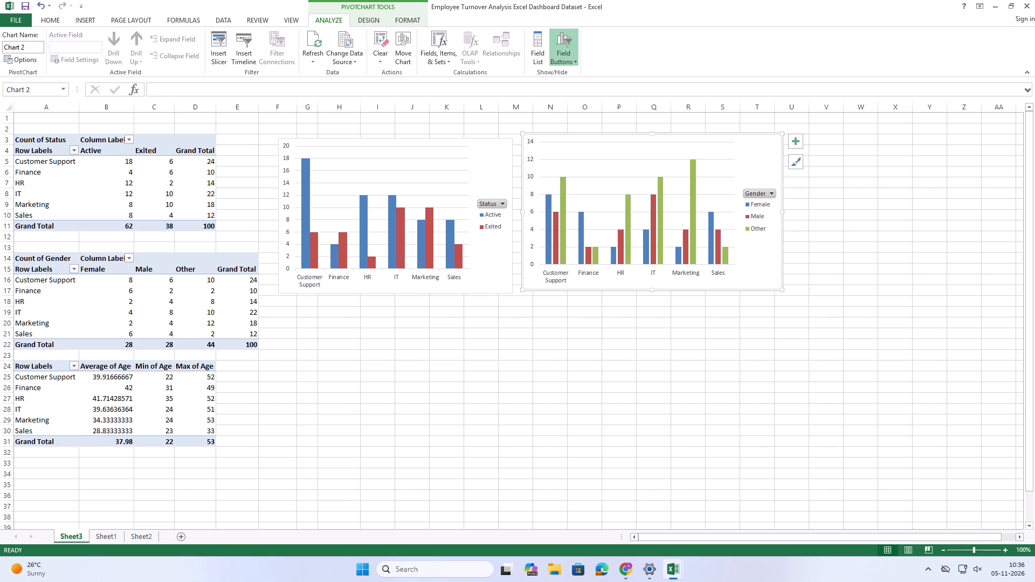
Preview the Line, Pie, Bar, Area and Combo chart types for the Gender chart, including the Combo series options.
left_click(79, 17)
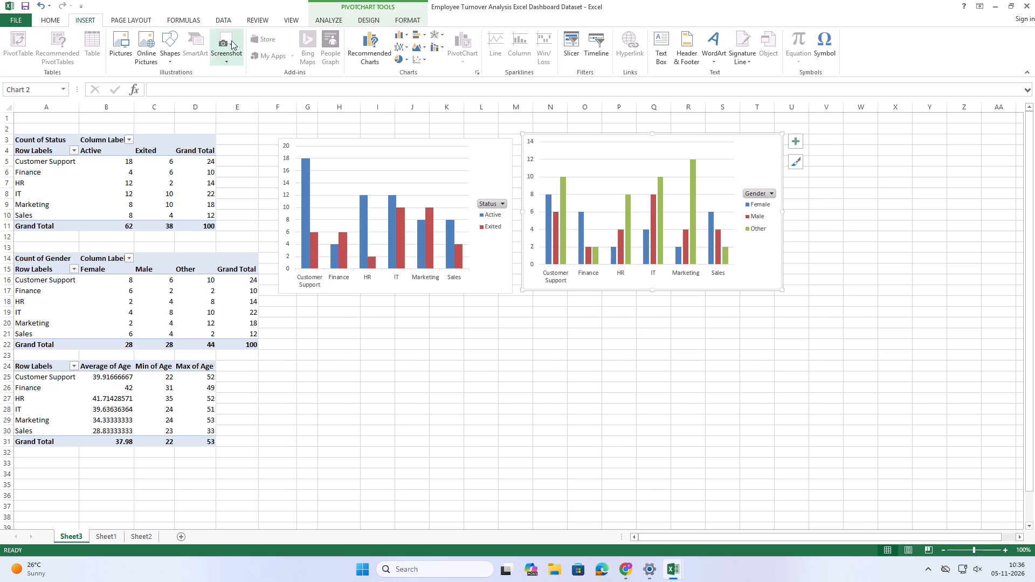
left_click(368, 44)
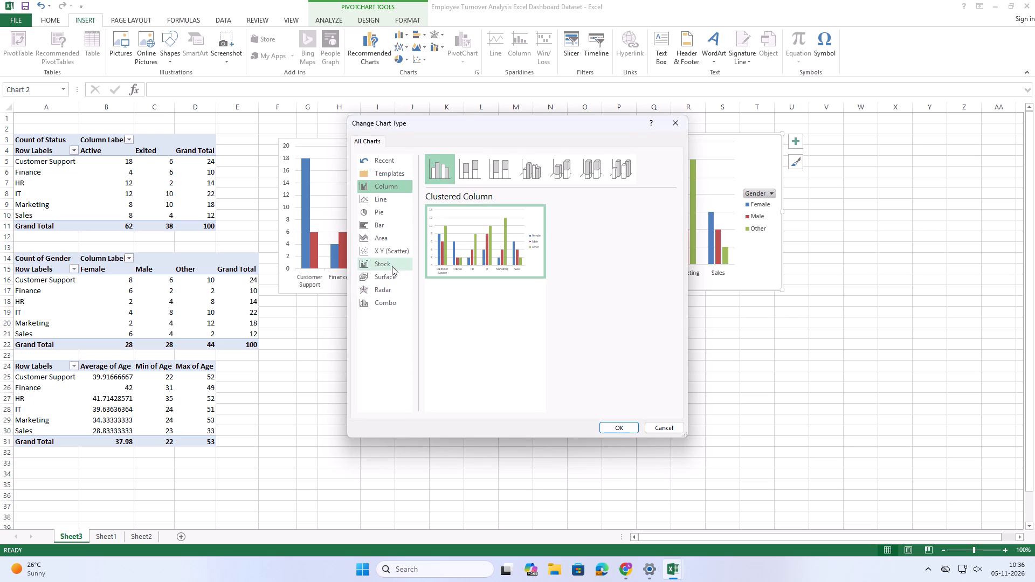
left_click(363, 196)
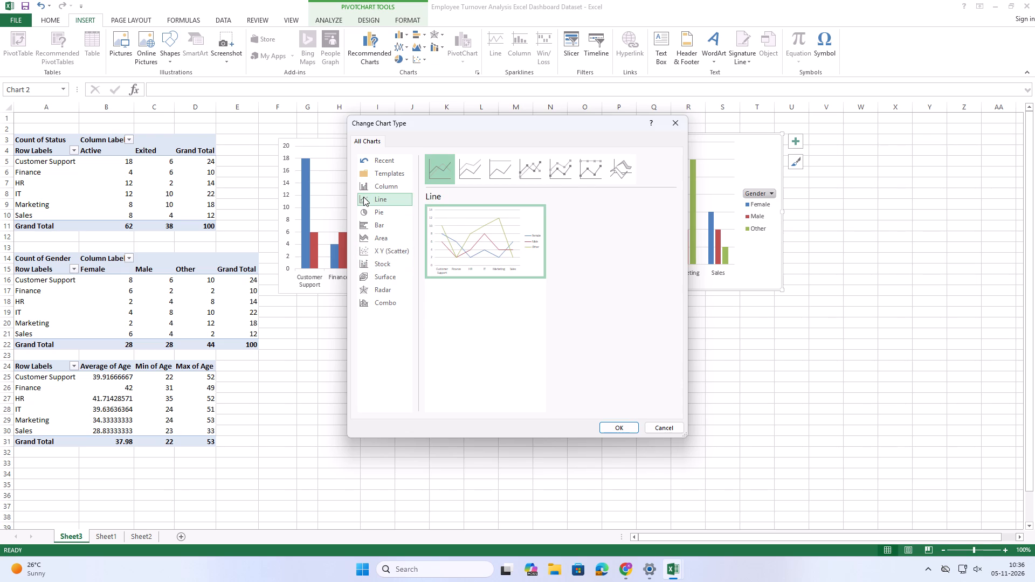
left_click(370, 214)
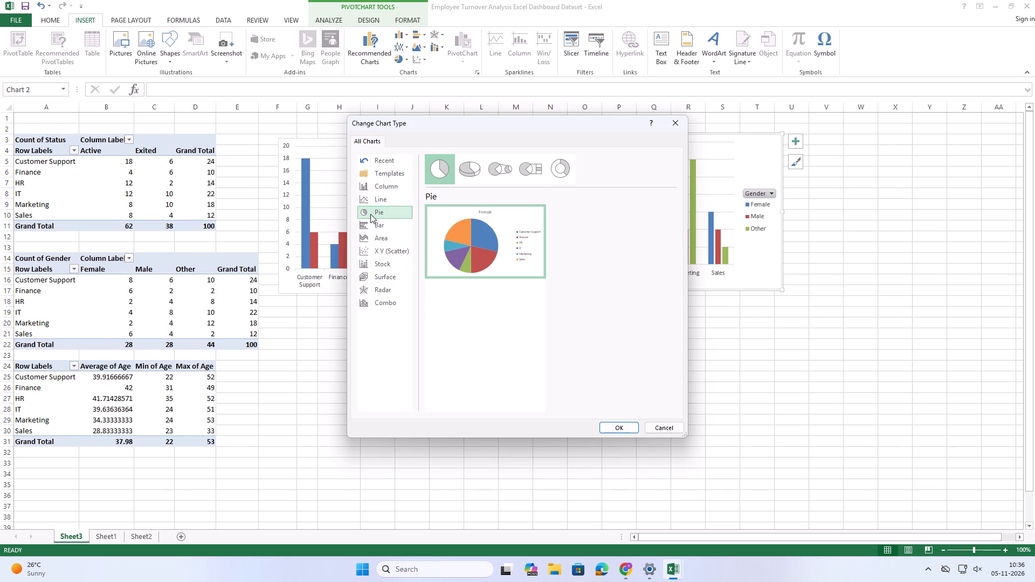
left_click(372, 220)
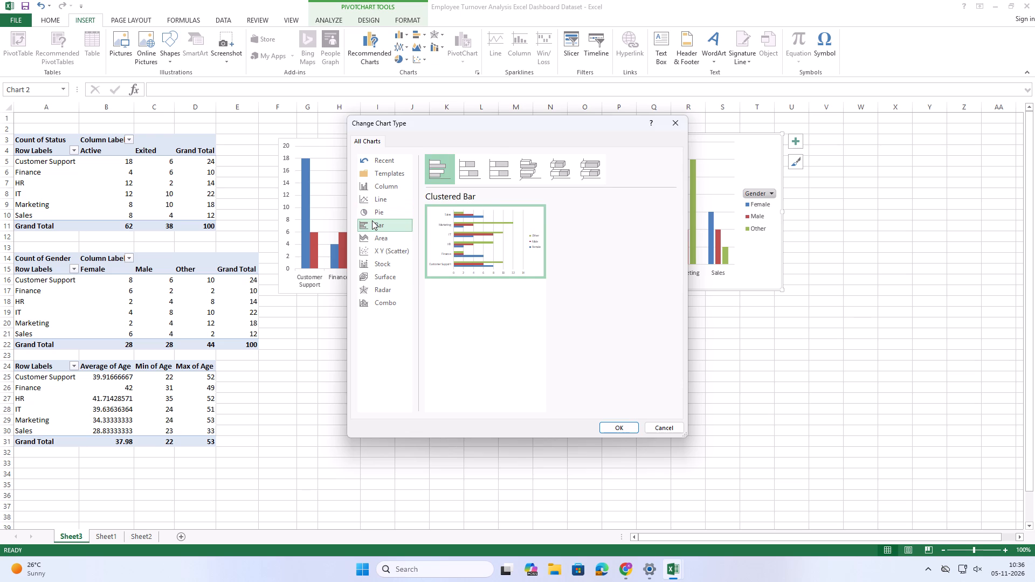
left_click(371, 235)
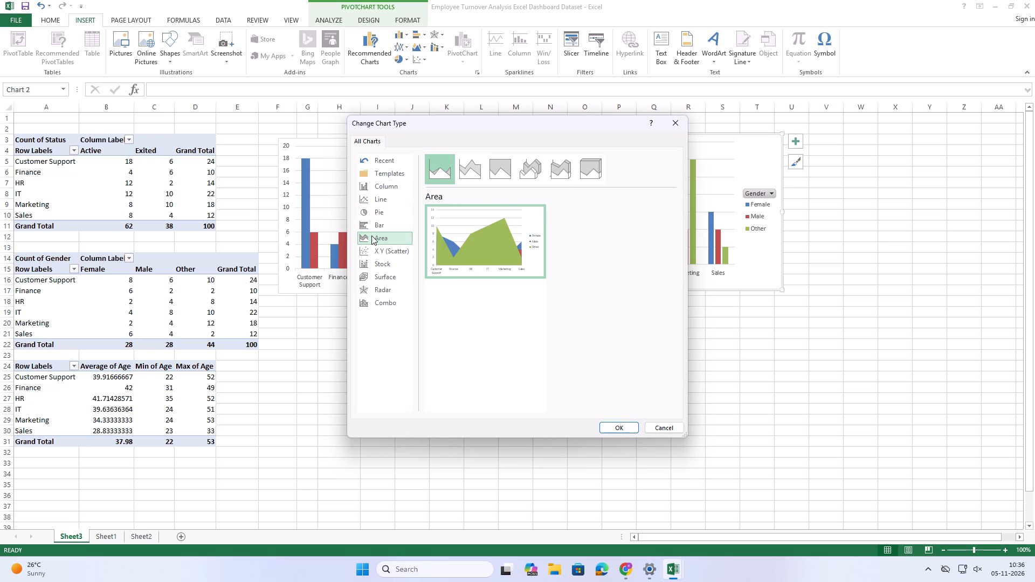
left_click(383, 299)
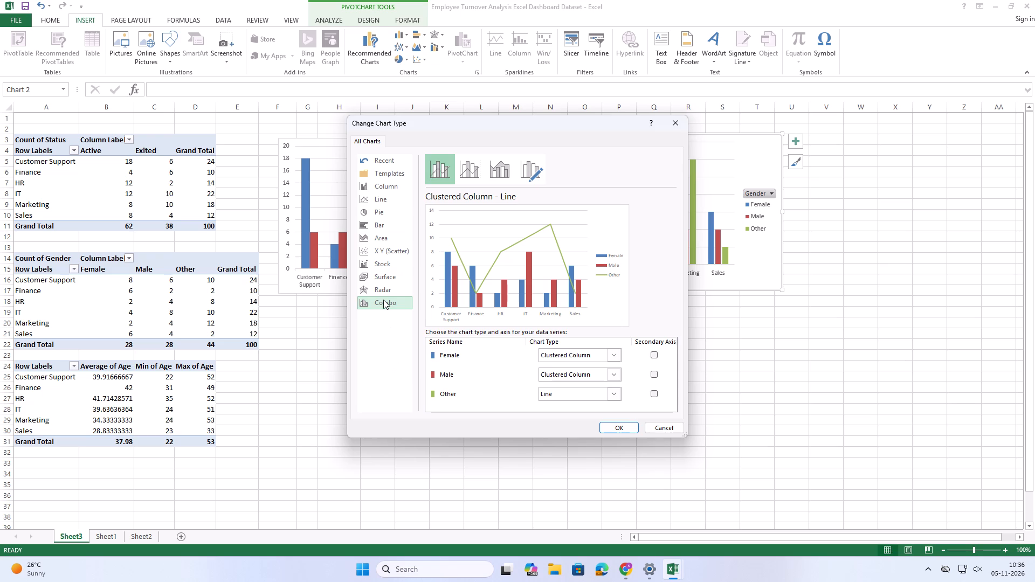
left_click(610, 354)
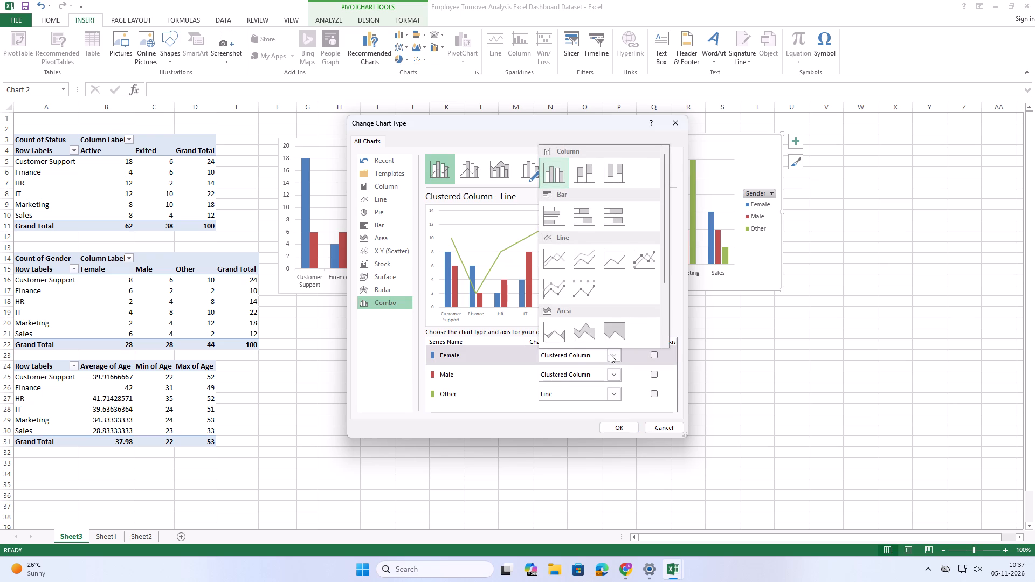
left_click(610, 354)
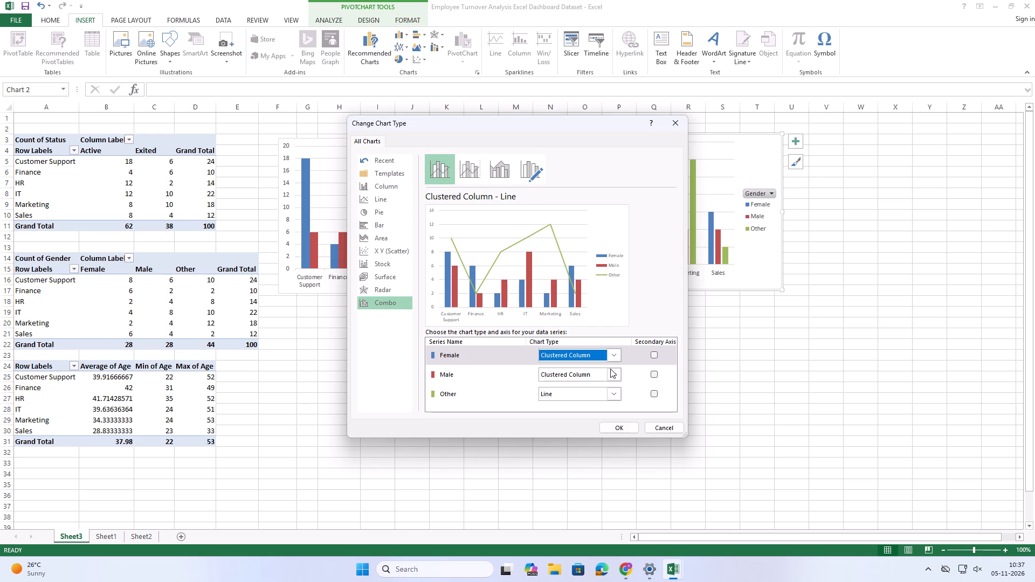
left_click(610, 375)
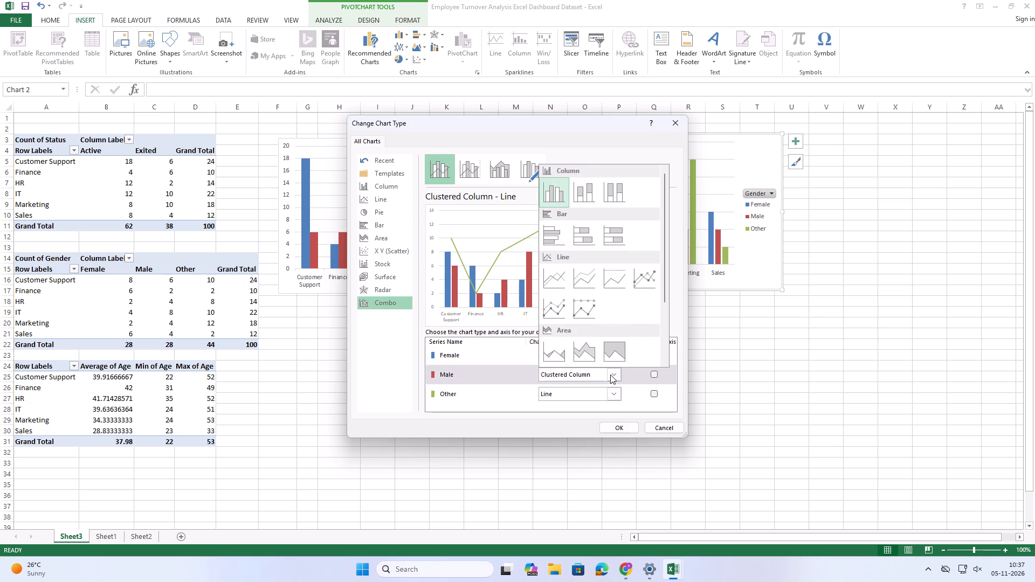
left_click(610, 375)
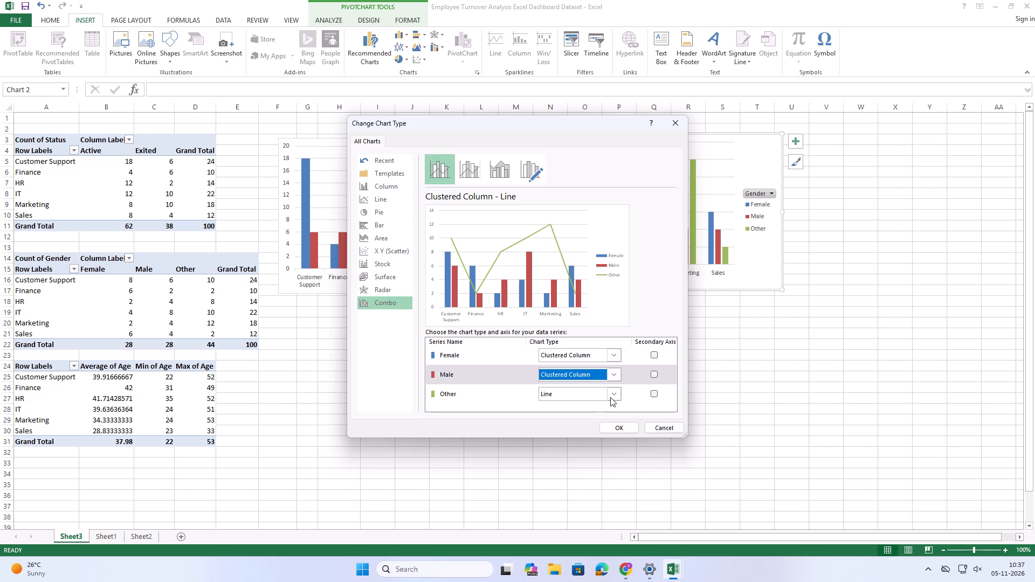
left_click(610, 397)
left_click(610, 397)
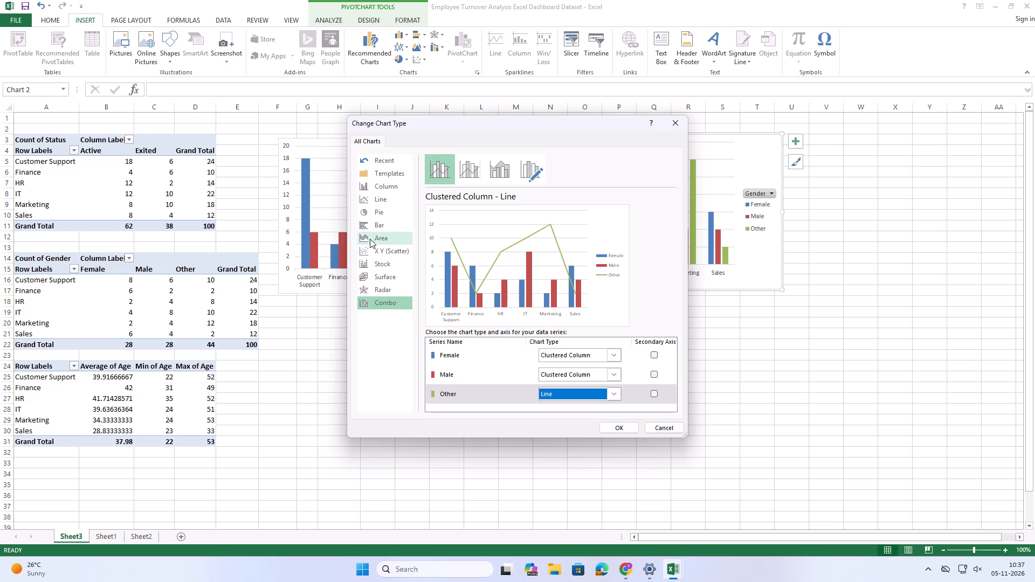
left_click(376, 202)
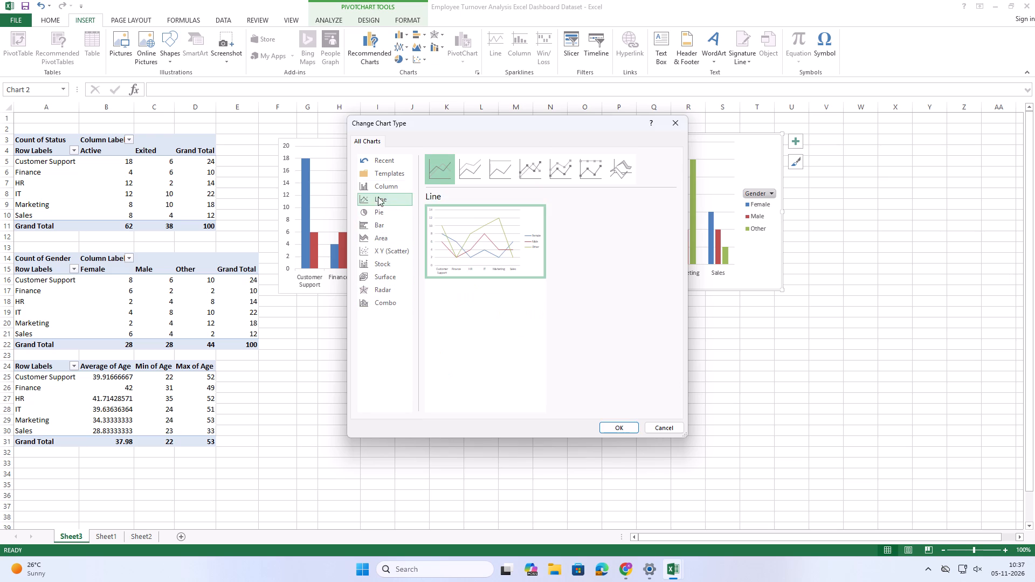
left_click(382, 186)
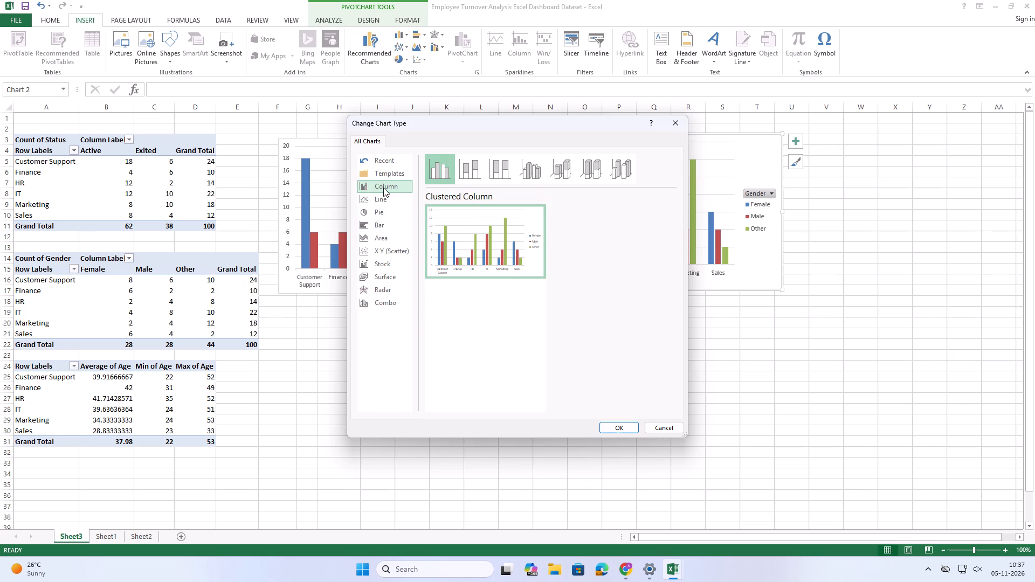
left_click(675, 123)
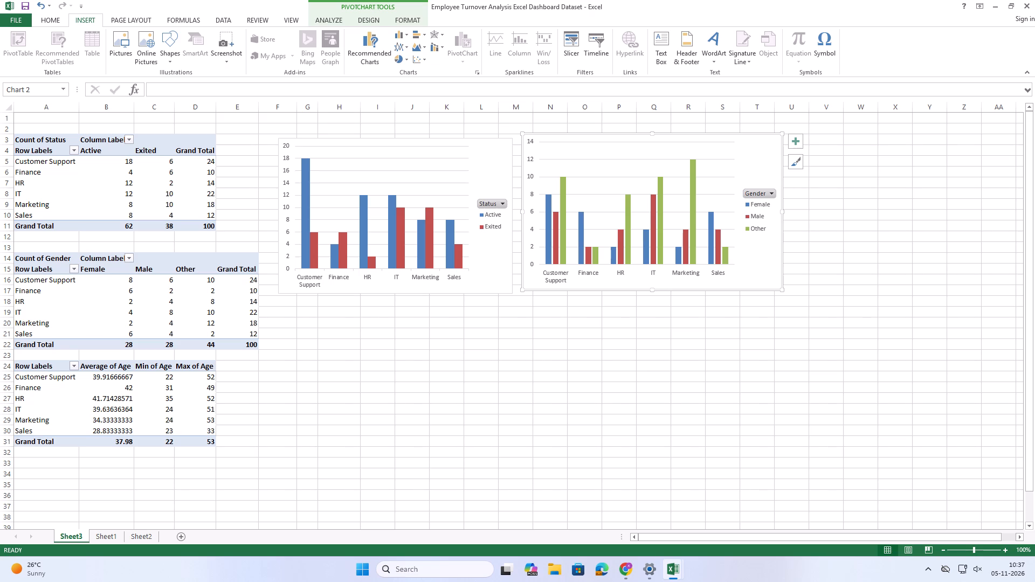
Insert a Clustered Column PivotChart from the age-by-department PivotTable and place it directly below the Status chart.
left_click(73, 403)
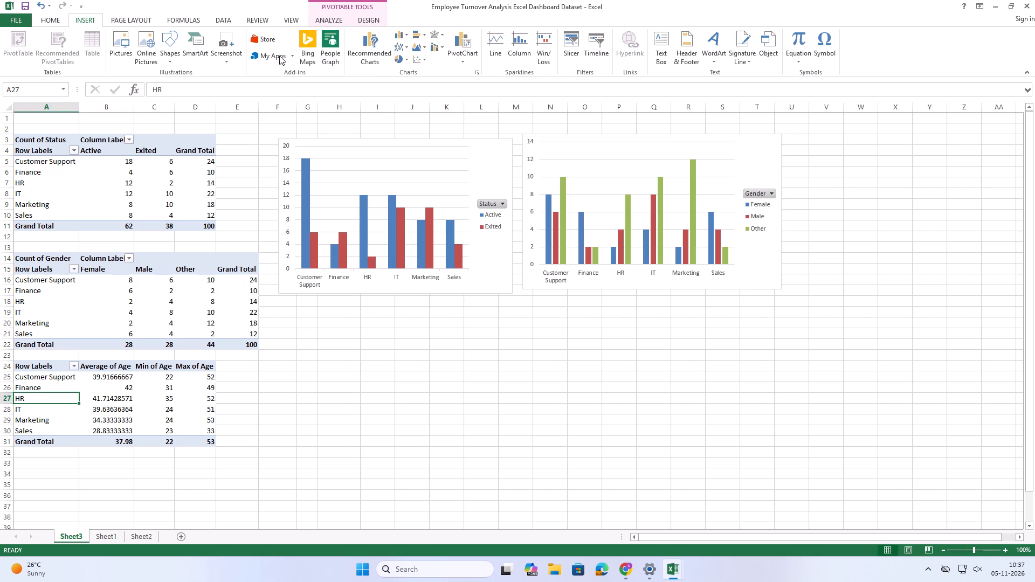
left_click(365, 52)
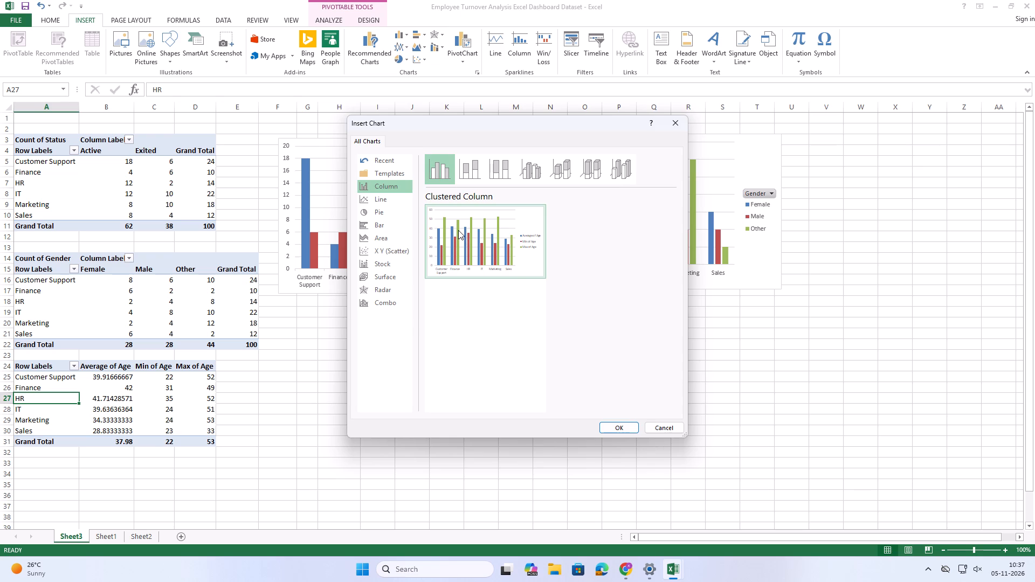
left_click(457, 231)
left_click(623, 428)
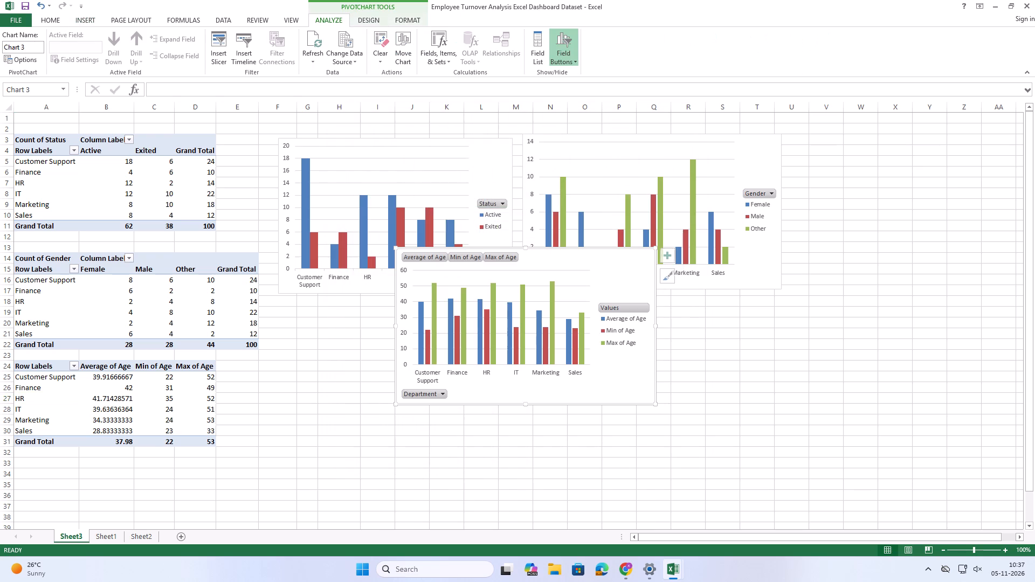
left_click(539, 341)
left_click_drag(609, 261, 499, 320)
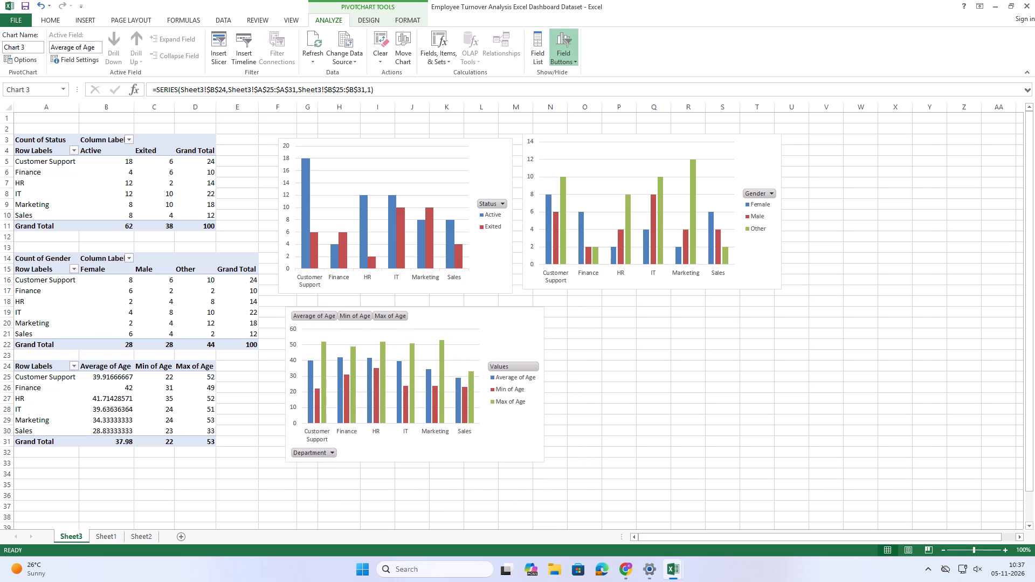
left_click_drag(499, 320, 499, 320)
Hide all field buttons on the age-by-department chart.
left_click(391, 316)
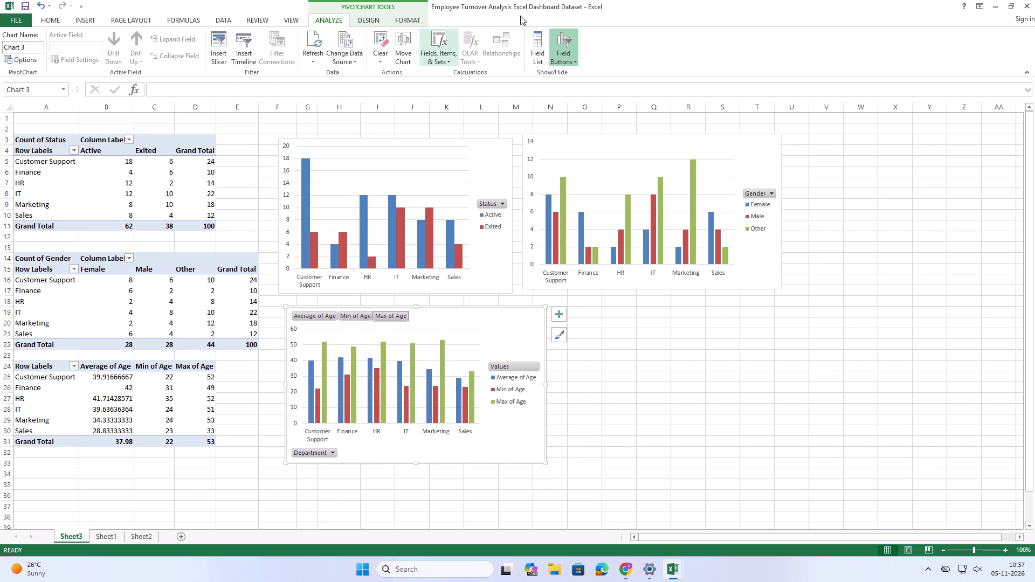
left_click(566, 38)
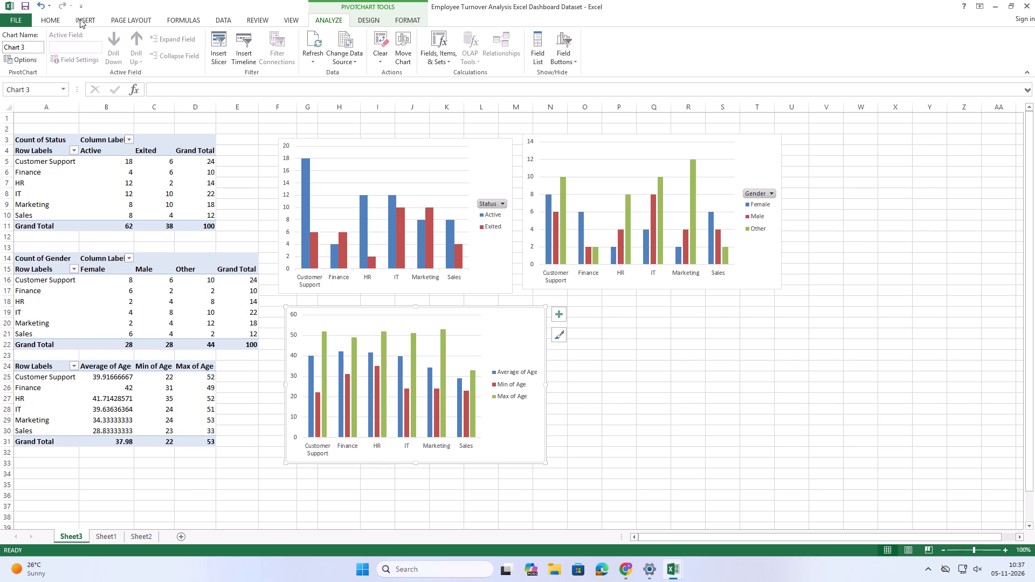
On Sheet1, auto-fit the Exit Reason and Status column widths to their contents.
left_click(107, 542)
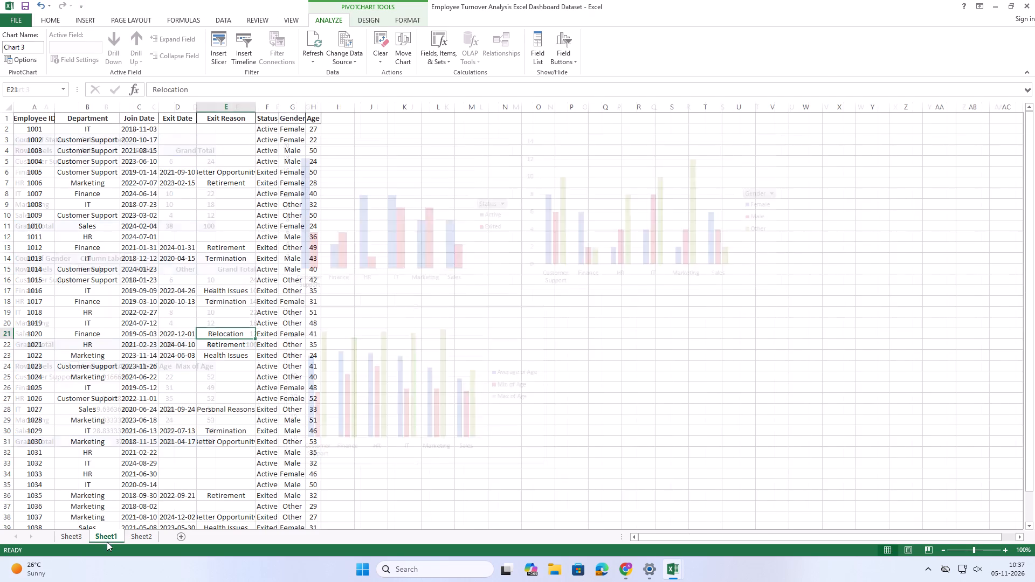
scroll(164, 195, "up", 1)
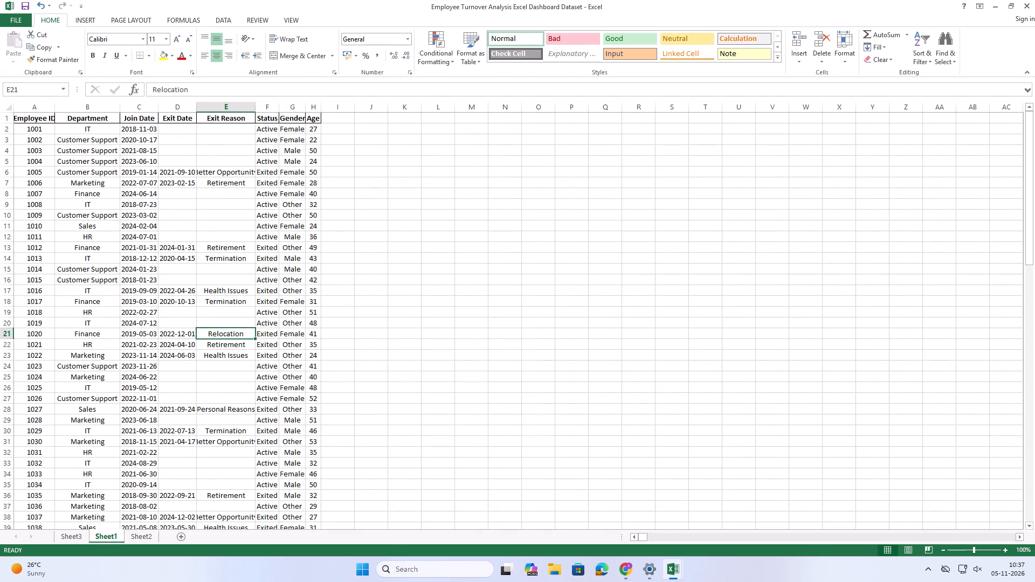
scroll(164, 192, "up", 3)
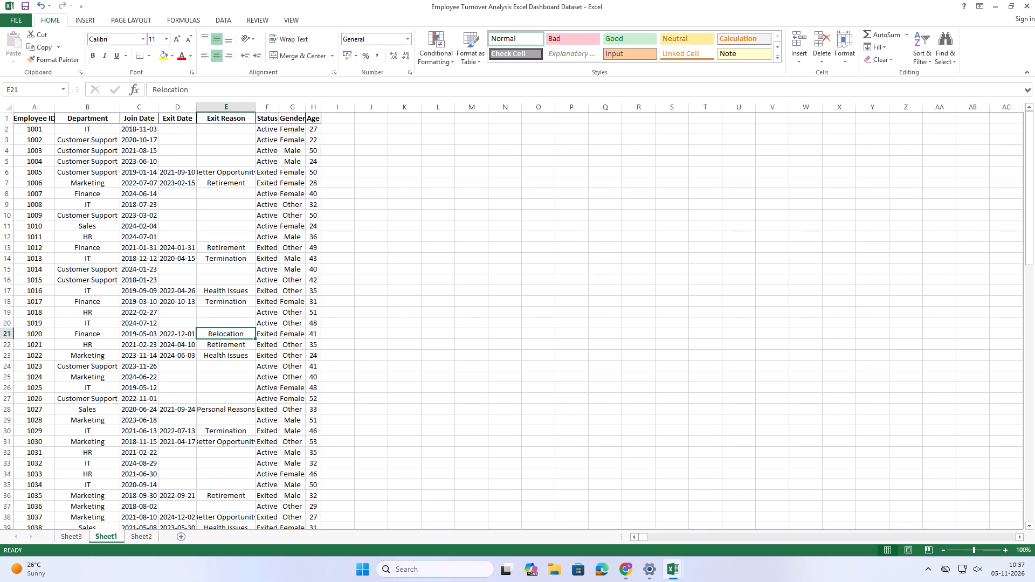
double_click(252, 103)
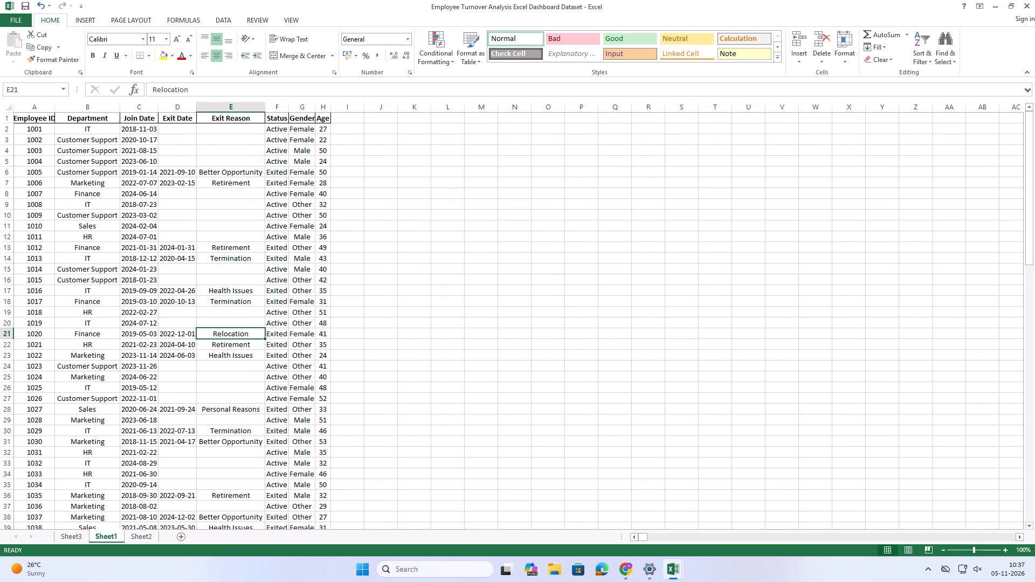
double_click(287, 100)
On Sheet3, insert an Employee ID slicer for the age chart and place it directly beside that chart, below the Gender chart.
left_click(71, 537)
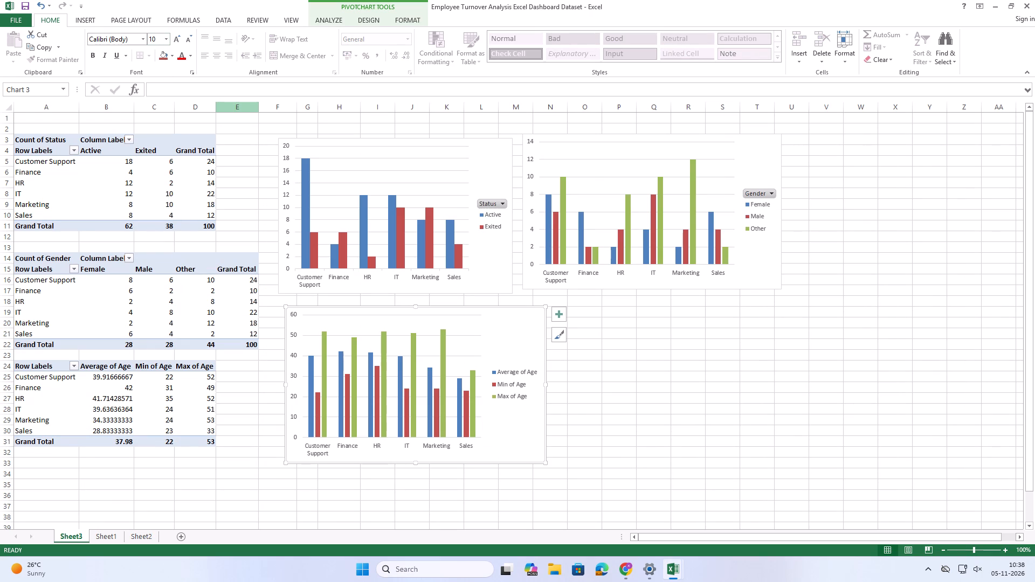
left_click(332, 20)
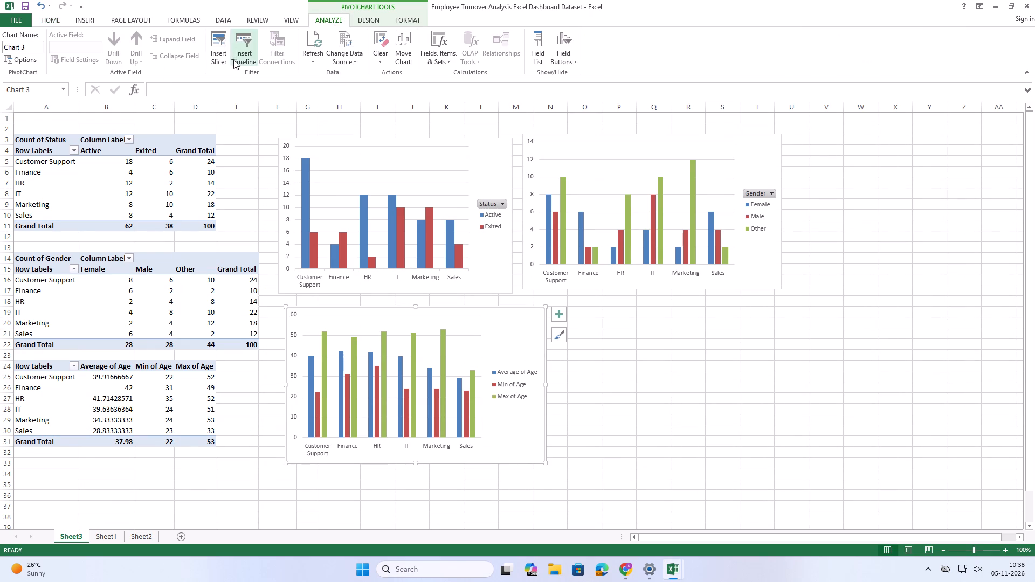
left_click(222, 51)
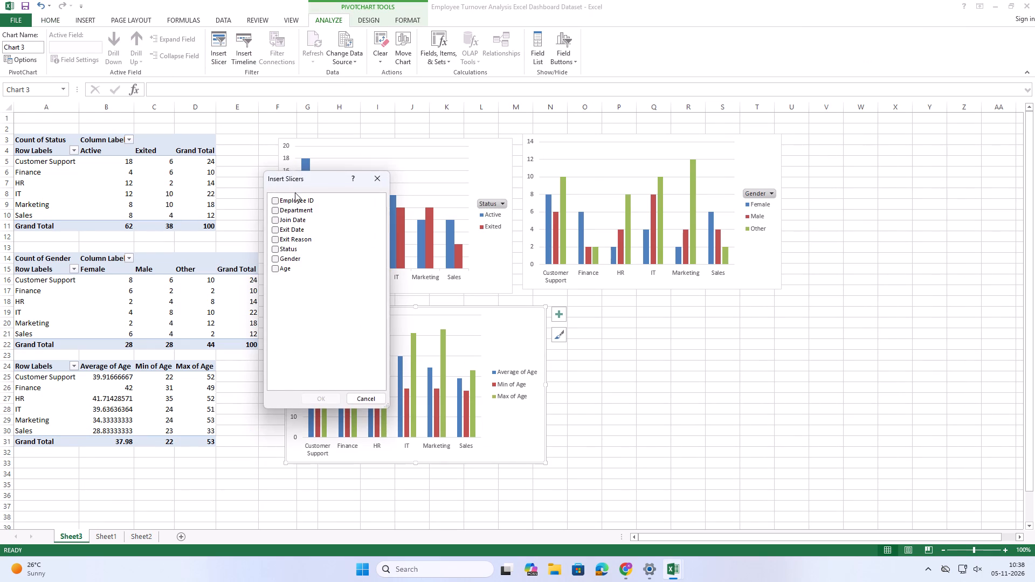
left_click(274, 202)
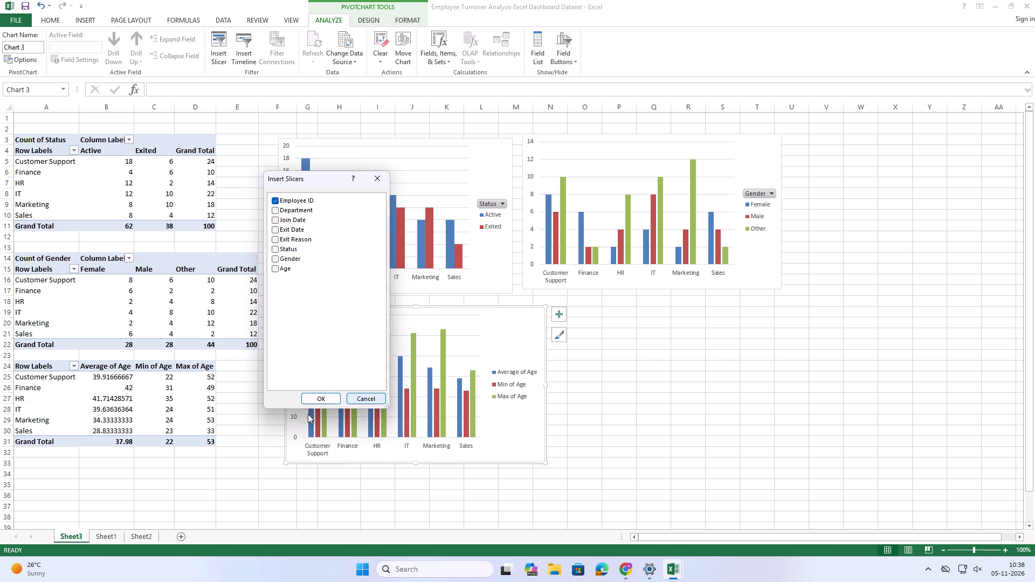
left_click(321, 398)
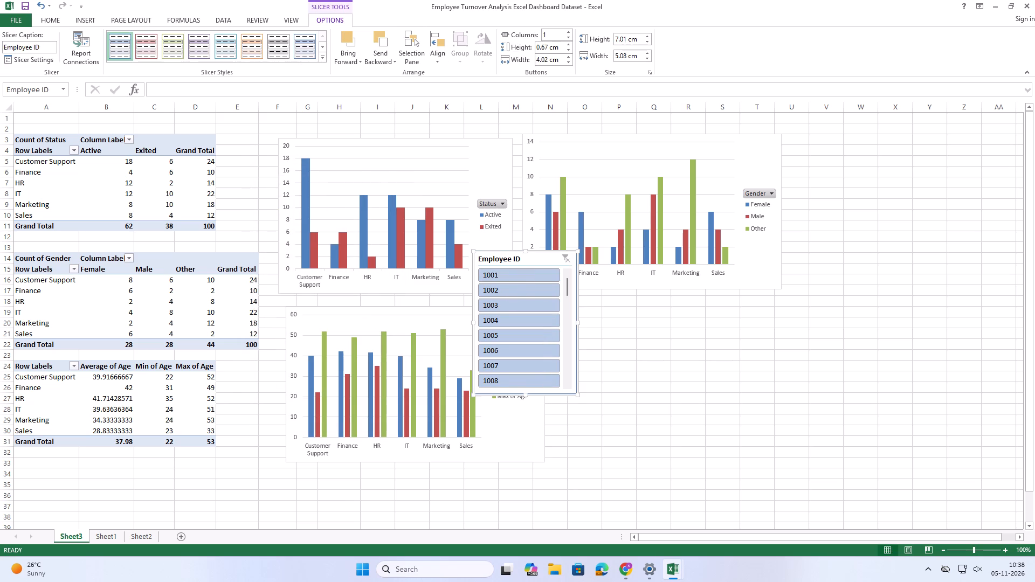
left_click_drag(526, 257, 607, 311)
left_click(646, 313)
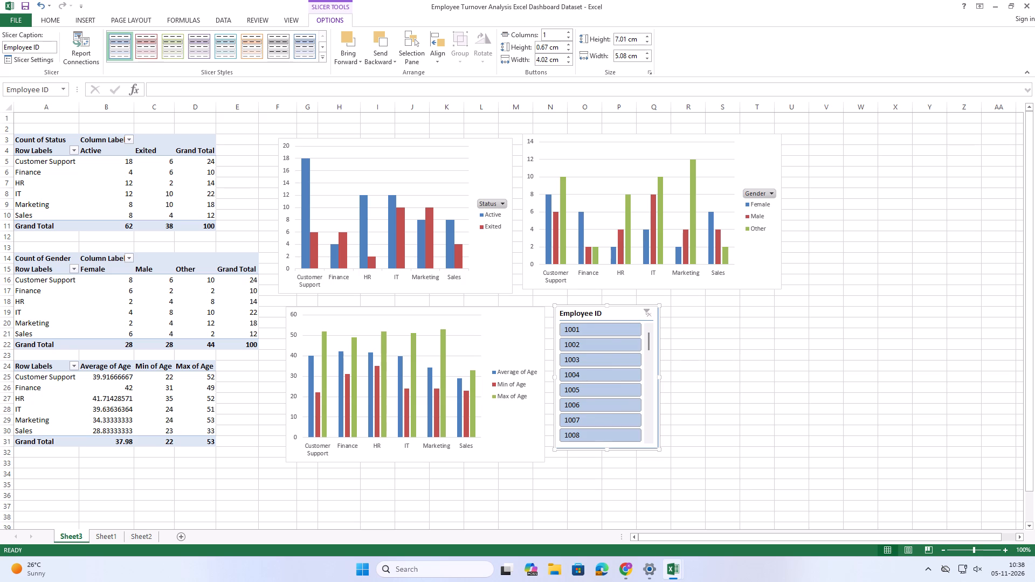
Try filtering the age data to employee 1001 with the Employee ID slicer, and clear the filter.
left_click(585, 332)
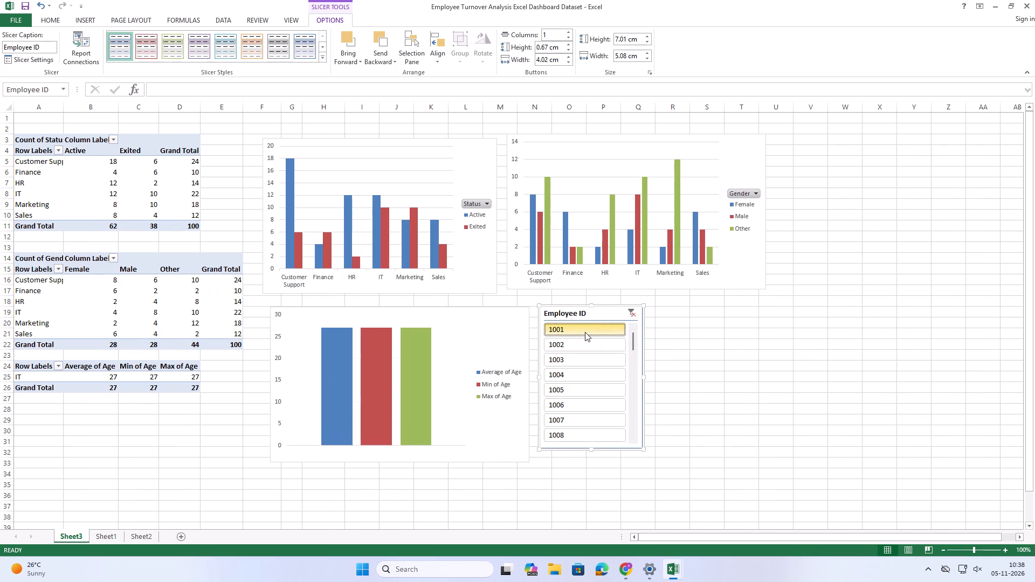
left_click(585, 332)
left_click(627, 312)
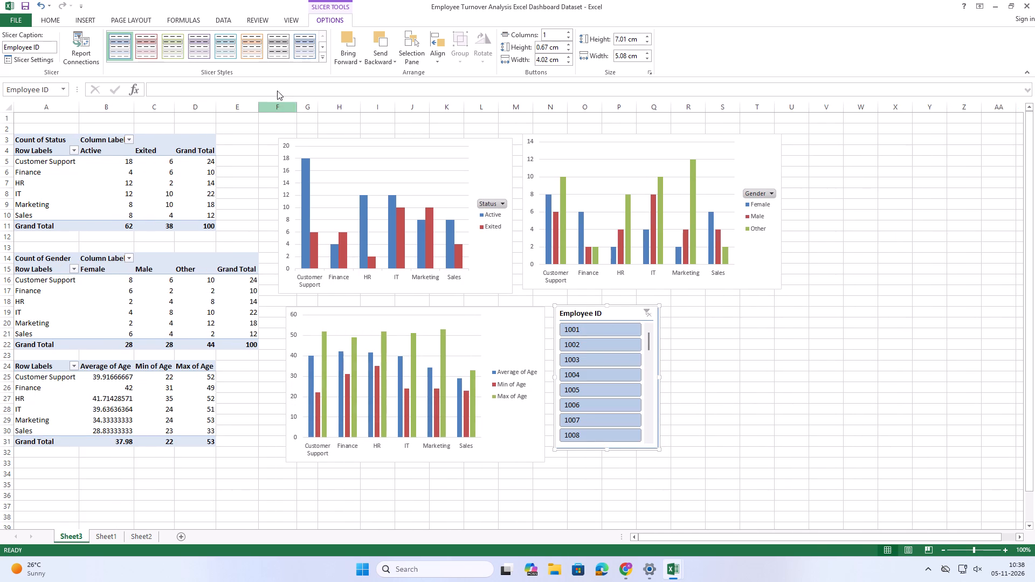
Apply the light purple slicer style to the Employee ID slicer.
left_click(208, 53)
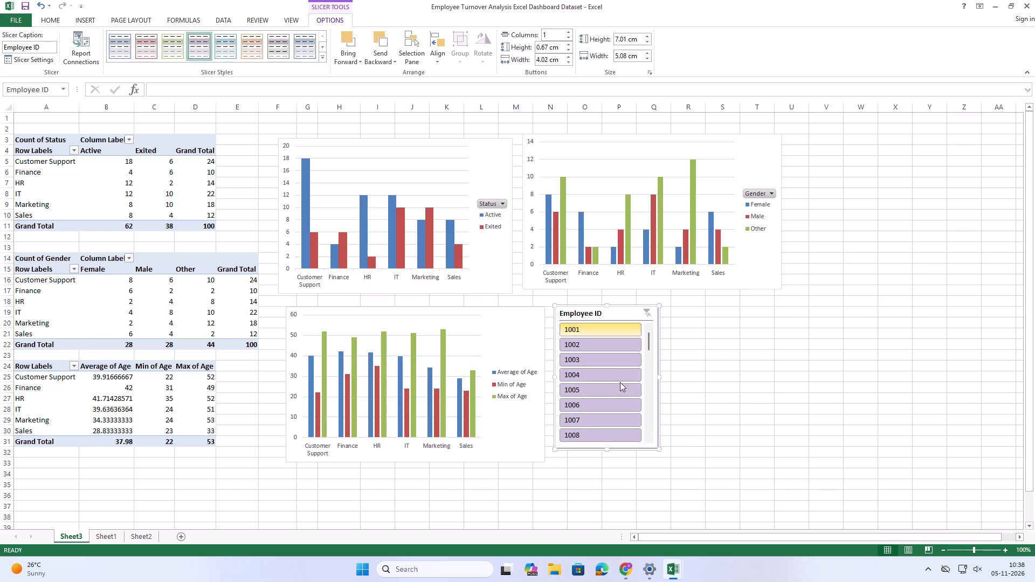
left_click(684, 313)
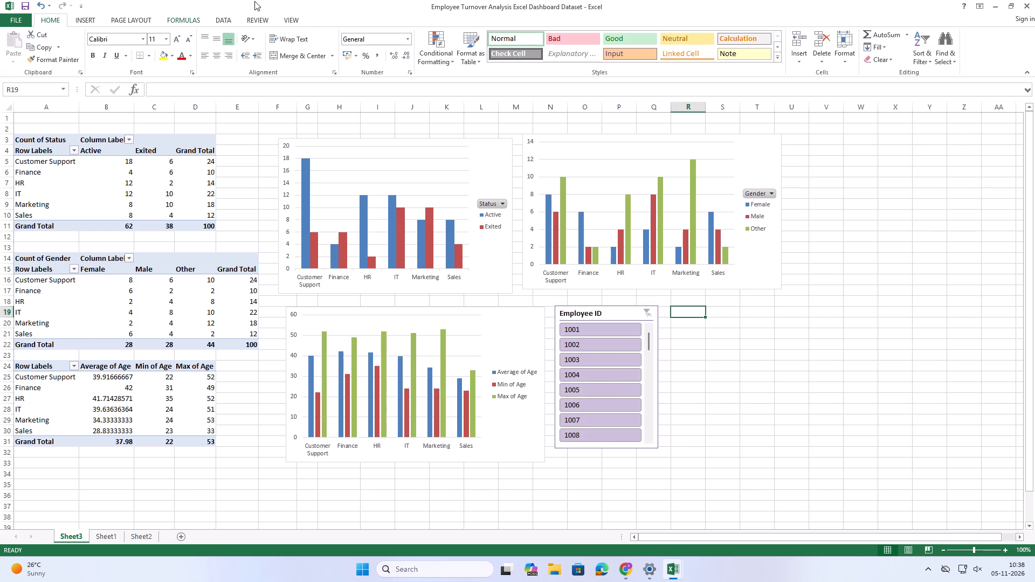
Insert a Join Date slicer from the Gender PivotTable and place it just to the right of the Employee ID slicer.
left_click(226, 15)
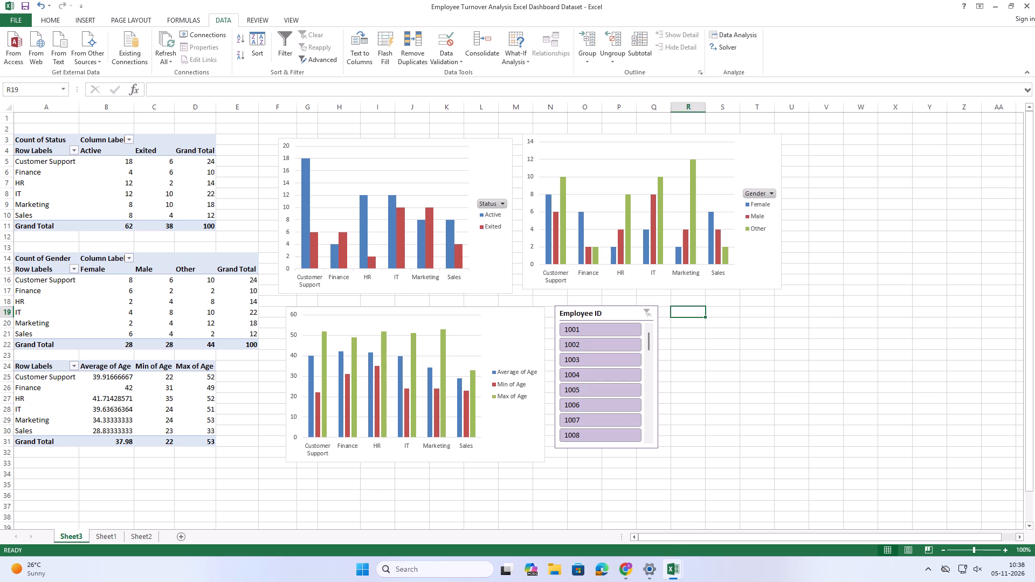
left_click(181, 261)
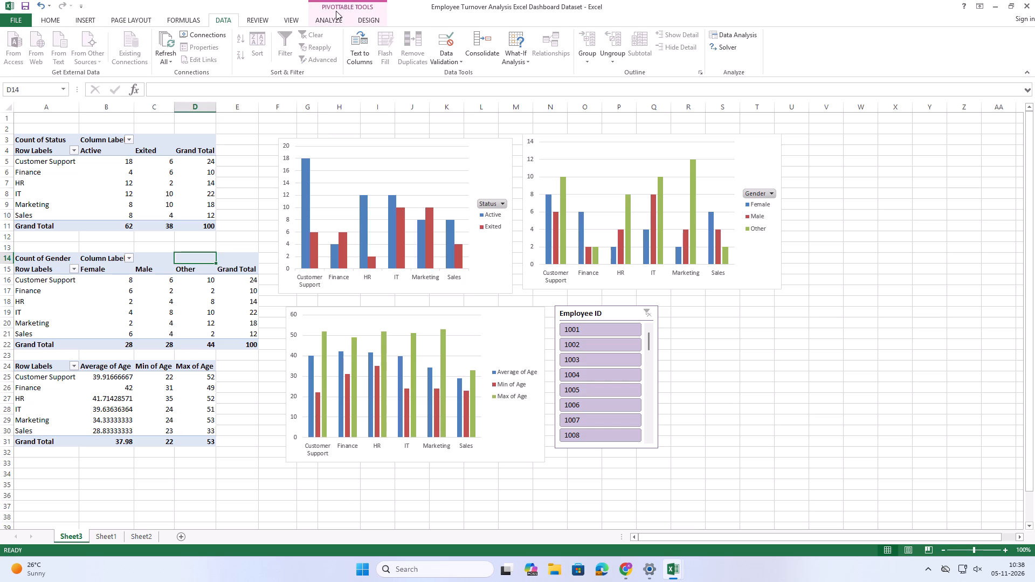
left_click(326, 25)
left_click(288, 40)
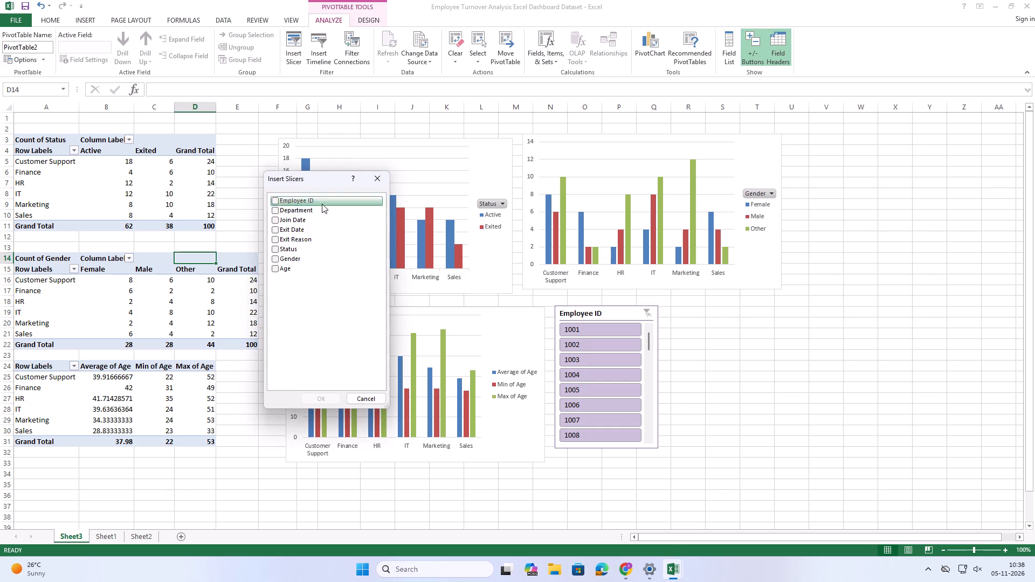
left_click(275, 220)
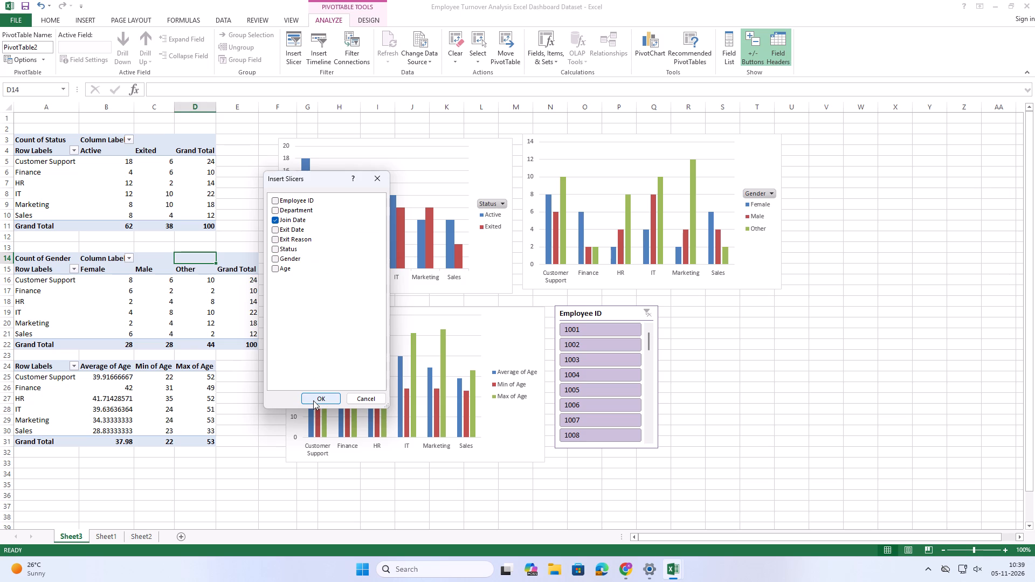
left_click(313, 400)
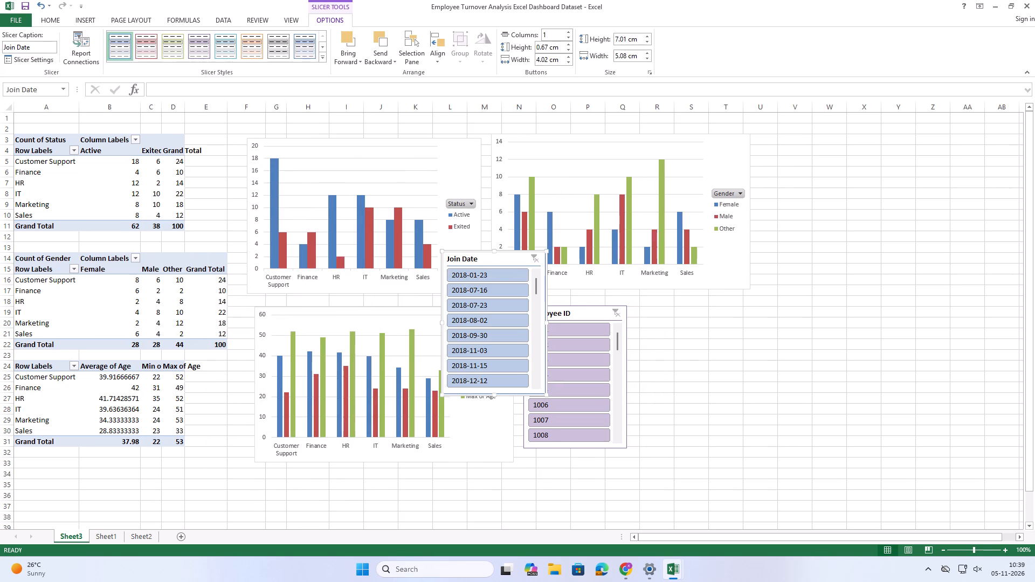
left_click_drag(493, 256, 670, 309)
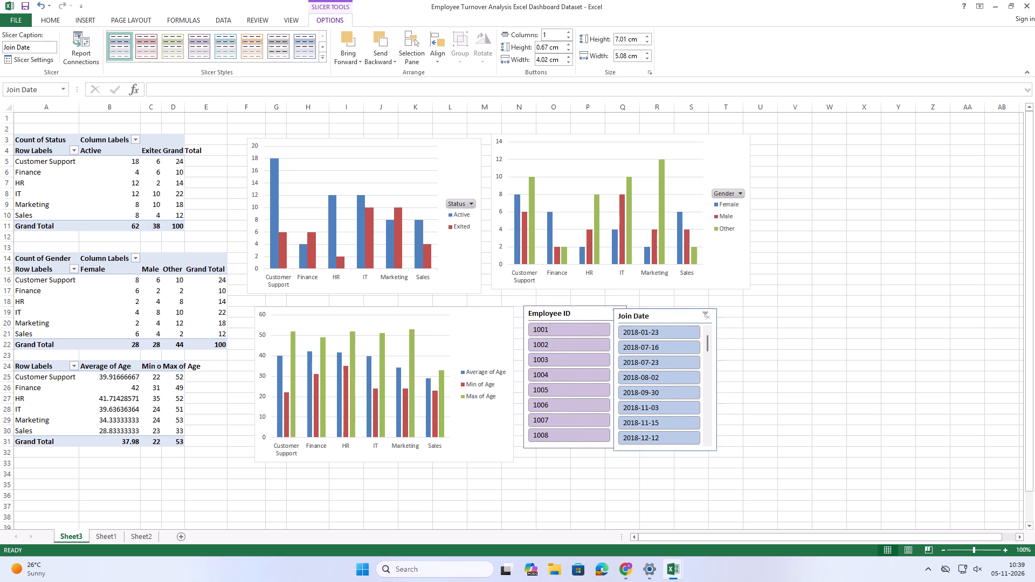
left_click_drag(670, 309, 684, 311)
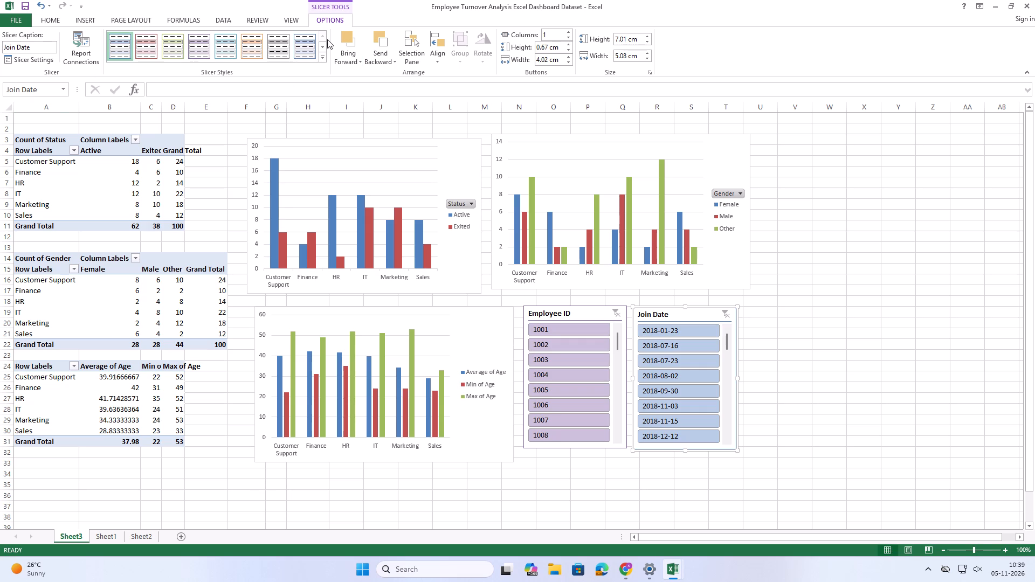
Apply the grey slicer style to the Join Date slicer.
left_click(270, 48)
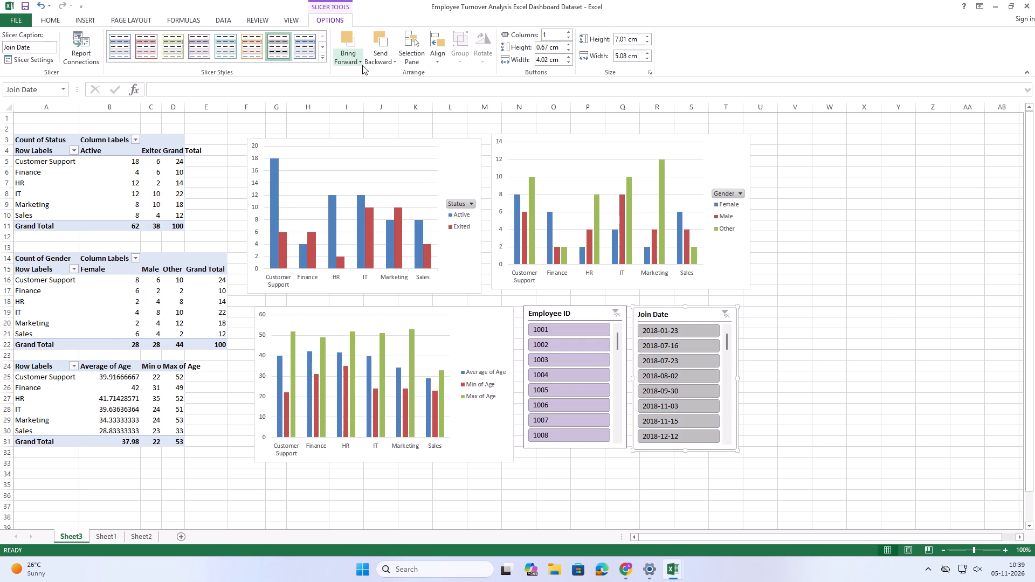
left_click(837, 264)
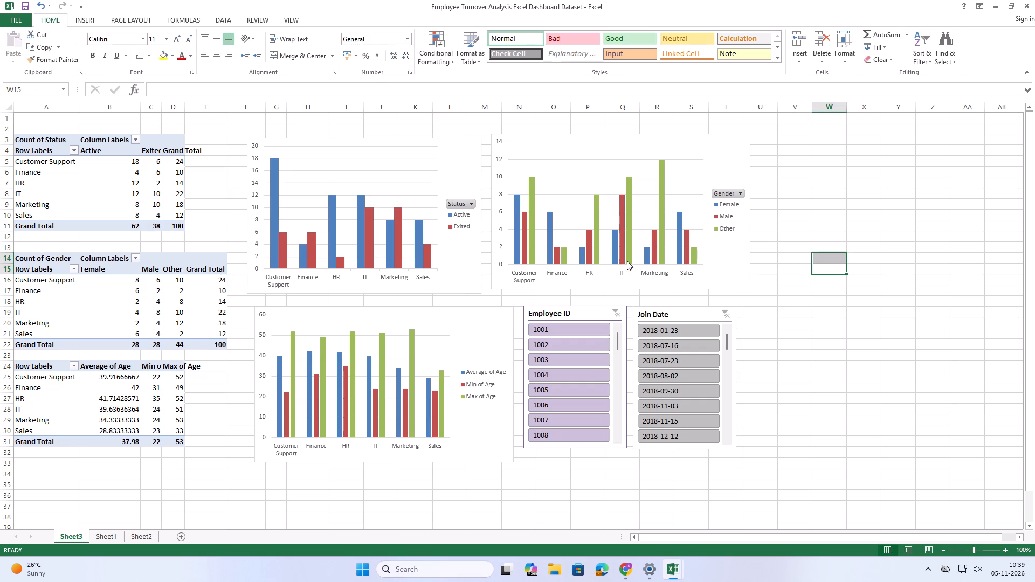
left_click(779, 179)
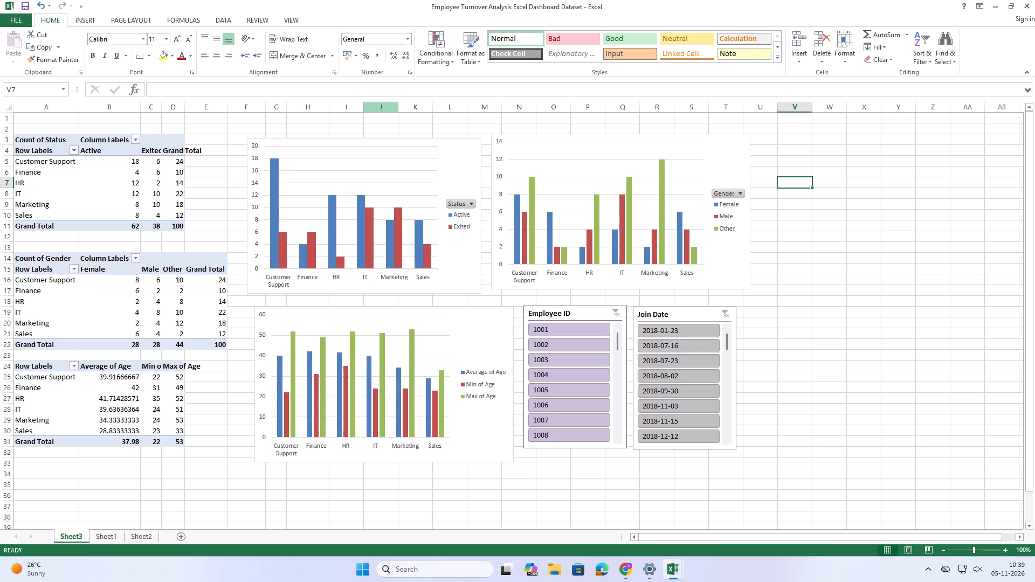
Insert a Department slicer from the Status PivotTable and place it to the right of the Gender chart.
left_click(164, 140)
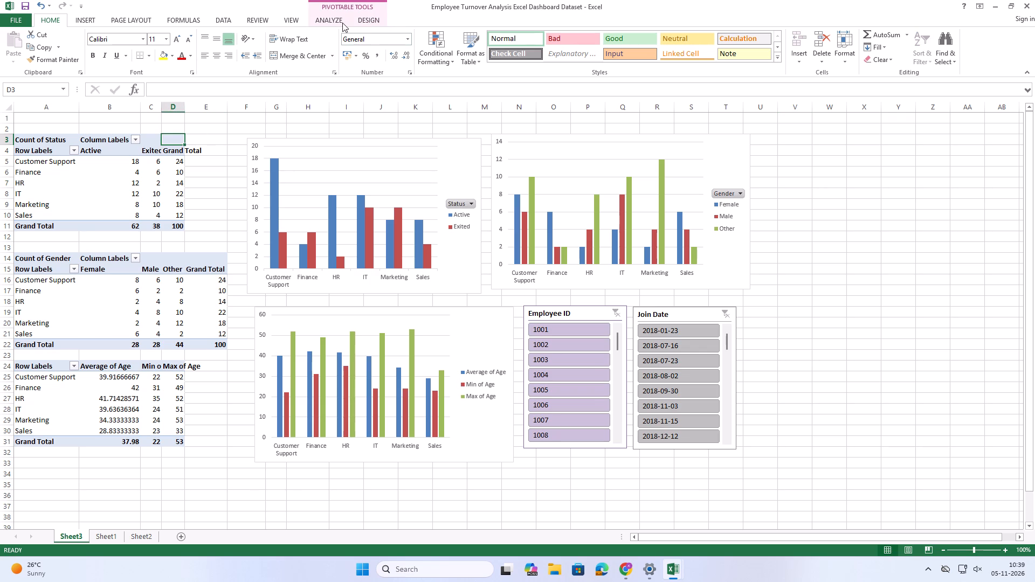
left_click(327, 23)
left_click(286, 40)
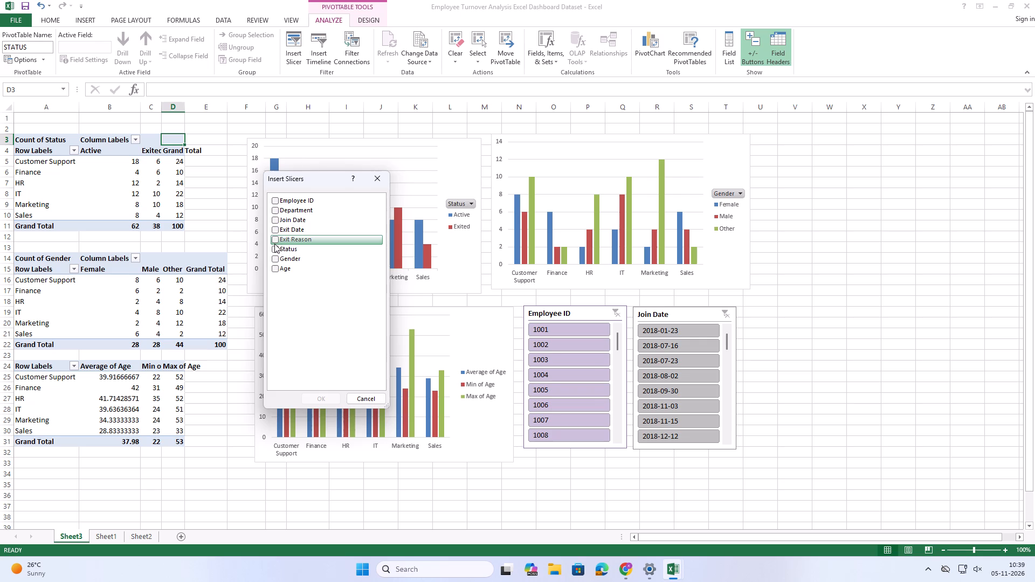
left_click(274, 213)
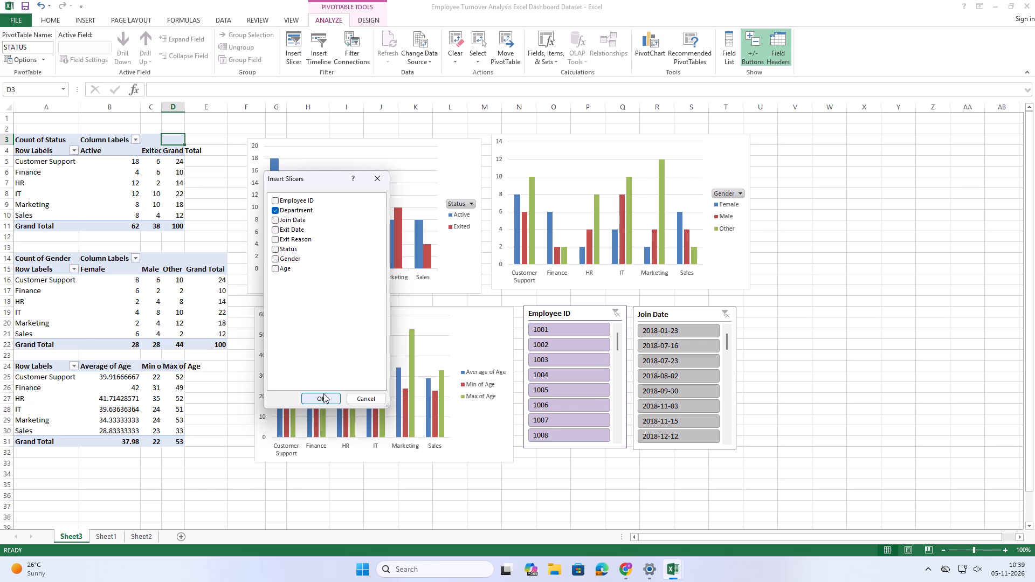
left_click(323, 394)
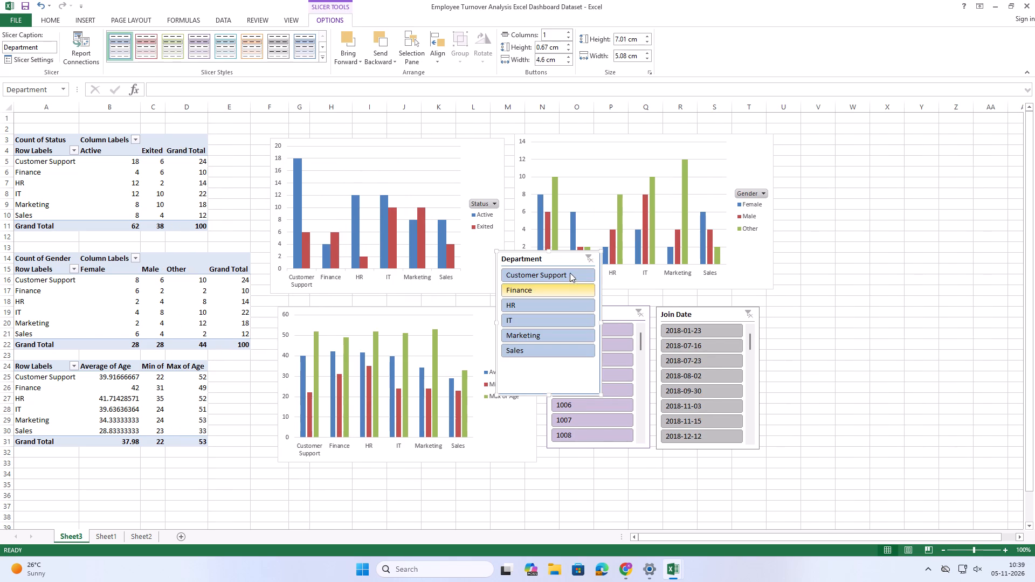
left_click_drag(564, 256, 851, 168)
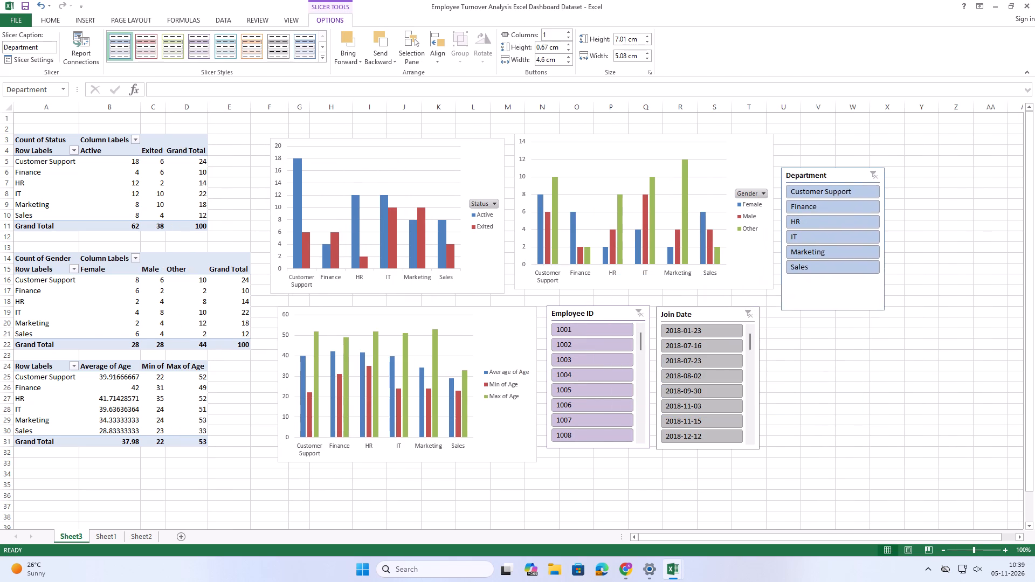
left_click_drag(851, 168, 858, 152)
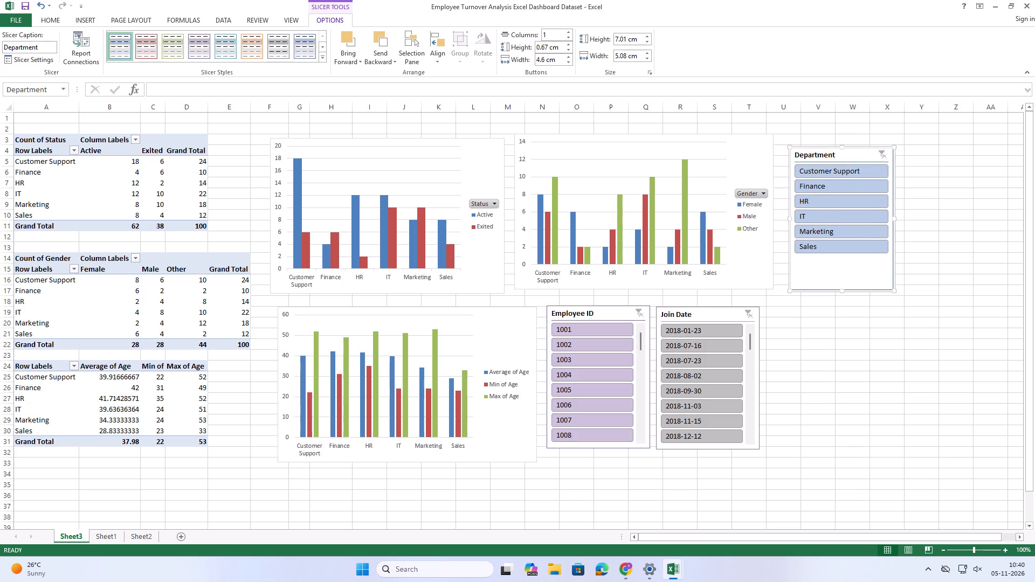
Arrange the Department slicer's buttons in 2 columns.
left_click(569, 39)
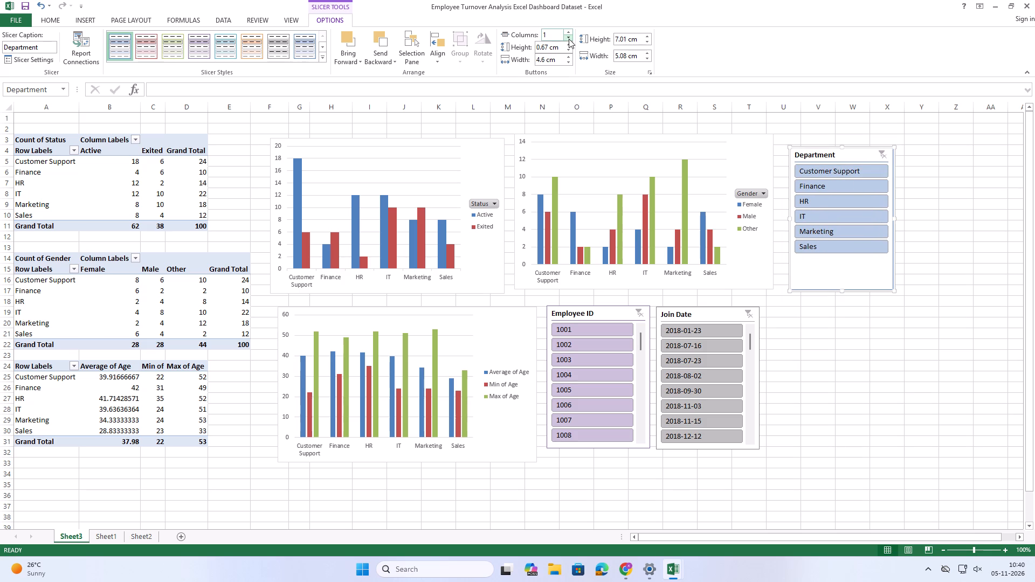
left_click(569, 36)
left_click(569, 30)
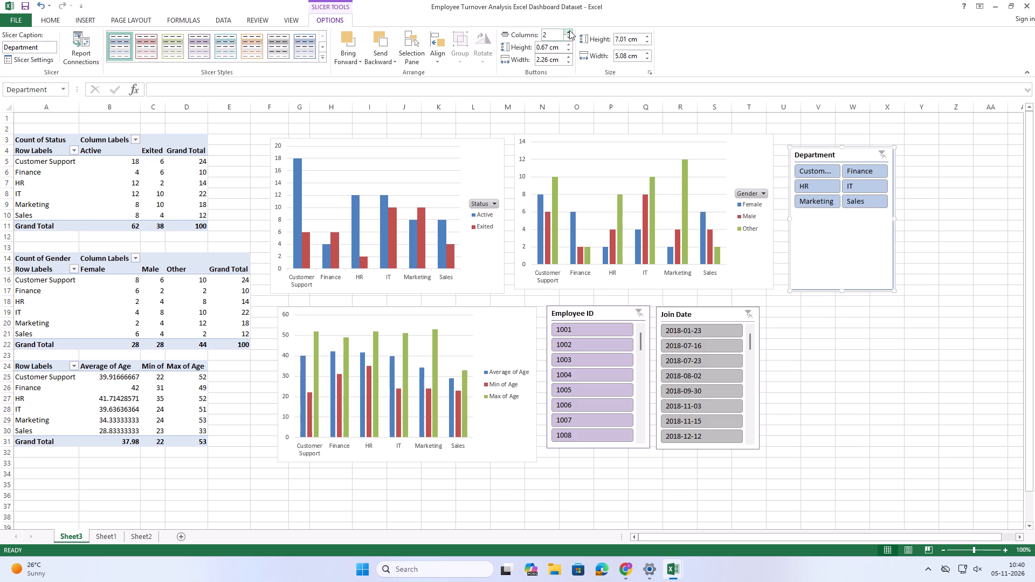
Arrange the Department slicer's buttons in 7 columns.
left_click(569, 30)
left_click(569, 30)
left_click(569, 30)
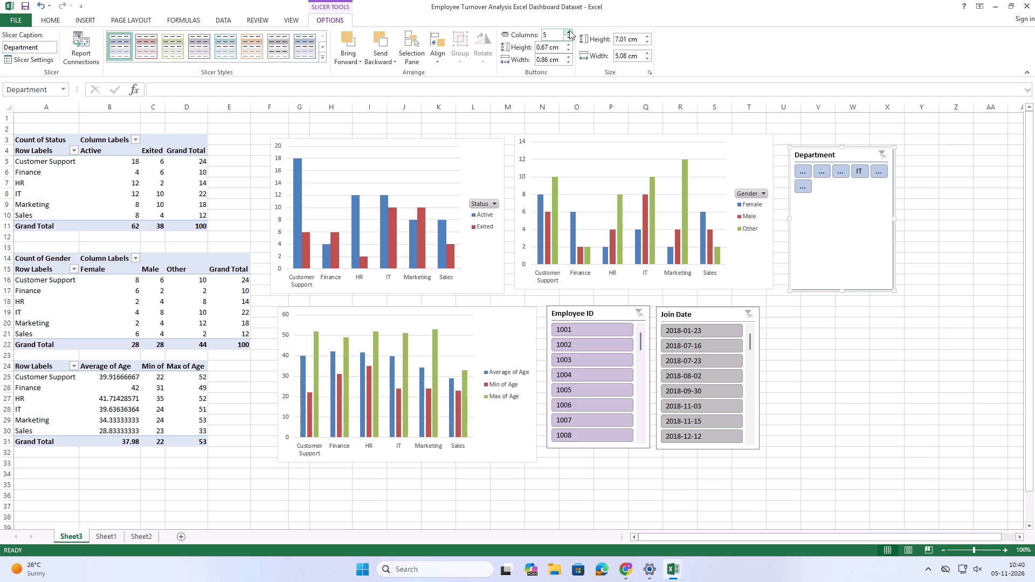
left_click(569, 30)
left_click(569, 30)
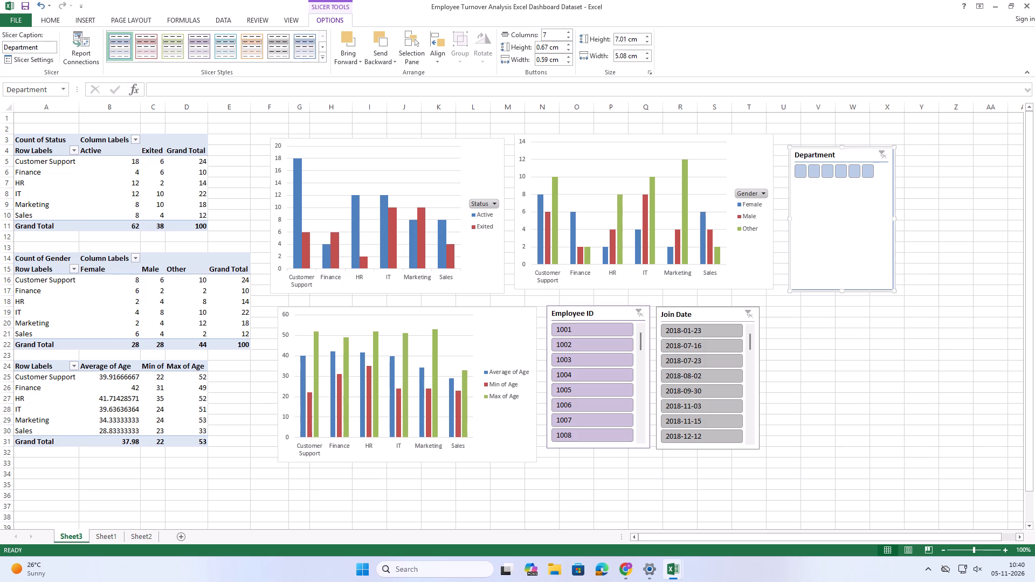
Shorten the Department slicer to about 2.91 cm high and place it beside the Gender chart, away from the other objects.
left_click_drag(841, 289, 848, 206)
left_click_drag(856, 191, 491, 151)
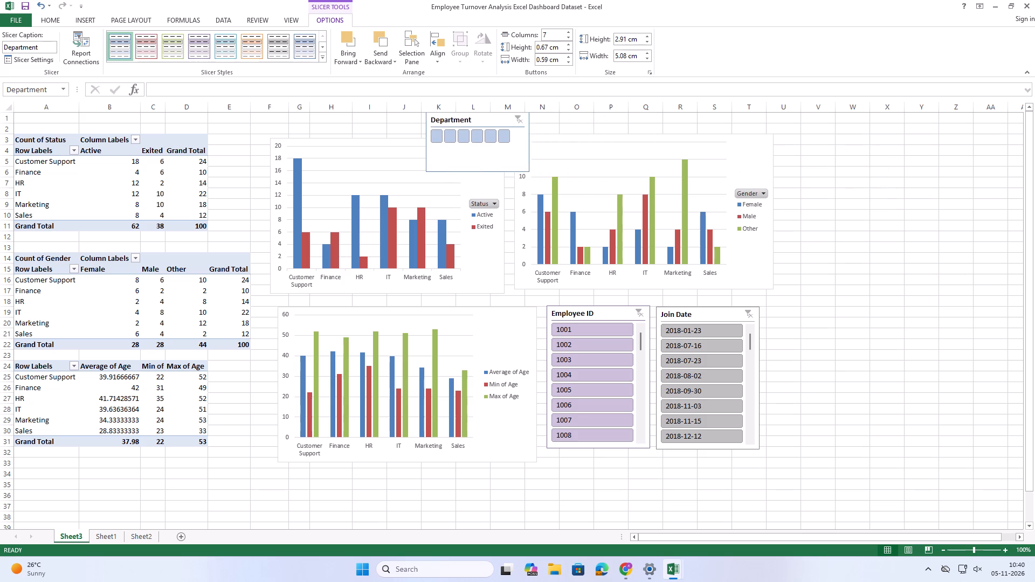
left_click_drag(491, 151, 890, 237)
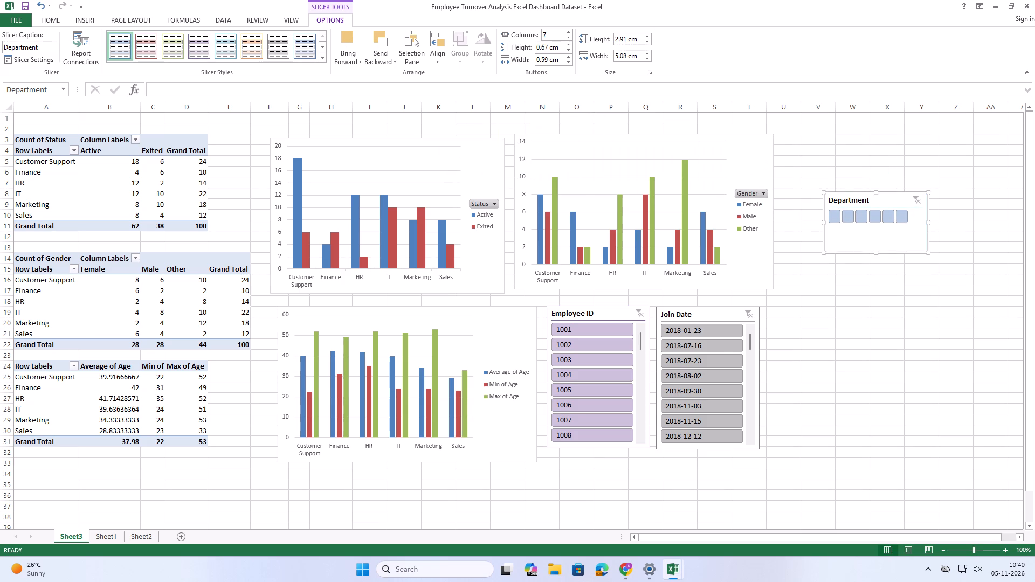
Shift the Join Date and Employee ID slicers and the Age, Status and Gender charts down to free space above the charts.
left_click_drag(707, 311, 711, 342)
left_click_drag(619, 315, 620, 323)
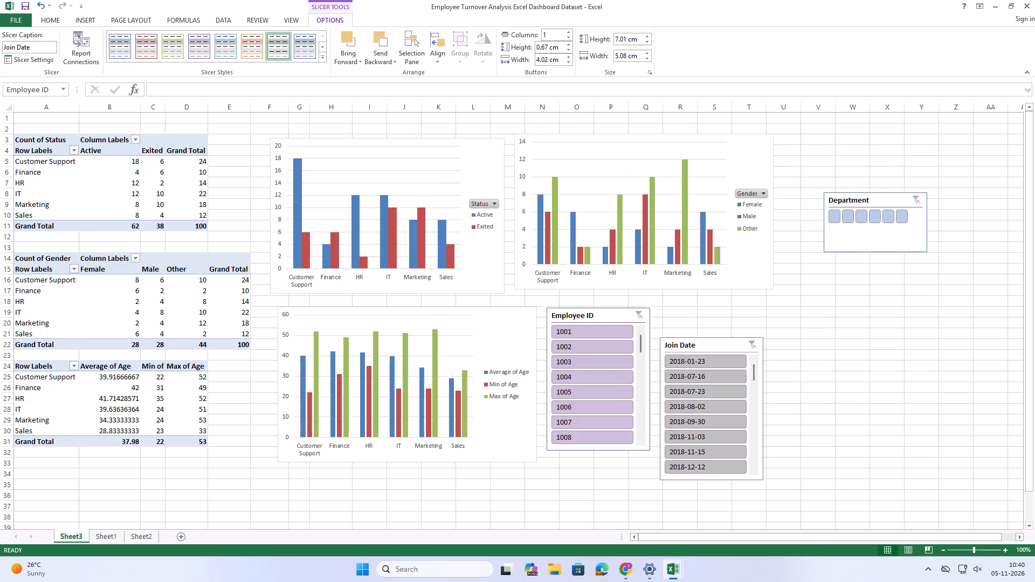
left_click_drag(620, 323, 626, 344)
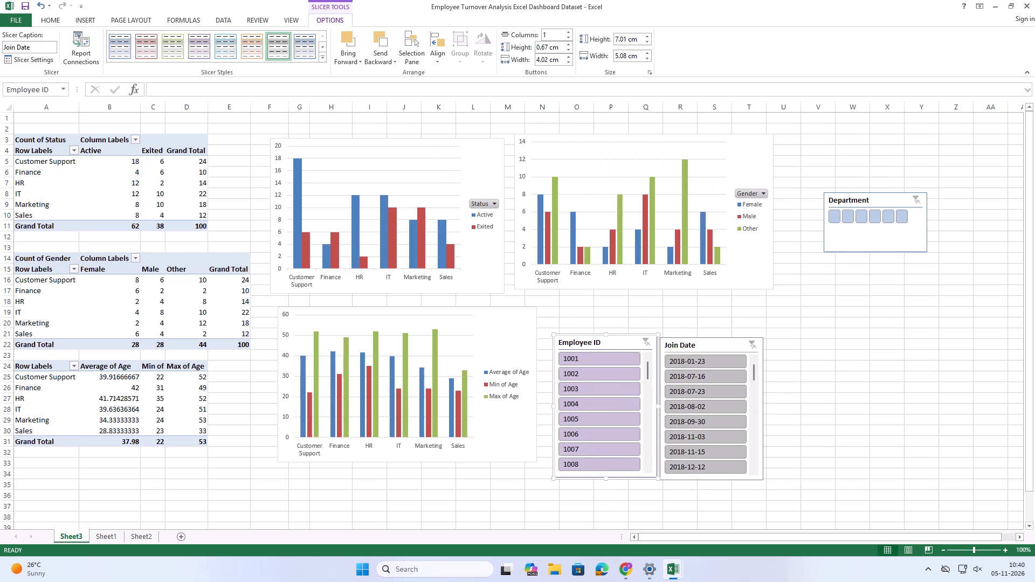
left_click_drag(512, 311, 514, 336)
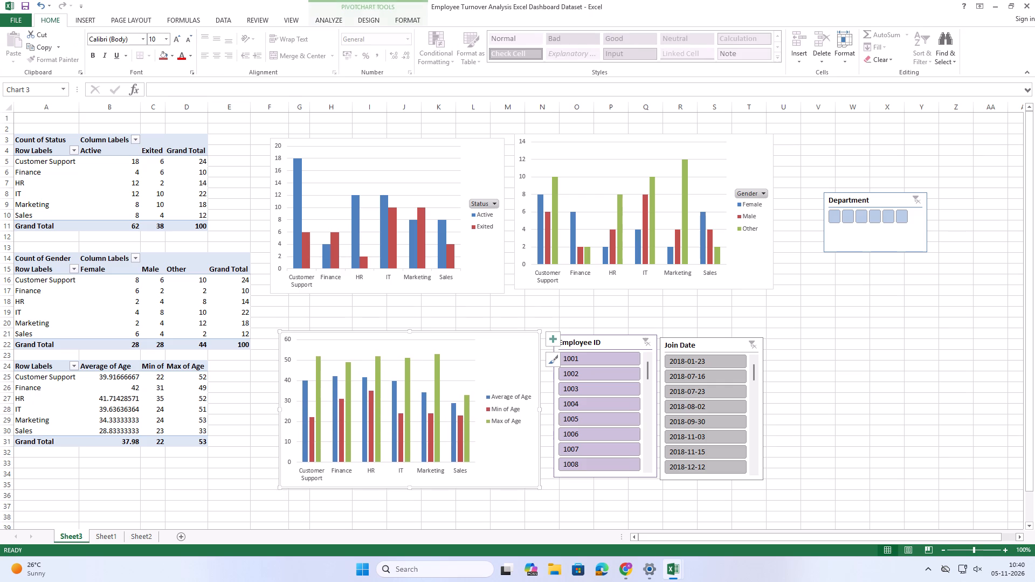
left_click_drag(484, 154, 495, 182)
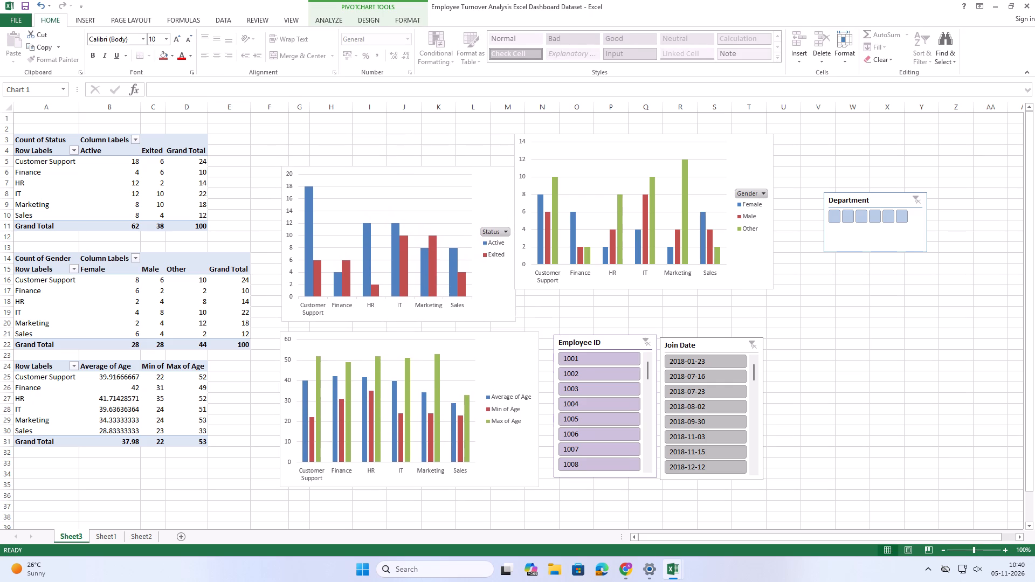
left_click_drag(495, 182, 498, 189)
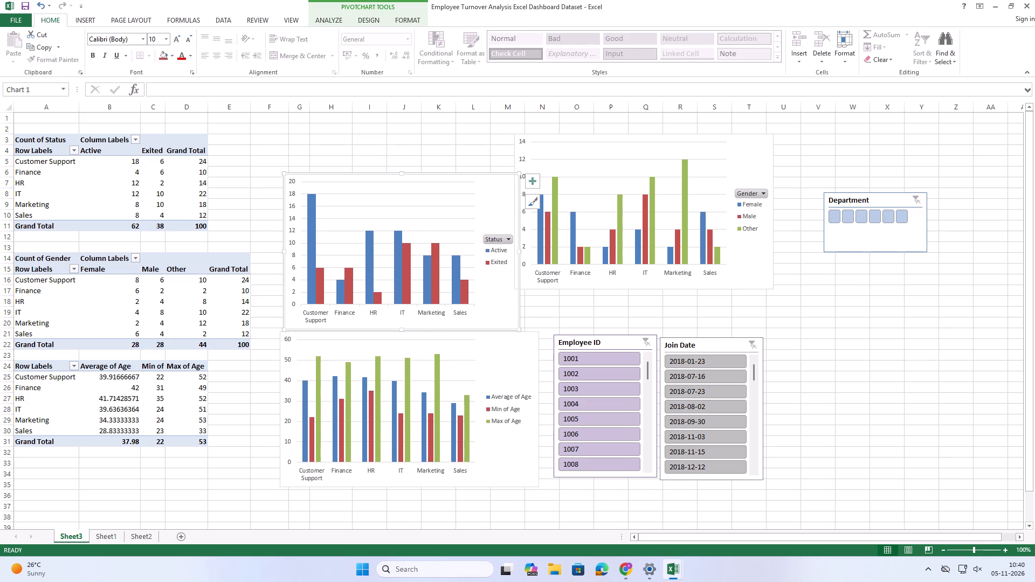
left_click_drag(742, 156, 756, 193)
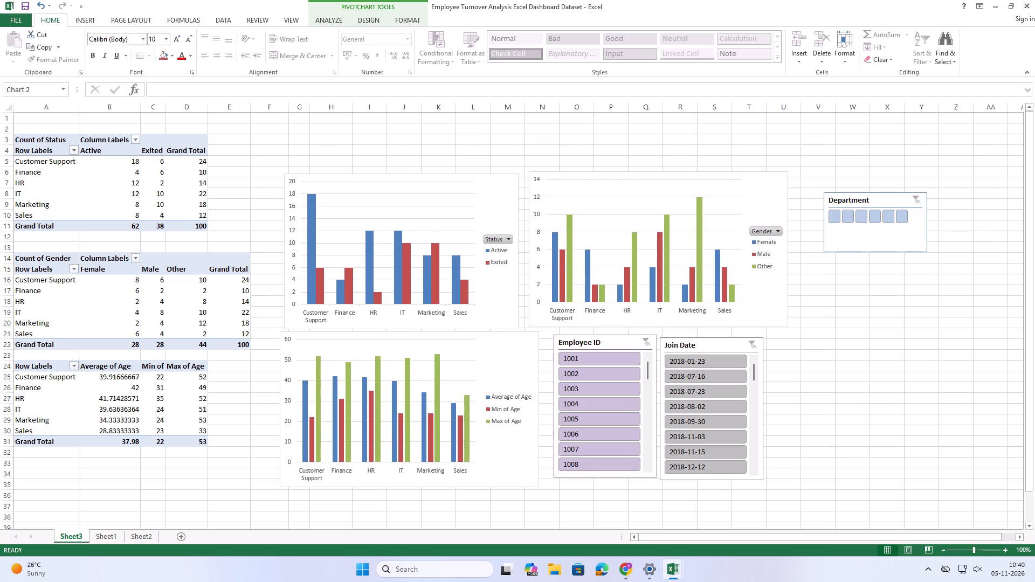
left_click_drag(756, 193, 756, 194)
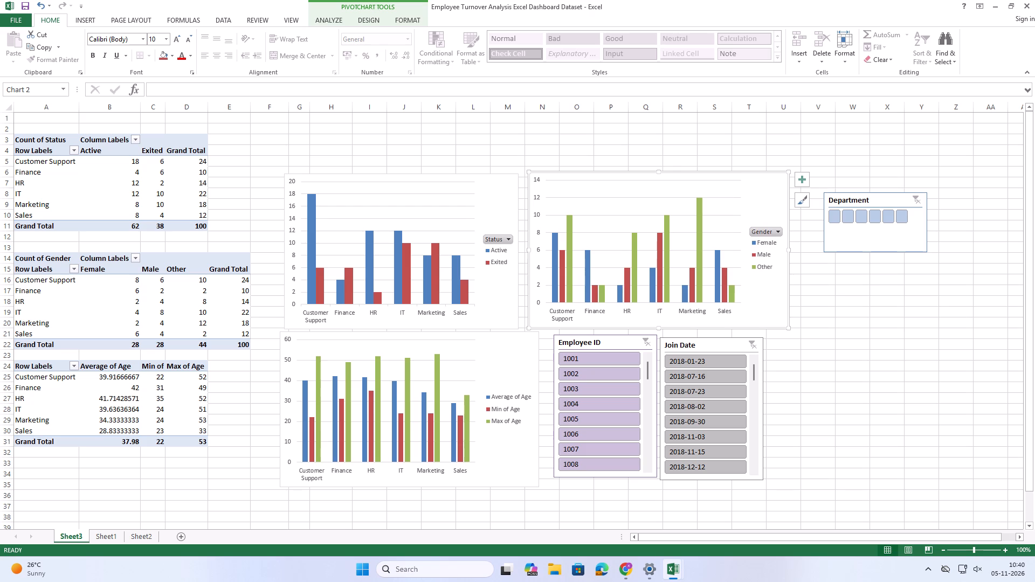
Move the Department slicer above the Status and Gender charts and stretch it into a shallow single-row banner spanning most of their width.
left_click_drag(892, 200, 358, 130)
left_click_drag(396, 154, 774, 137)
left_click_drag(771, 183, 767, 164)
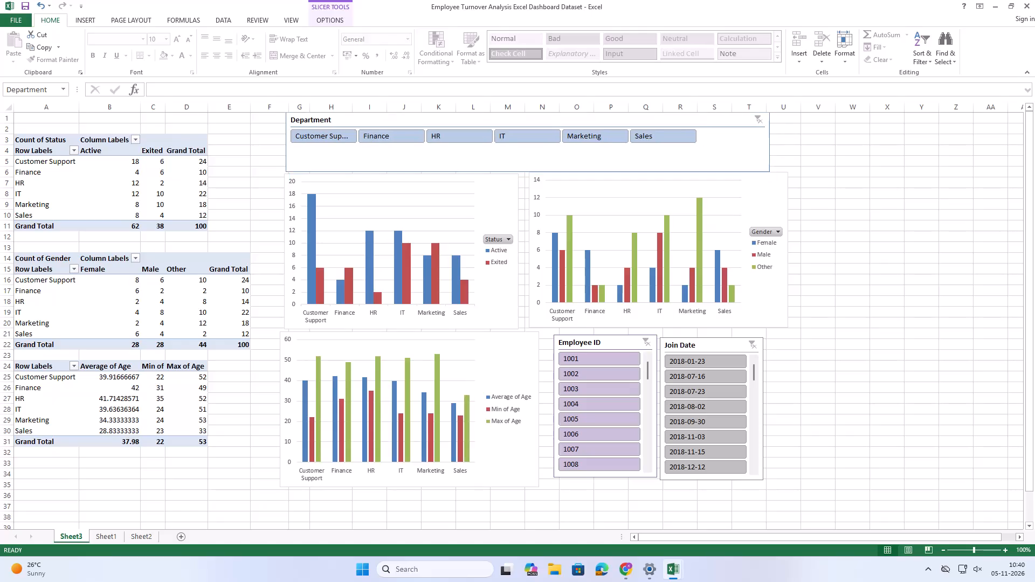
left_click_drag(767, 164, 782, 177)
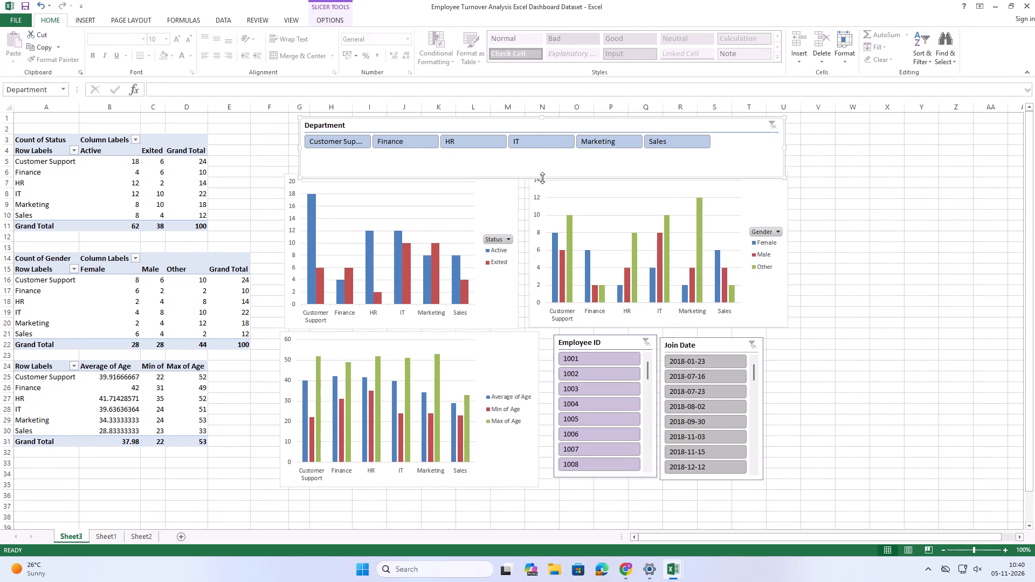
left_click_drag(543, 178, 547, 150)
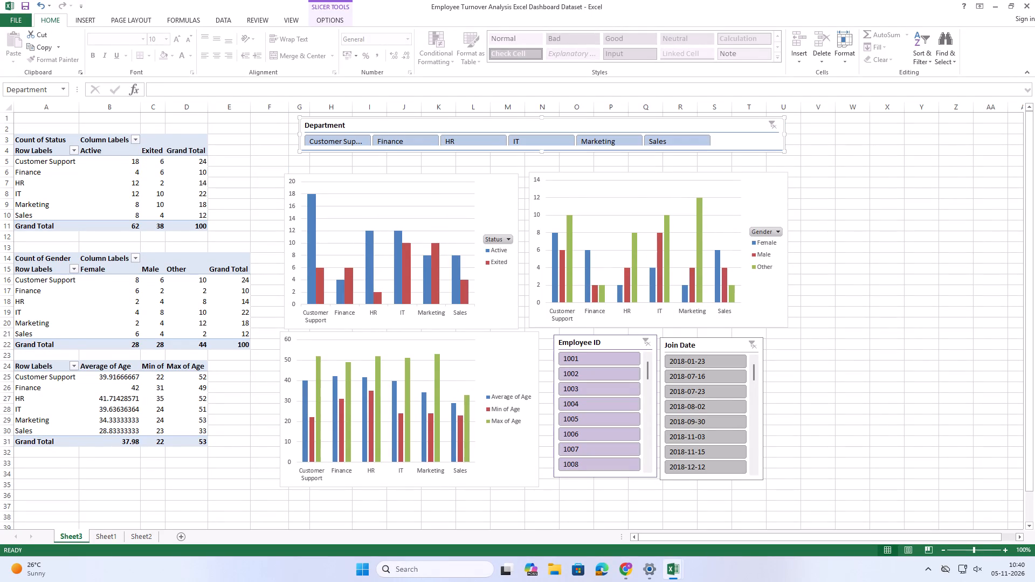
left_click_drag(482, 122, 468, 142)
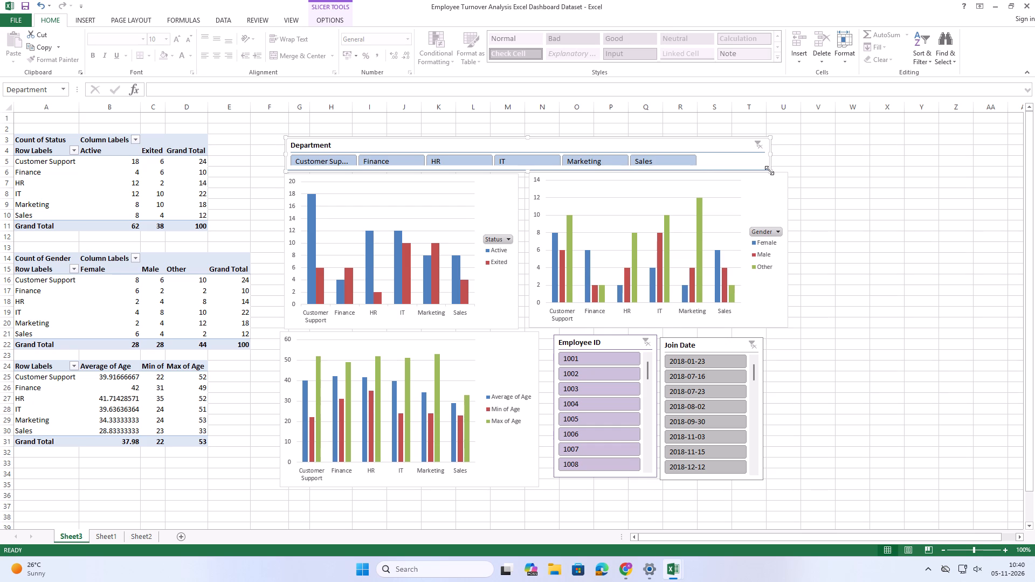
left_click_drag(769, 170, 813, 169)
left_click_drag(813, 169, 796, 183)
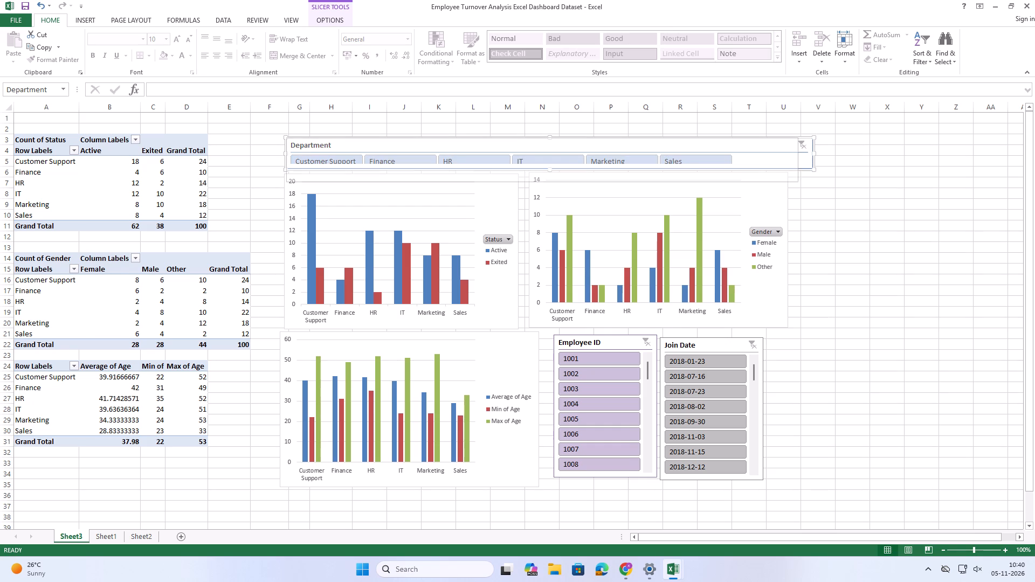
left_click_drag(796, 183, 757, 168)
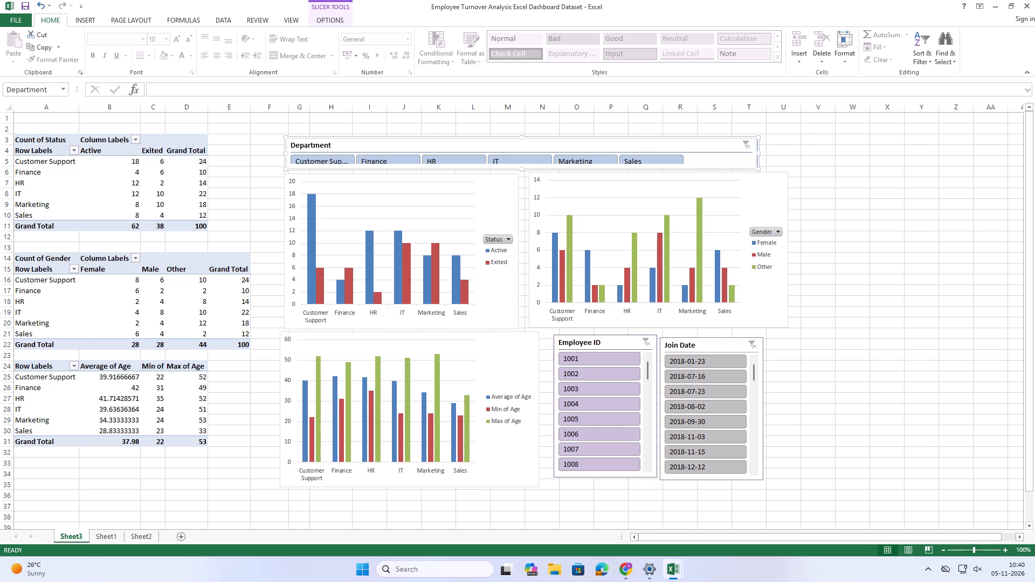
left_click_drag(591, 141, 596, 127)
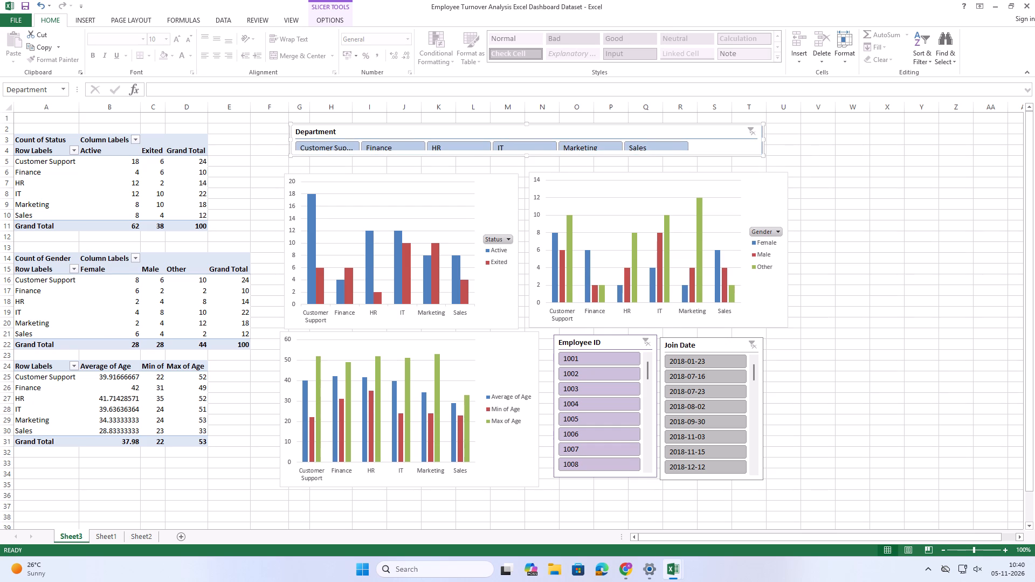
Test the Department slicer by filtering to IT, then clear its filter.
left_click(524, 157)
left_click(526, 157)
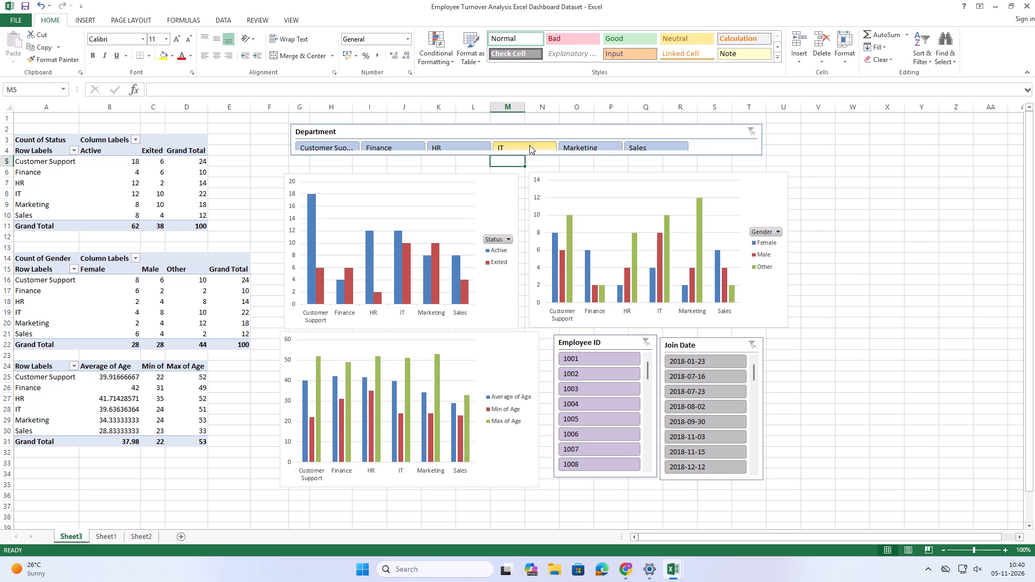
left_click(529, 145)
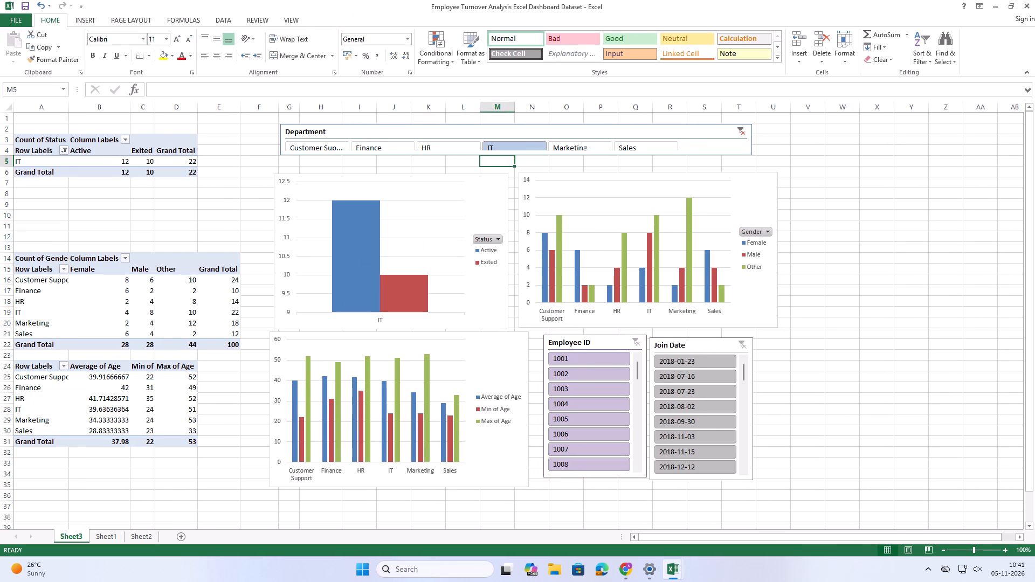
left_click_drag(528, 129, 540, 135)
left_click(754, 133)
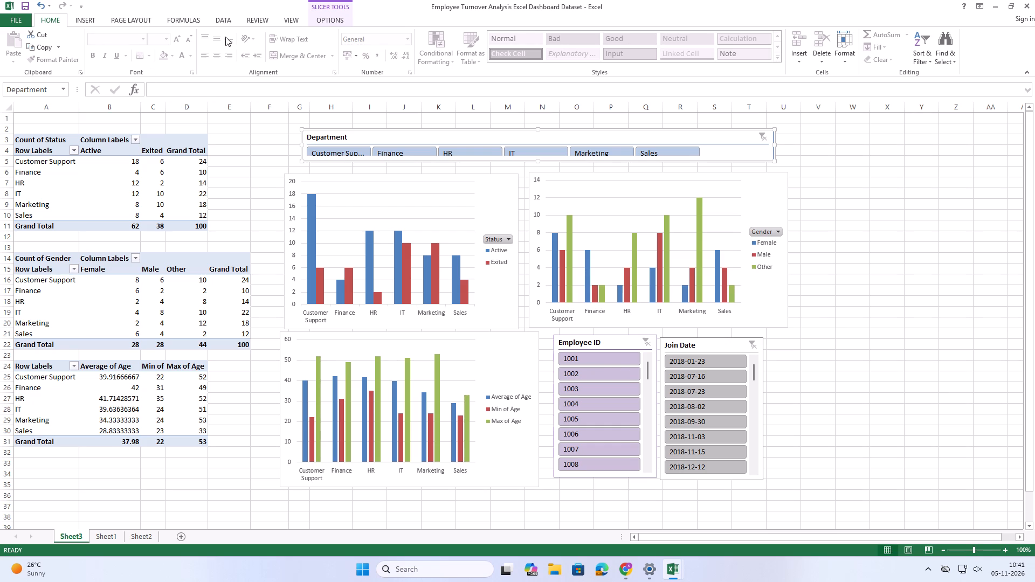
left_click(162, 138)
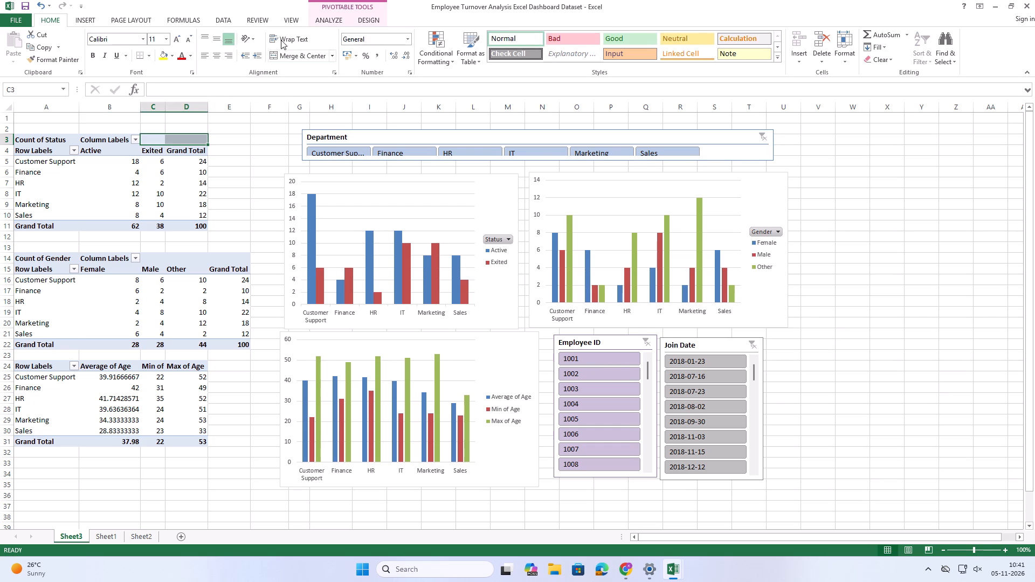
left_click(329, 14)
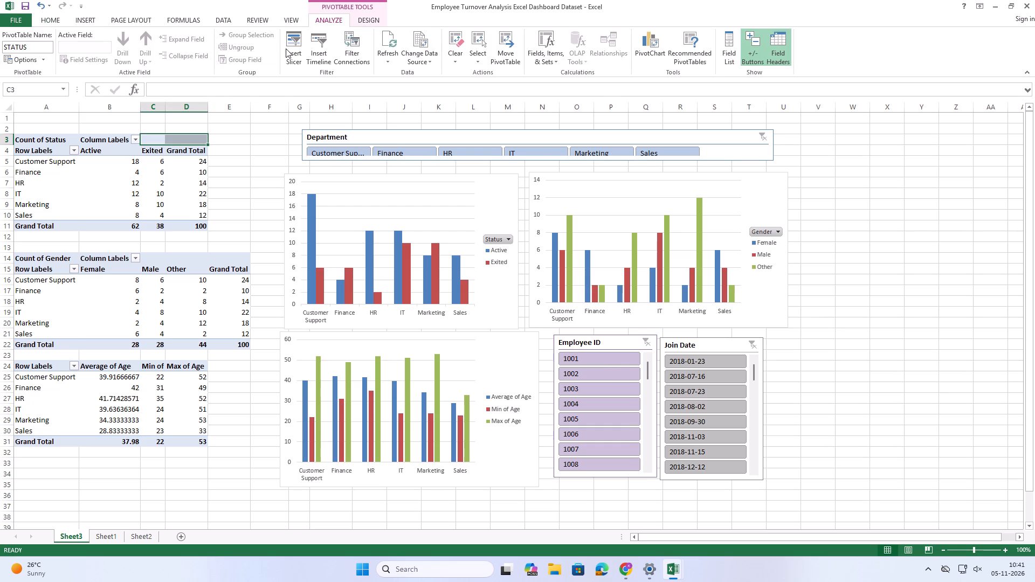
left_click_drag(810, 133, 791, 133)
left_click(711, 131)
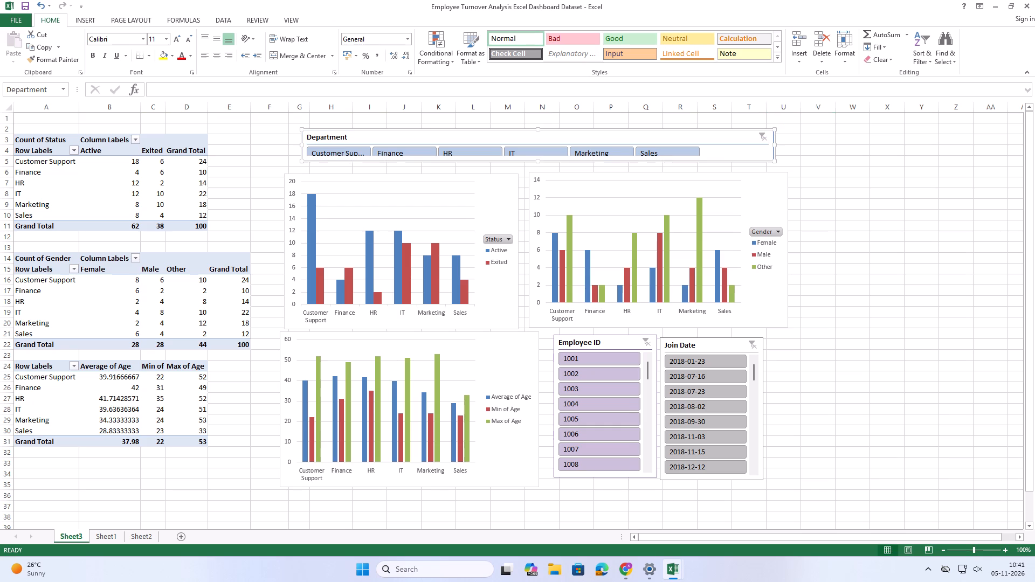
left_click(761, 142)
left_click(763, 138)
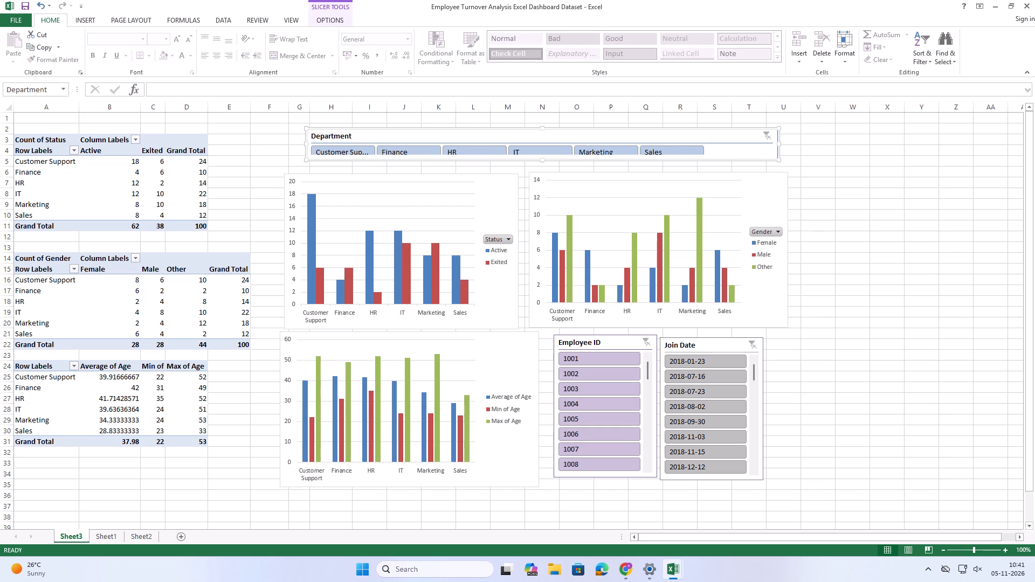
Resize the Department slicer to about 1.85 cm high and 17.52 cm wide, and place it above the charts, starting near the Status chart's left edge.
left_click_drag(541, 160, 547, 166)
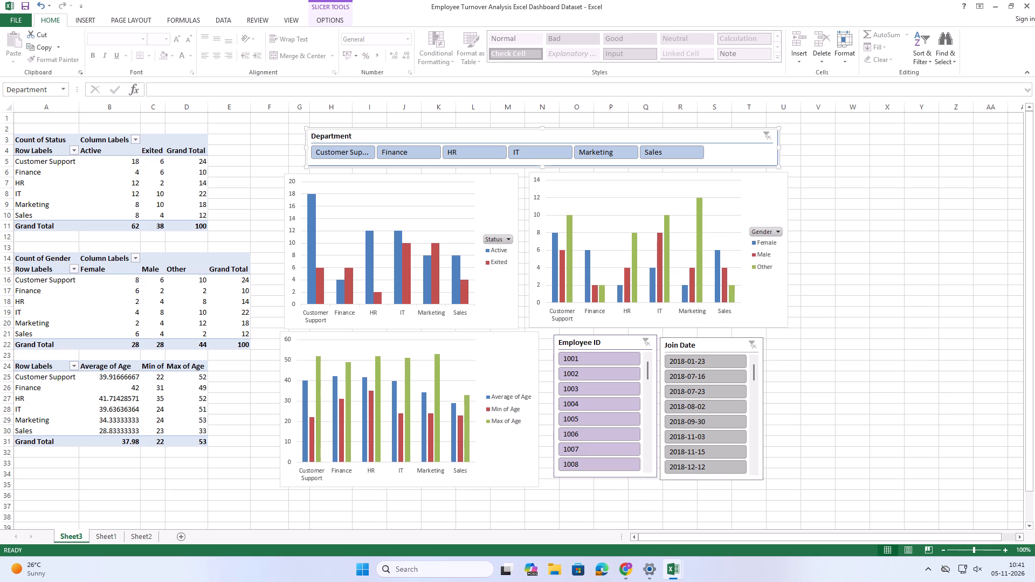
left_click_drag(779, 148, 728, 147)
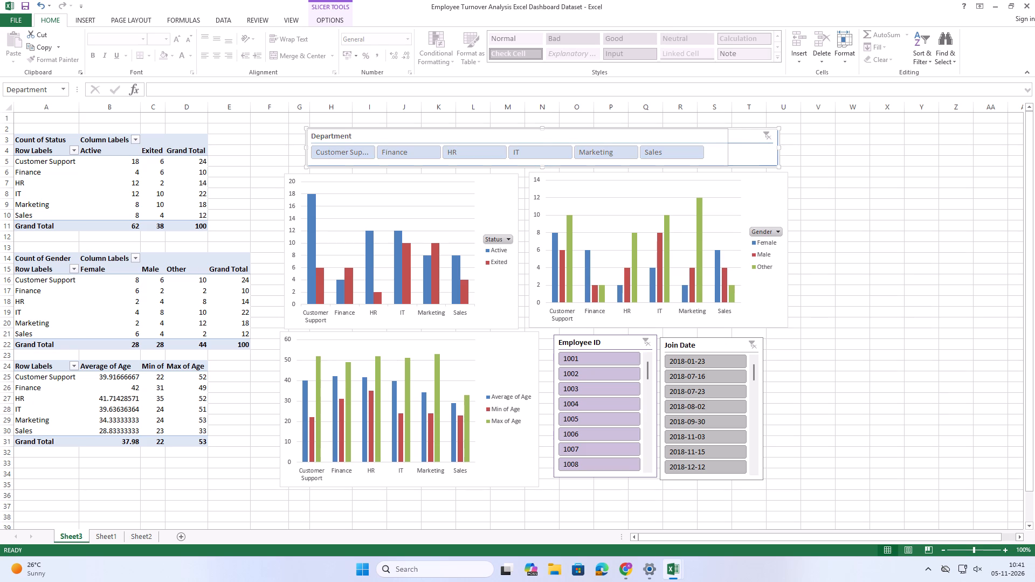
left_click_drag(728, 147, 724, 147)
left_click_drag(674, 134, 702, 137)
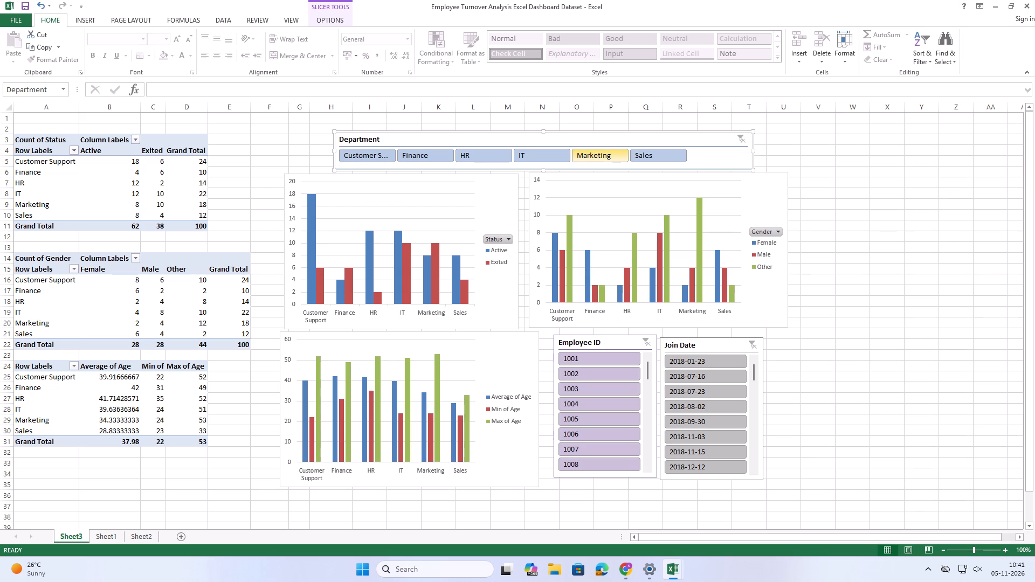
left_click_drag(752, 152, 691, 143)
left_click_drag(691, 143, 750, 143)
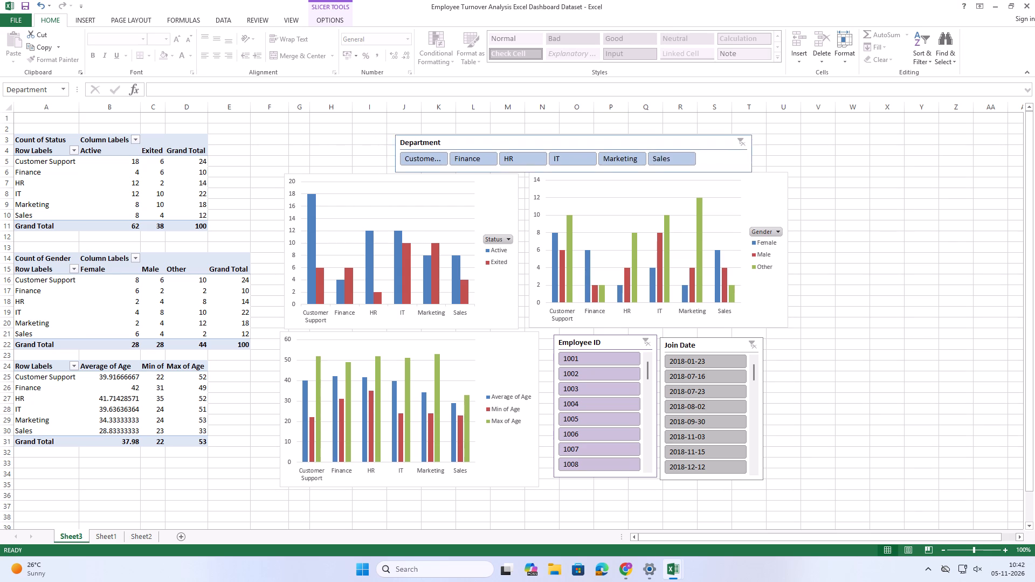
left_click_drag(750, 143, 643, 140)
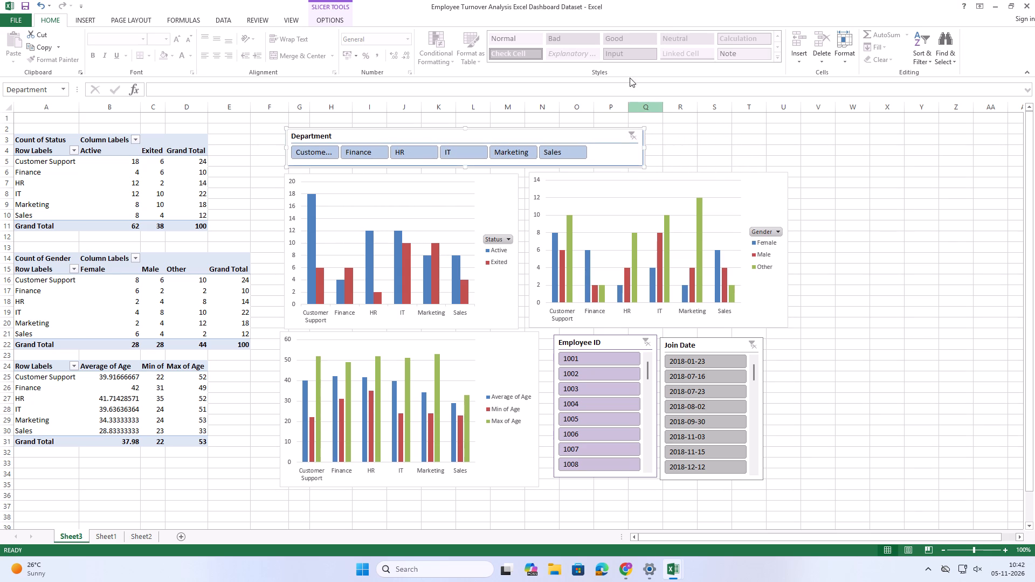
left_click(618, 133)
left_click_drag(610, 137, 598, 129)
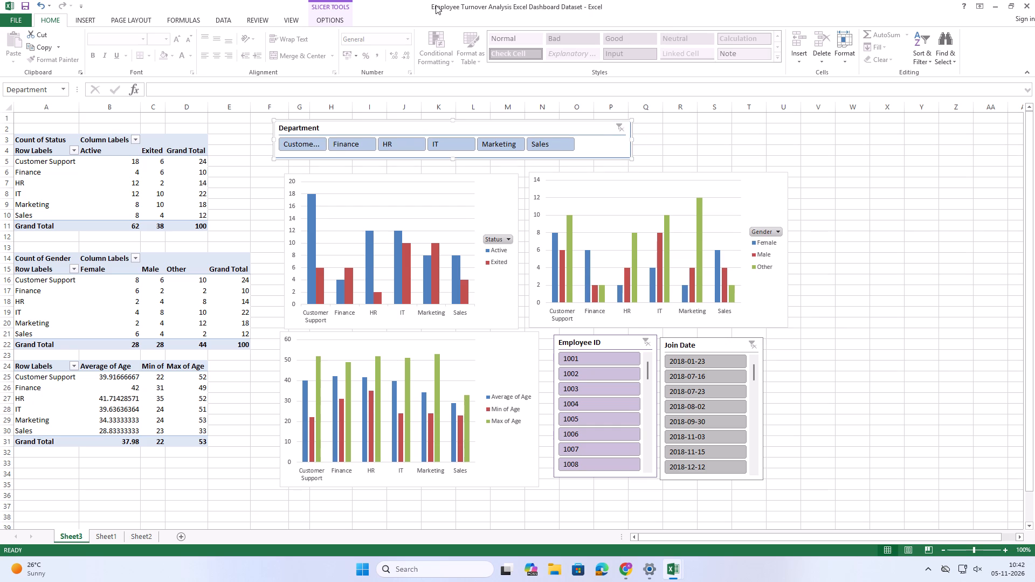
Set the Department slicer's button height to 0.7 cm.
left_click(326, 19)
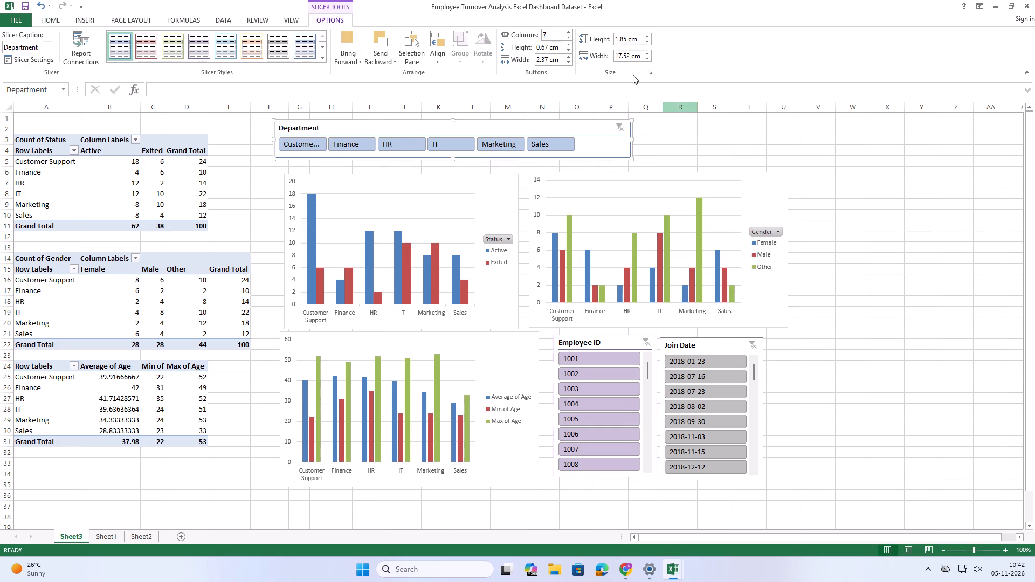
double_click(570, 44)
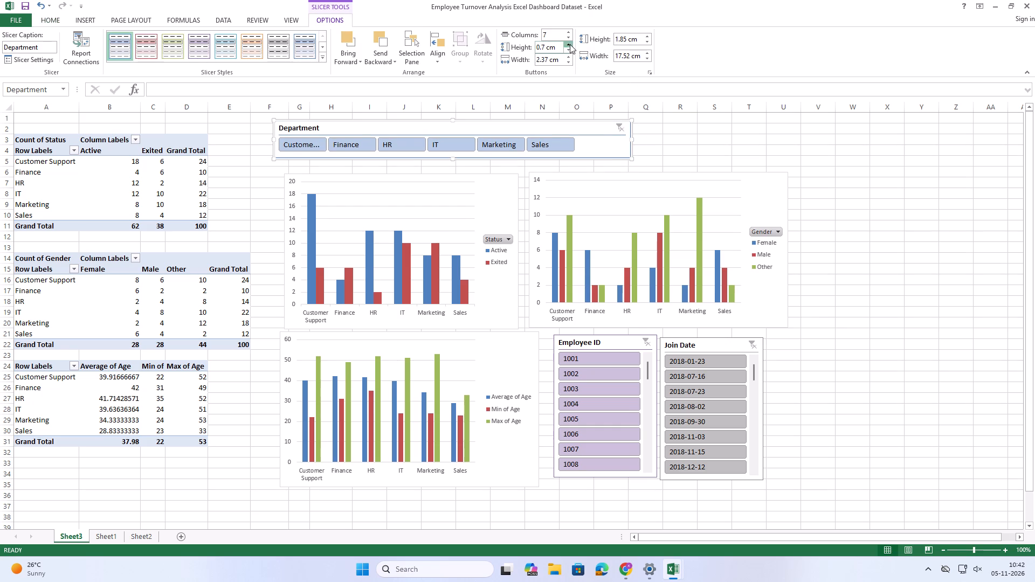
left_click(570, 44)
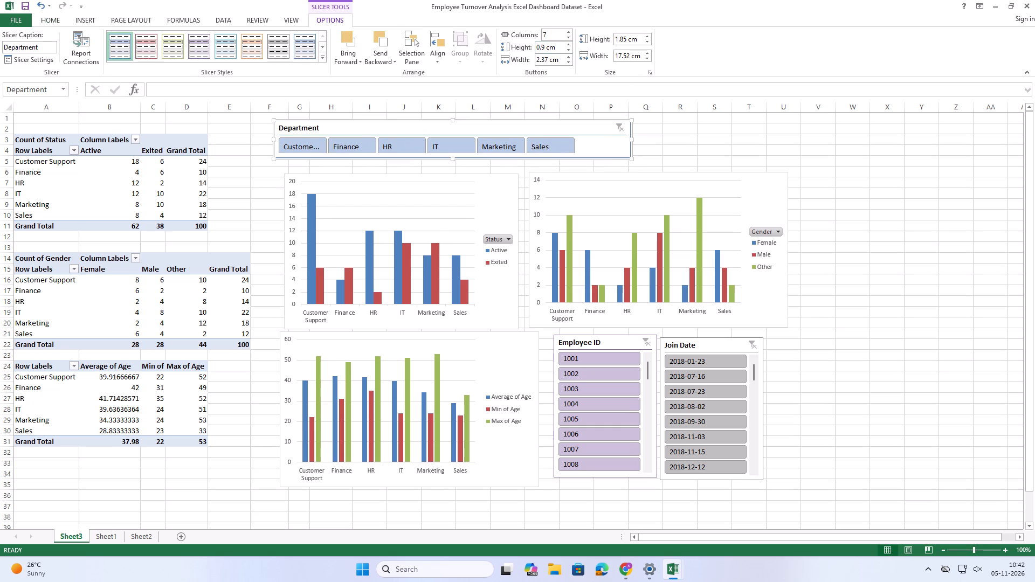
double_click(570, 51)
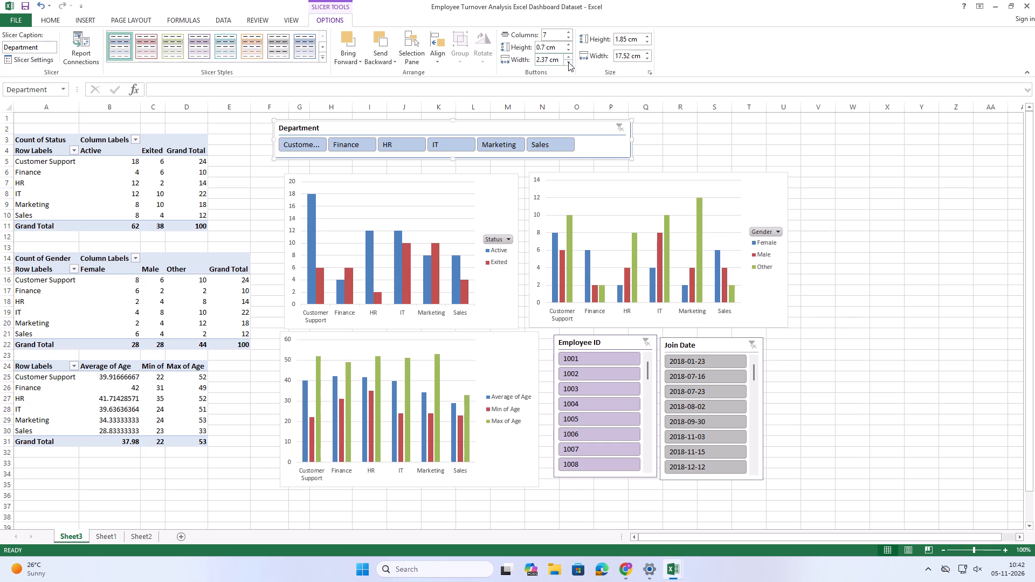
Widen the Department slicer to about 19.05 cm and centre it just above the Status and Gender charts.
triple_click(571, 56)
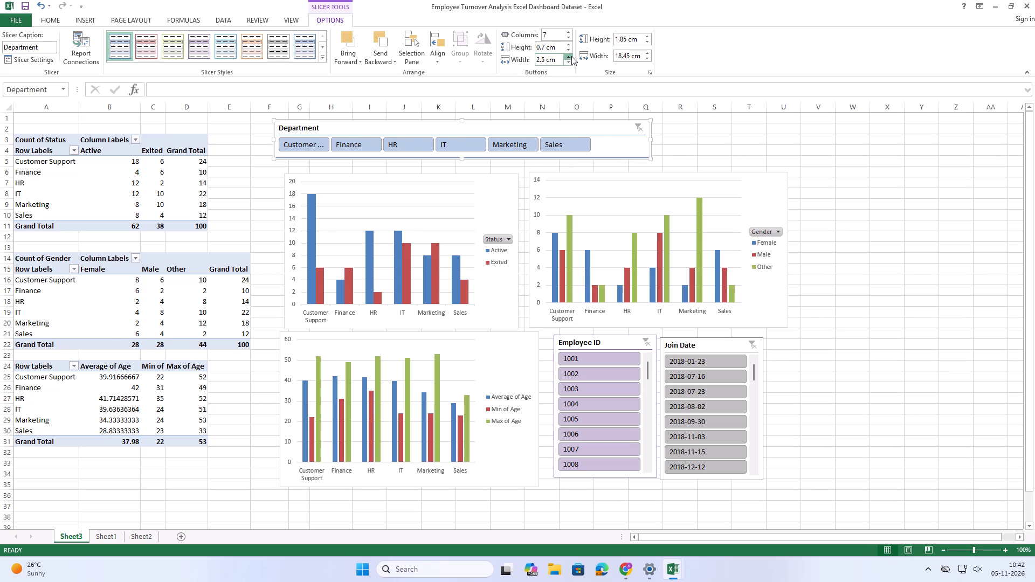
triple_click(571, 56)
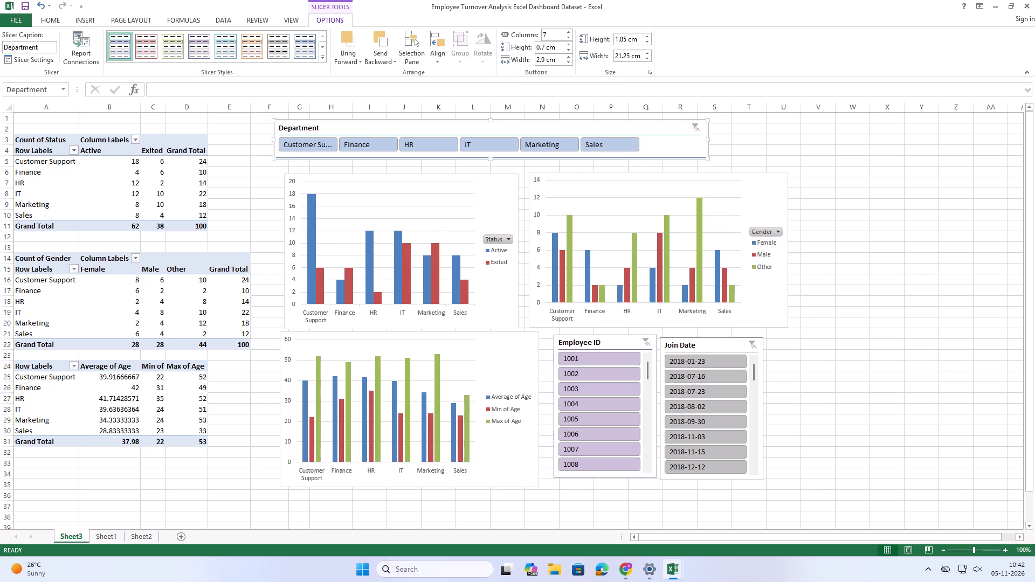
left_click_drag(707, 141, 662, 140)
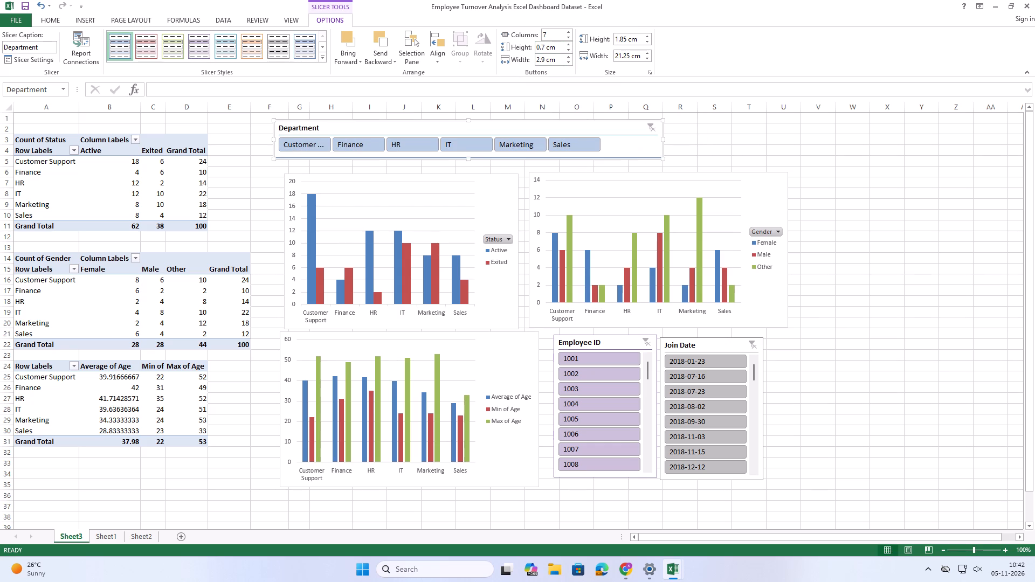
left_click_drag(577, 121, 634, 134)
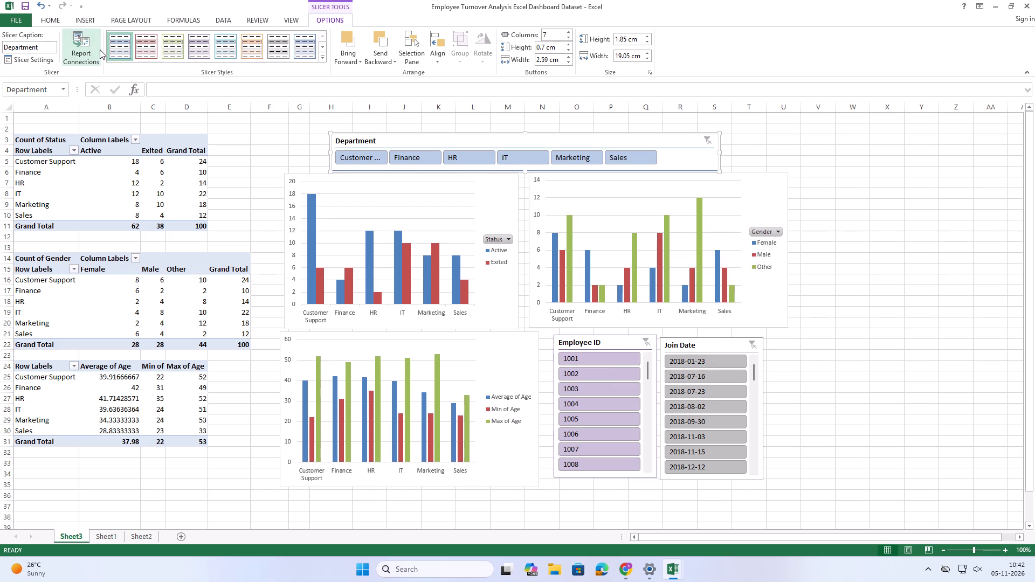
Insert Exit Date, Status and Gender slicers from the Count of Status PivotTable.
left_click(722, 344)
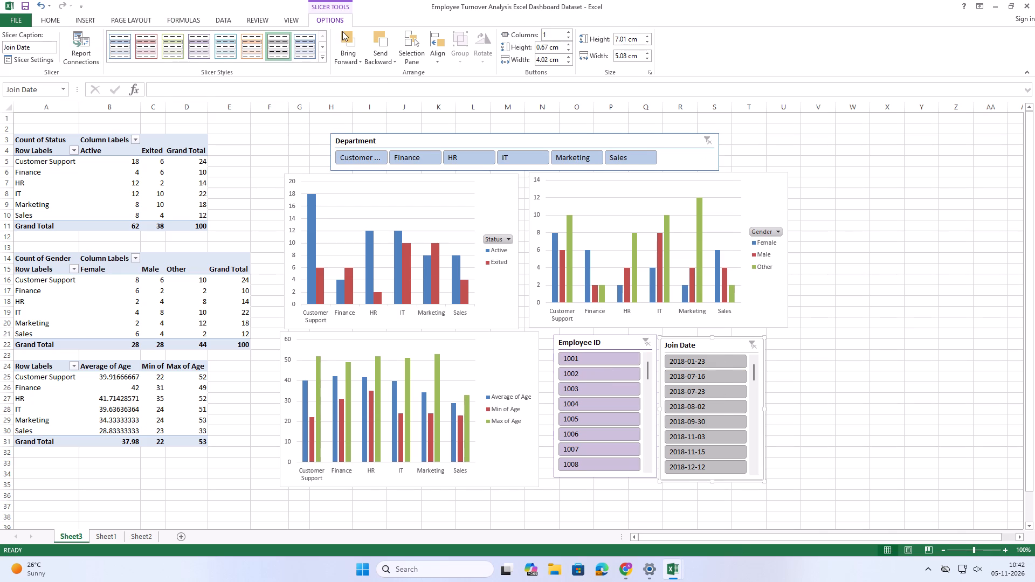
left_click(157, 137)
left_click(335, 17)
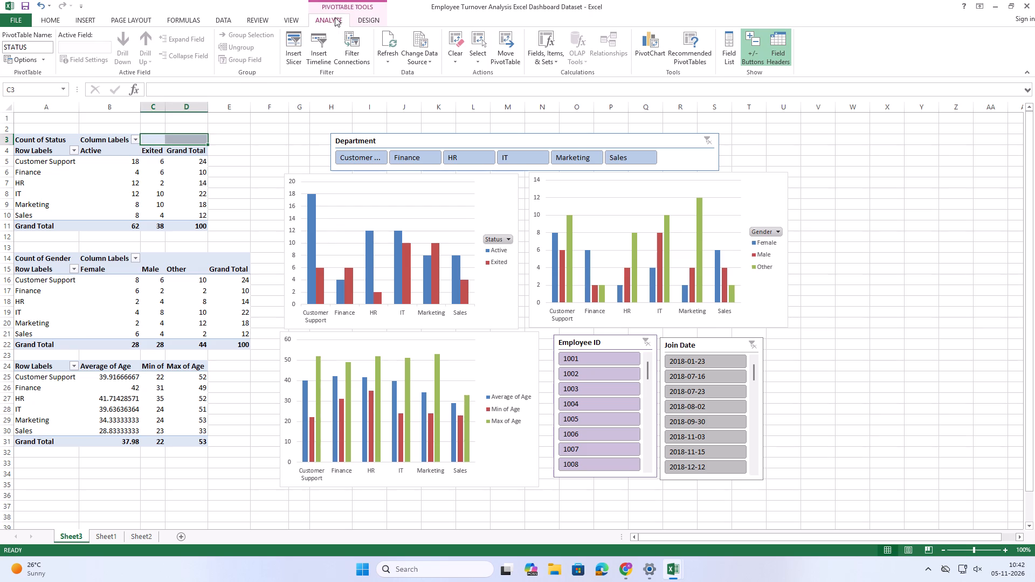
left_click(295, 40)
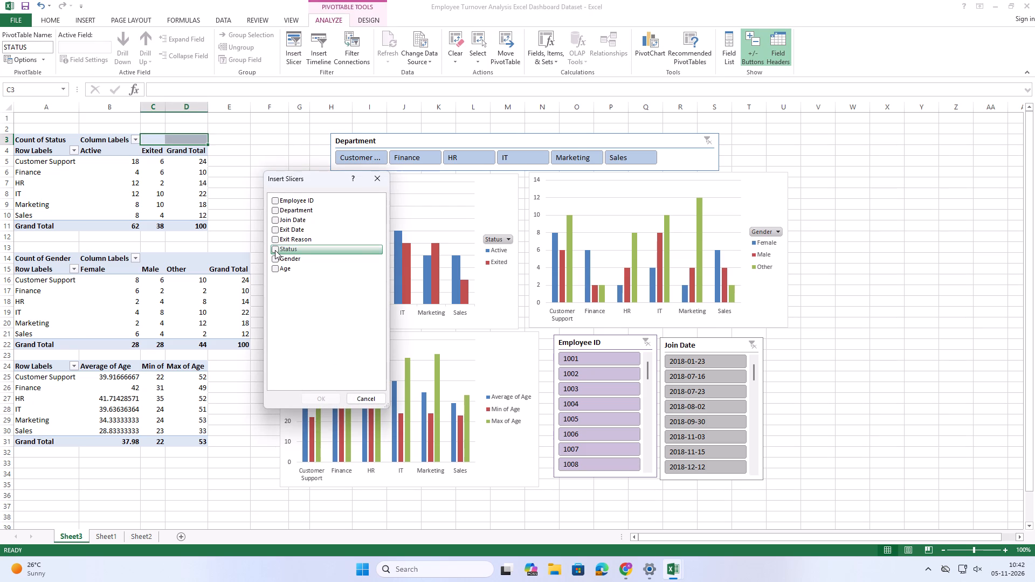
left_click(275, 250)
left_click(275, 226)
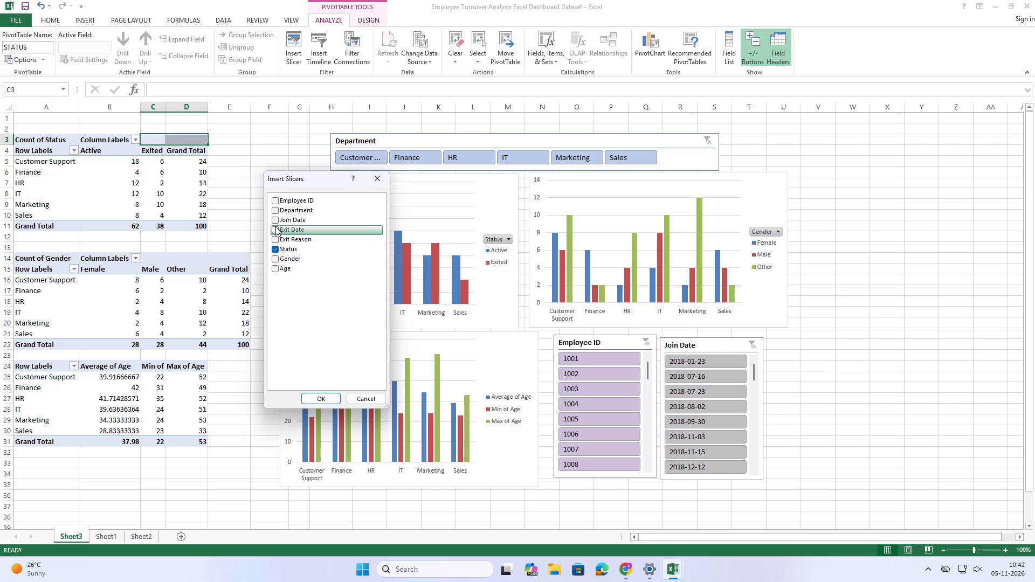
left_click(272, 261)
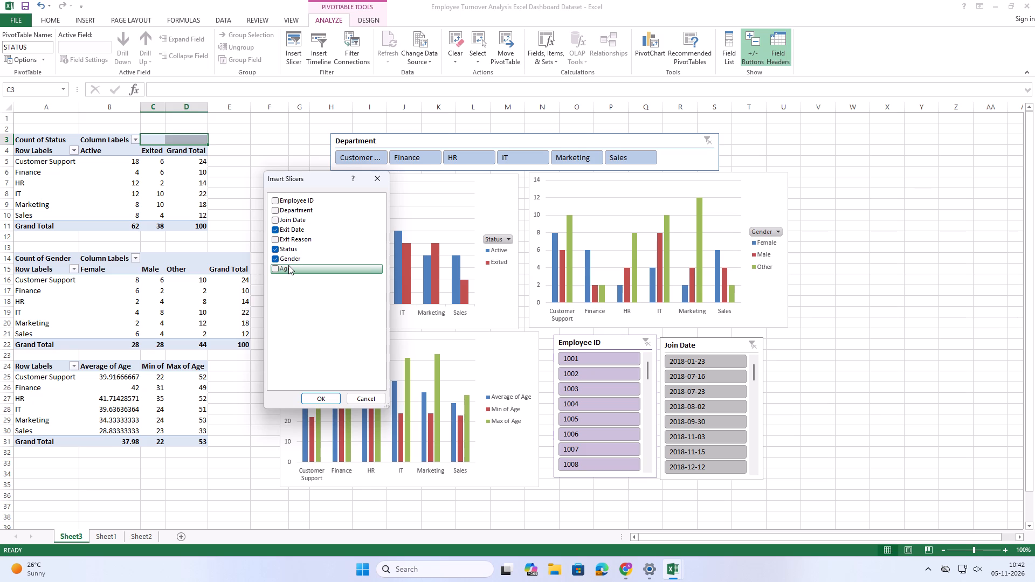
left_click(325, 397)
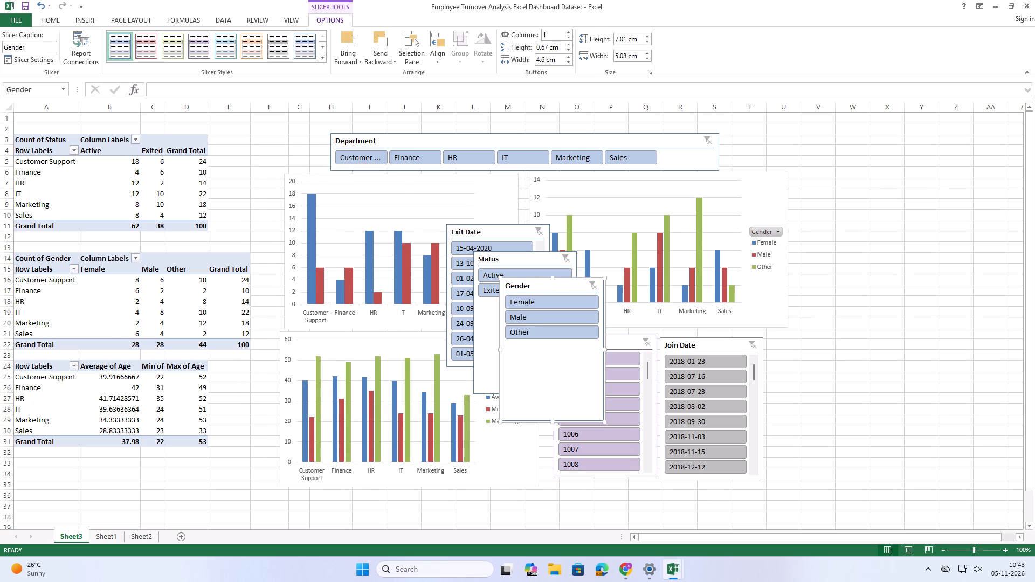
Place the Gender slicer just right of the Gender chart, level with its top, and shorten it to fit its three buttons.
left_click_drag(549, 284, 804, 338)
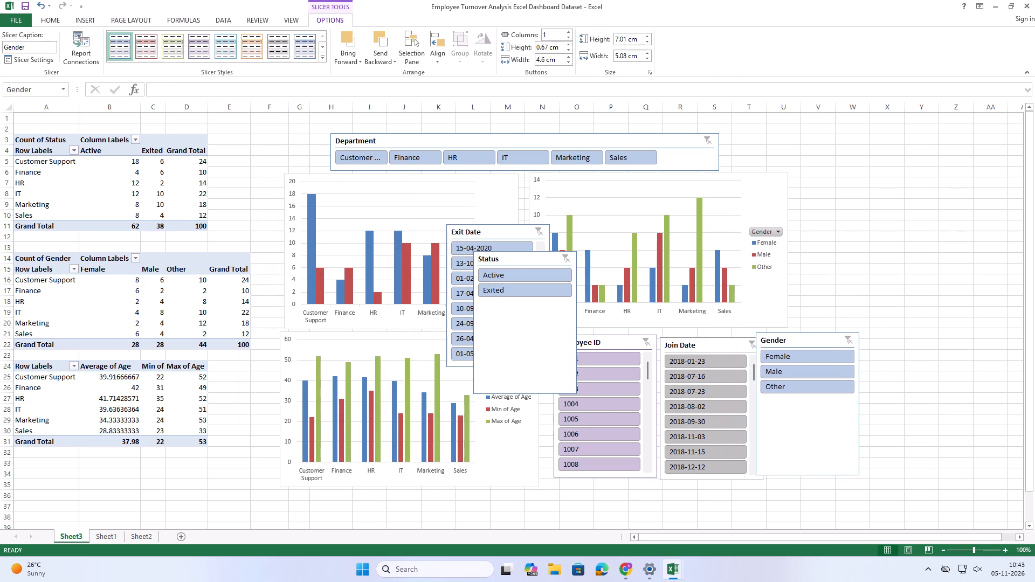
left_click_drag(804, 338, 824, 317)
left_click_drag(829, 295, 838, 304)
left_click_drag(828, 321, 830, 312)
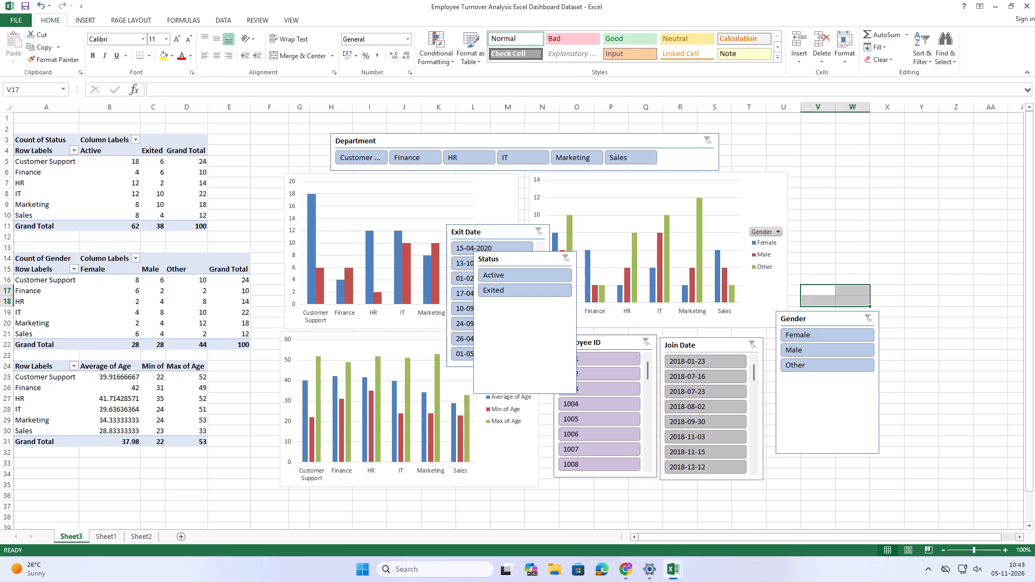
left_click_drag(830, 312, 846, 180)
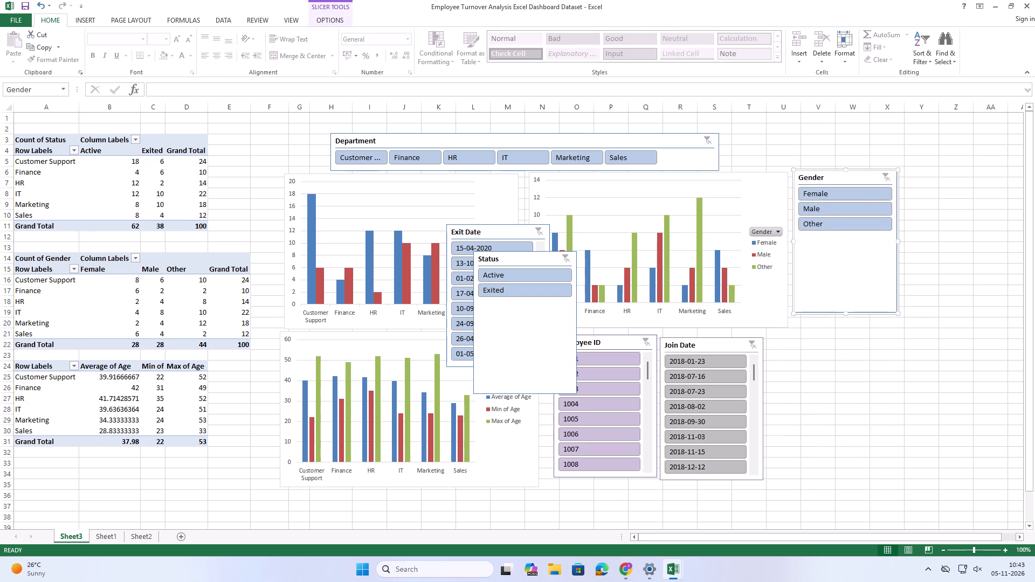
left_click_drag(845, 315, 848, 241)
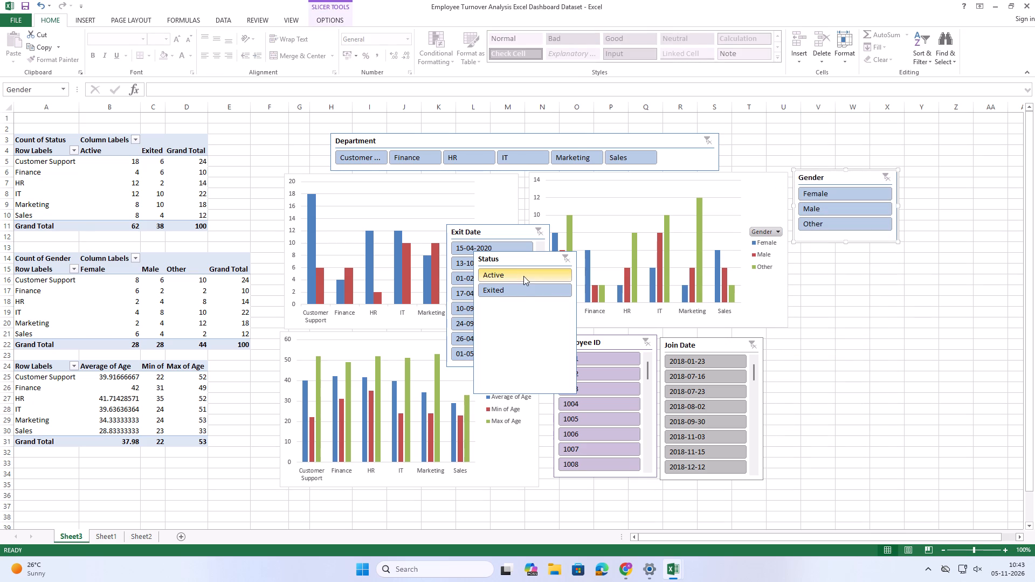
Shrink the Status slicer to about 2.43 cm high and 4.66 cm wide, and place it directly beneath the Gender slicer.
left_click_drag(526, 259, 542, 253)
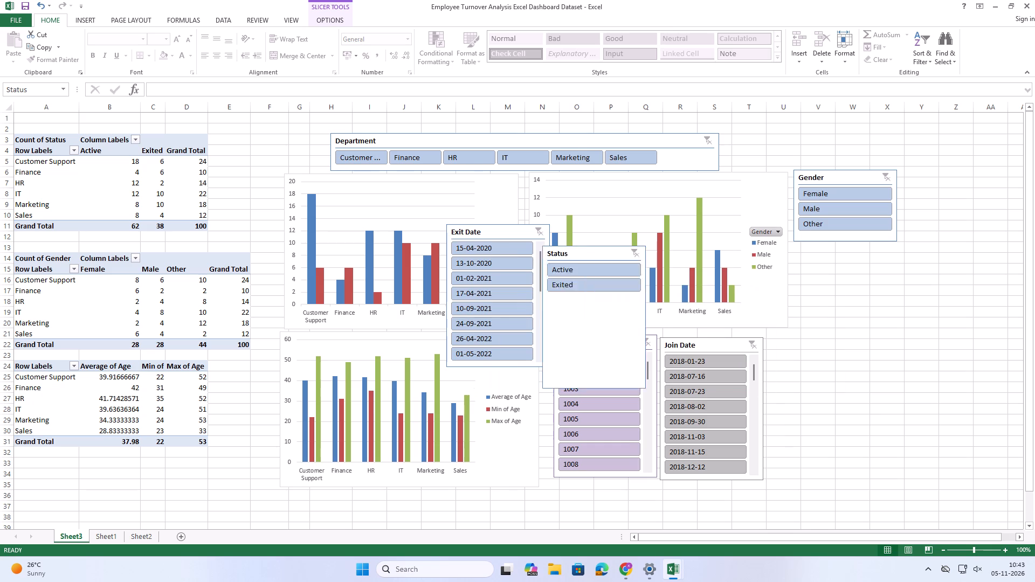
left_click_drag(542, 253, 504, 247)
left_click(502, 244)
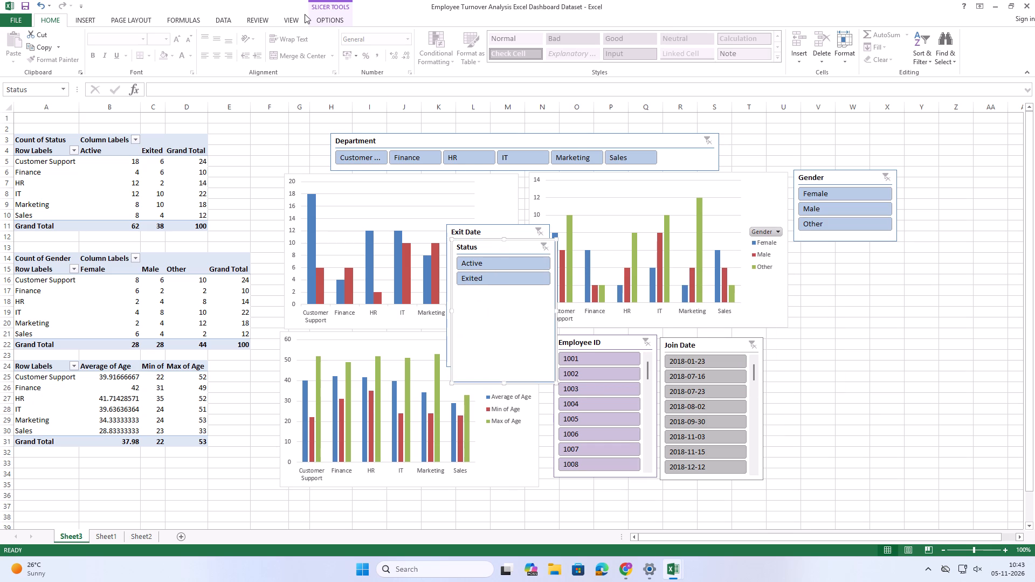
left_click(335, 20)
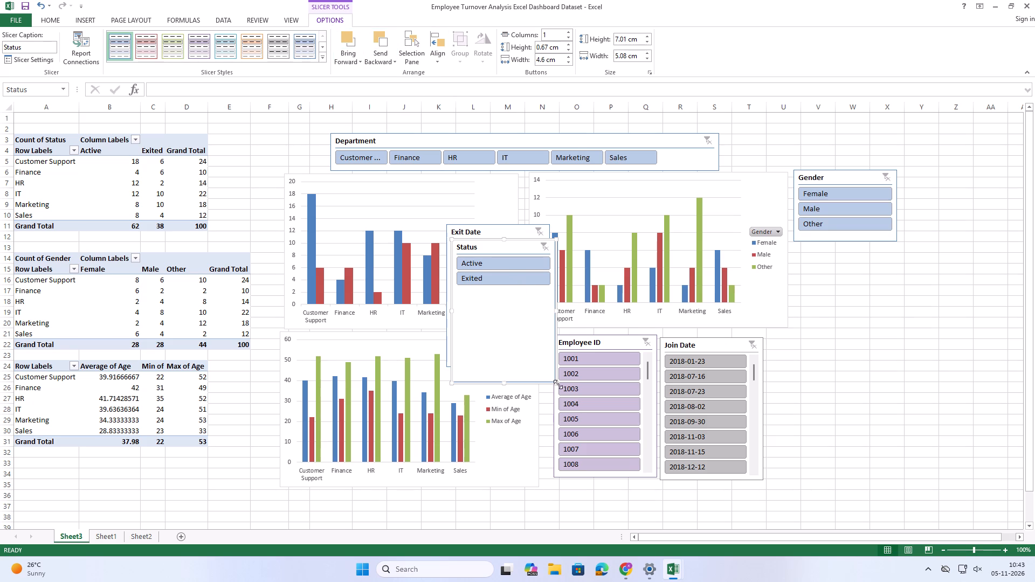
left_click_drag(558, 384, 547, 290)
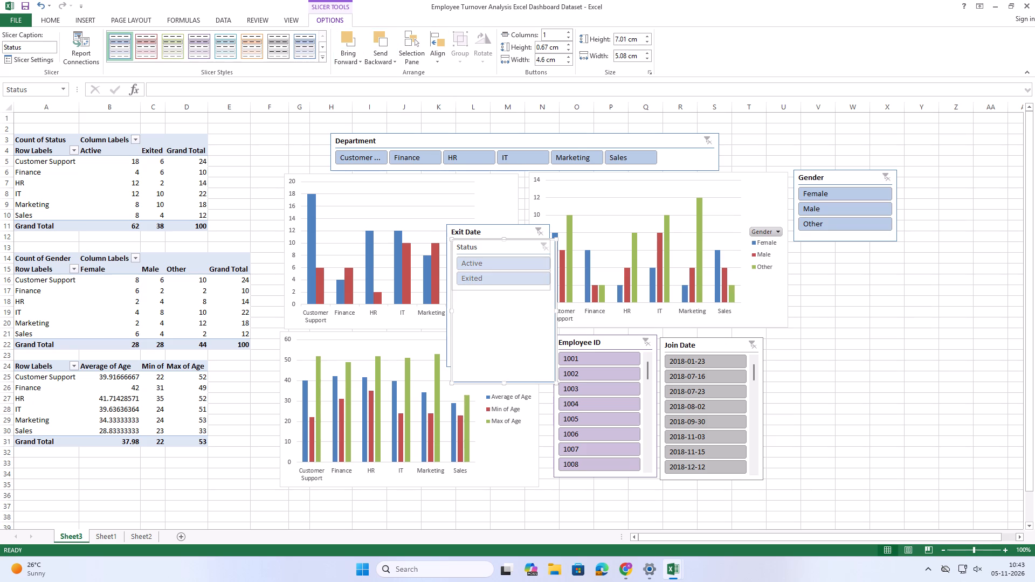
left_click_drag(547, 290, 547, 289)
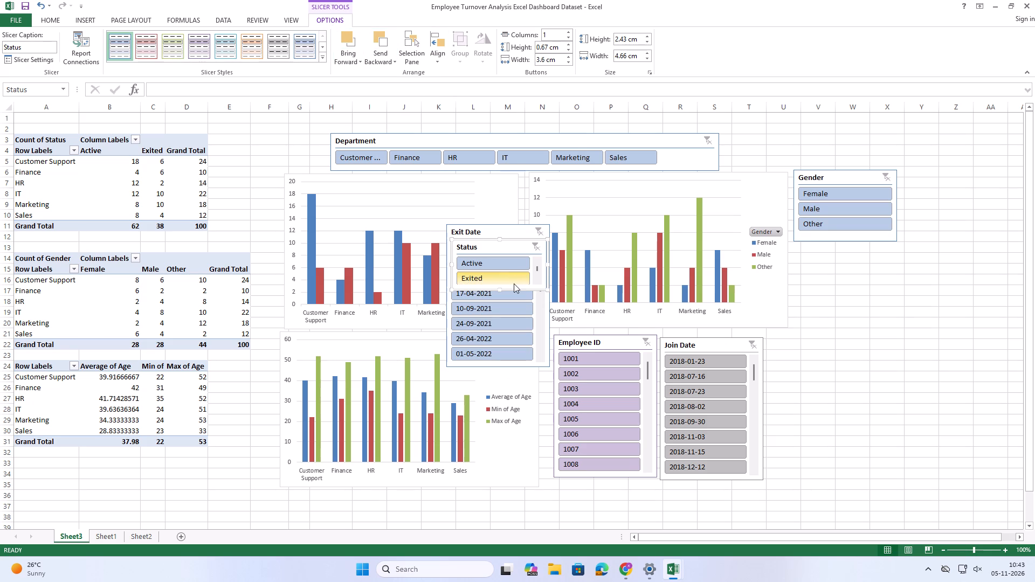
left_click_drag(507, 244, 854, 251)
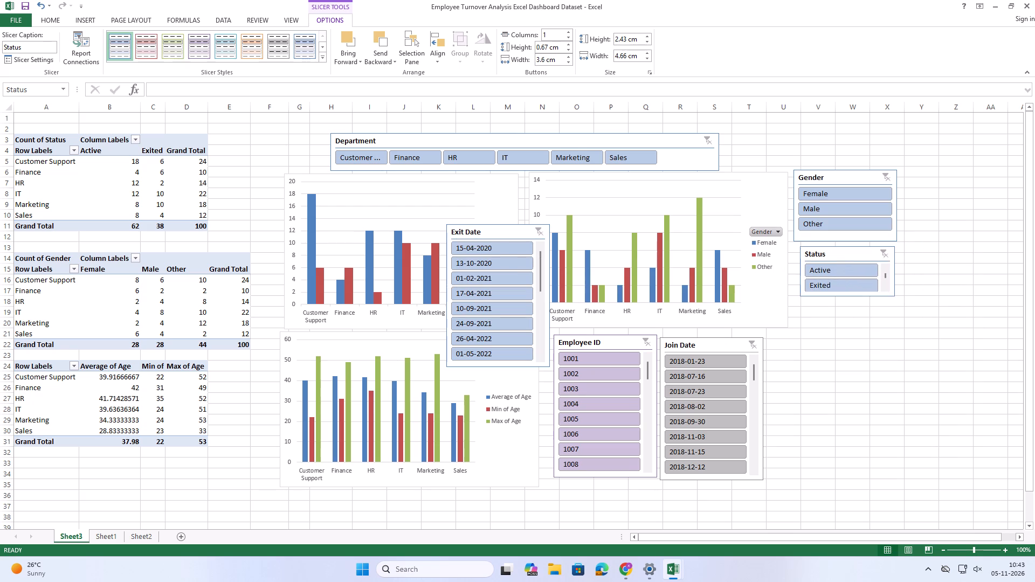
left_click_drag(854, 251, 853, 247)
Place the Exit Date slicer directly beneath the Status slicer and resize it to about 6.59 cm high and 5.37 cm wide.
left_click_drag(492, 233, 843, 305)
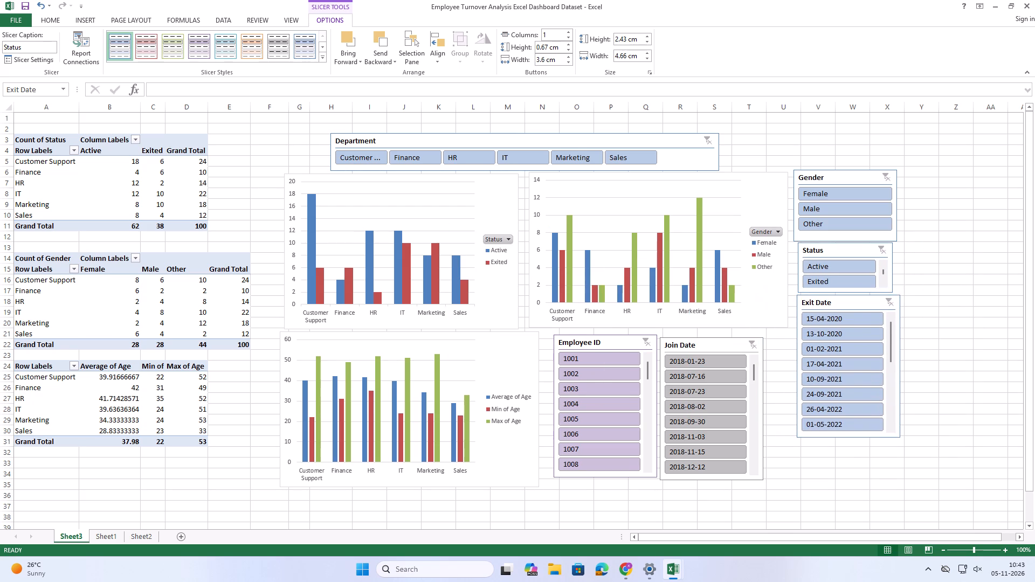
left_click_drag(843, 305, 843, 313)
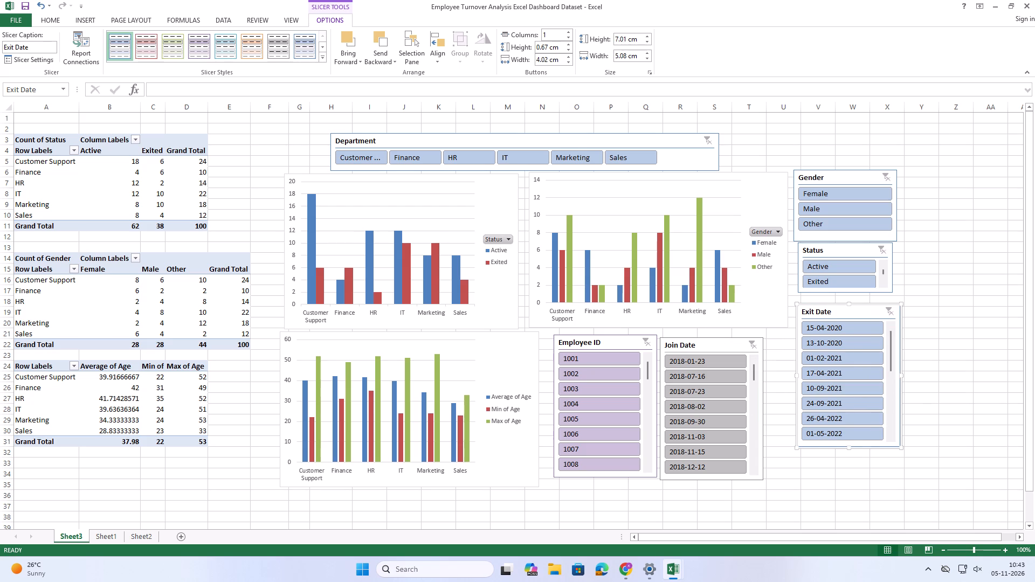
left_click_drag(900, 446, 904, 435)
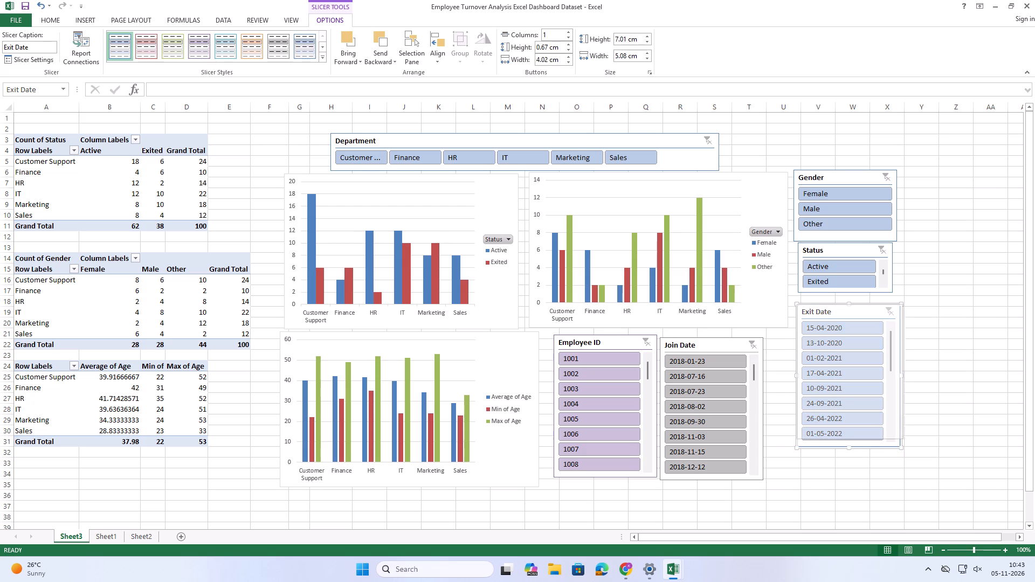
left_click_drag(904, 435, 906, 438)
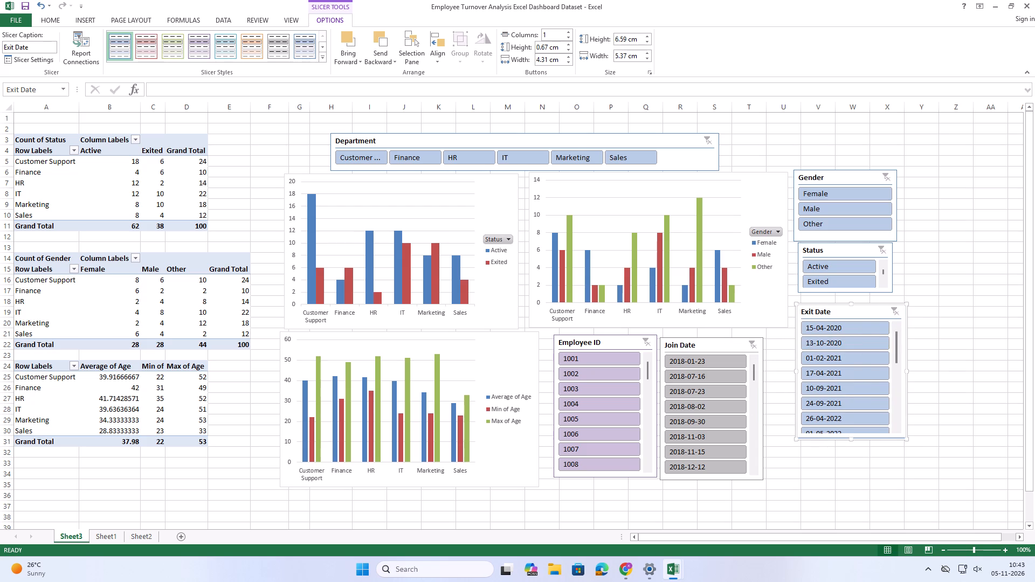
left_click_drag(858, 313, 860, 303)
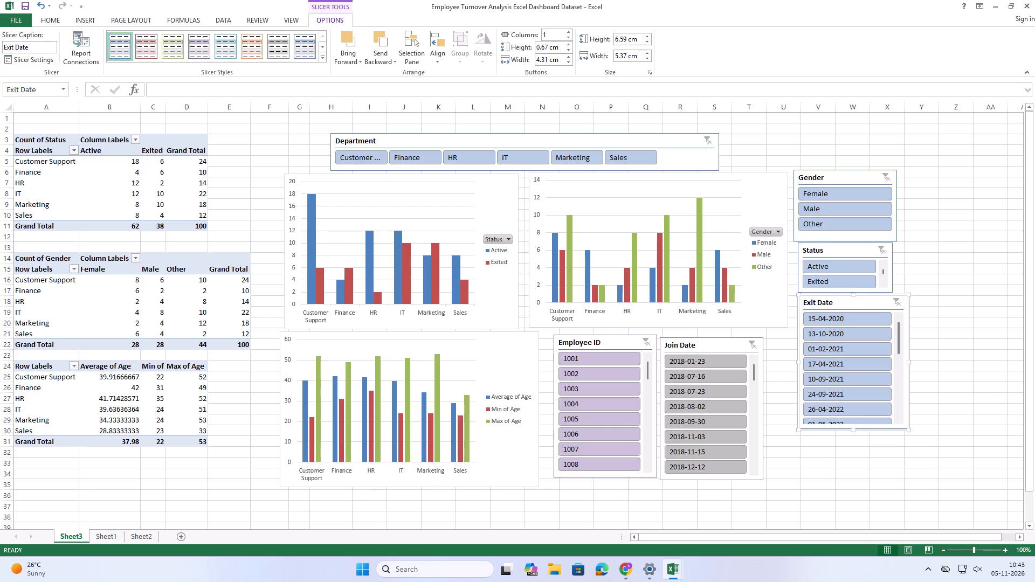
Insert Join Date and Exit Date timelines from the Count of Status PivotTable.
left_click(155, 138)
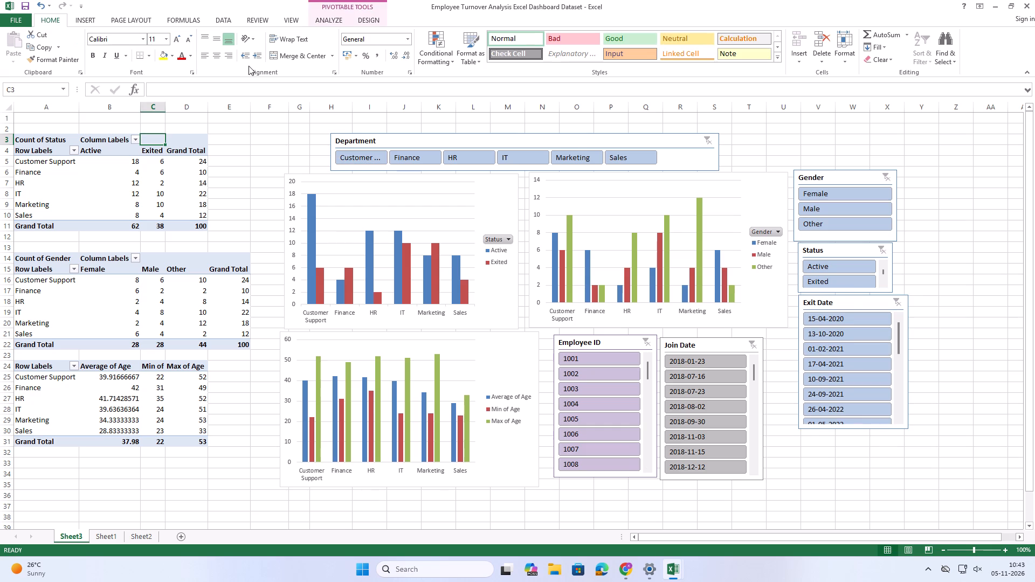
left_click(326, 18)
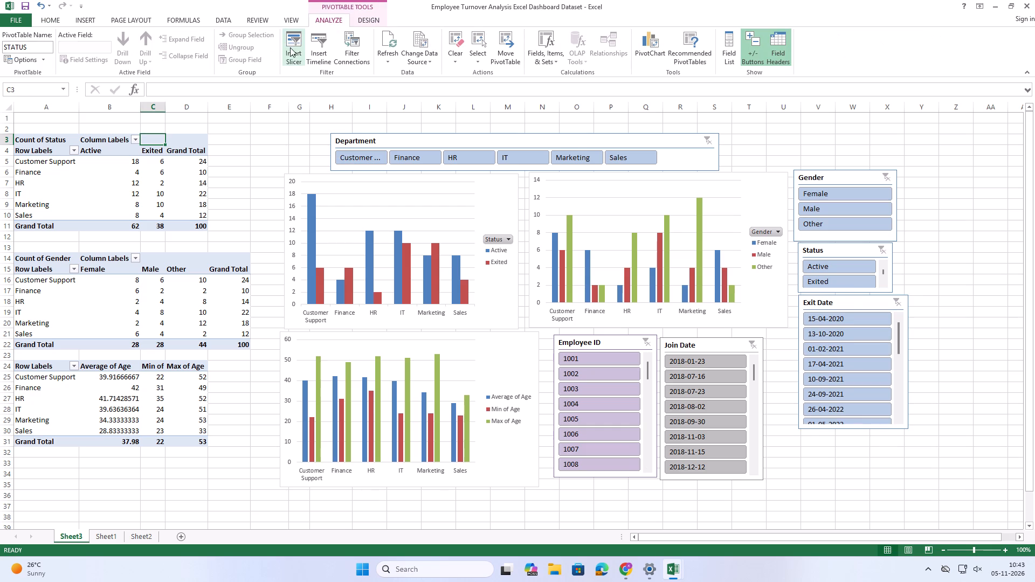
left_click(309, 42)
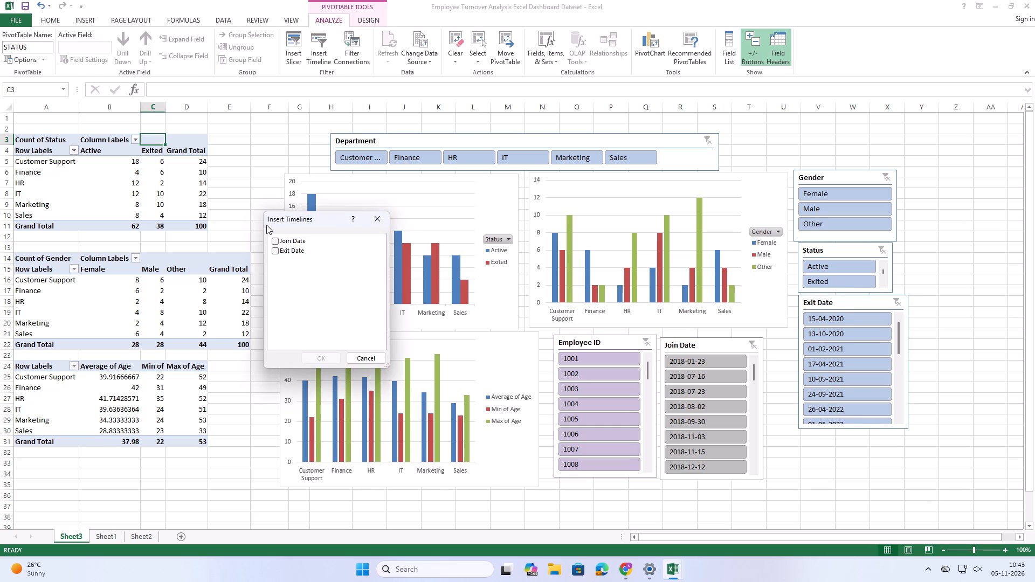
left_click(274, 240)
left_click(274, 247)
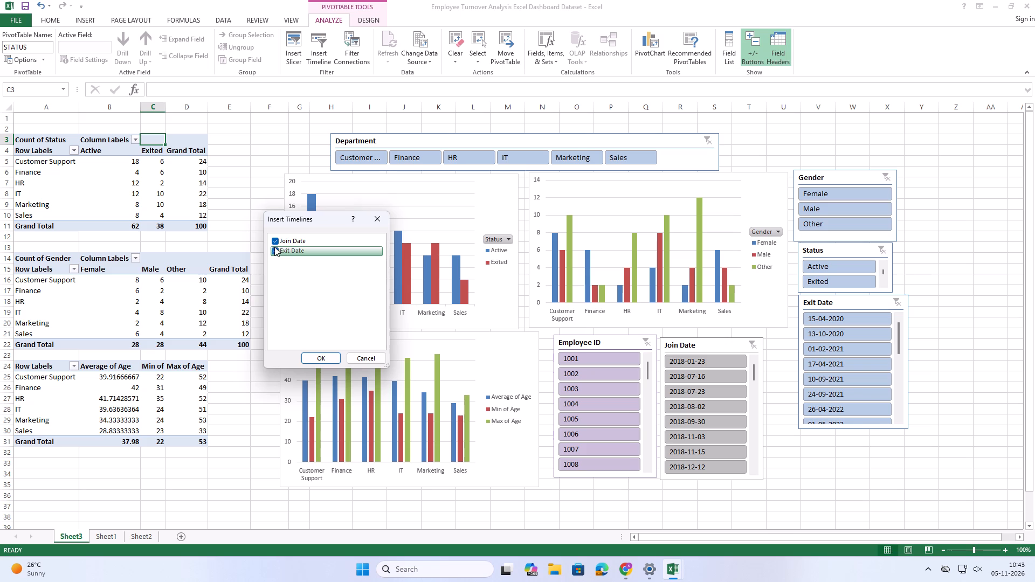
left_click(317, 361)
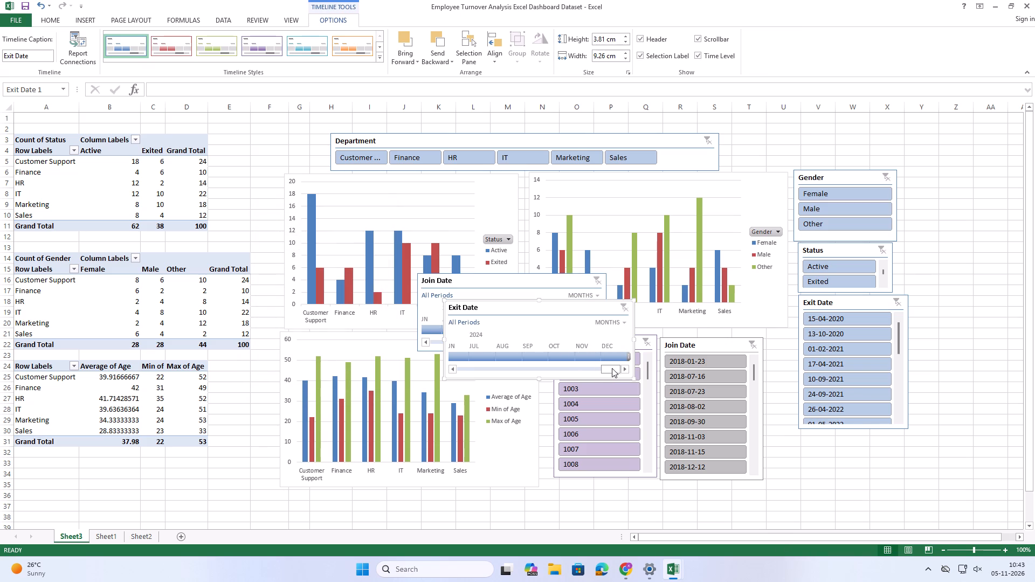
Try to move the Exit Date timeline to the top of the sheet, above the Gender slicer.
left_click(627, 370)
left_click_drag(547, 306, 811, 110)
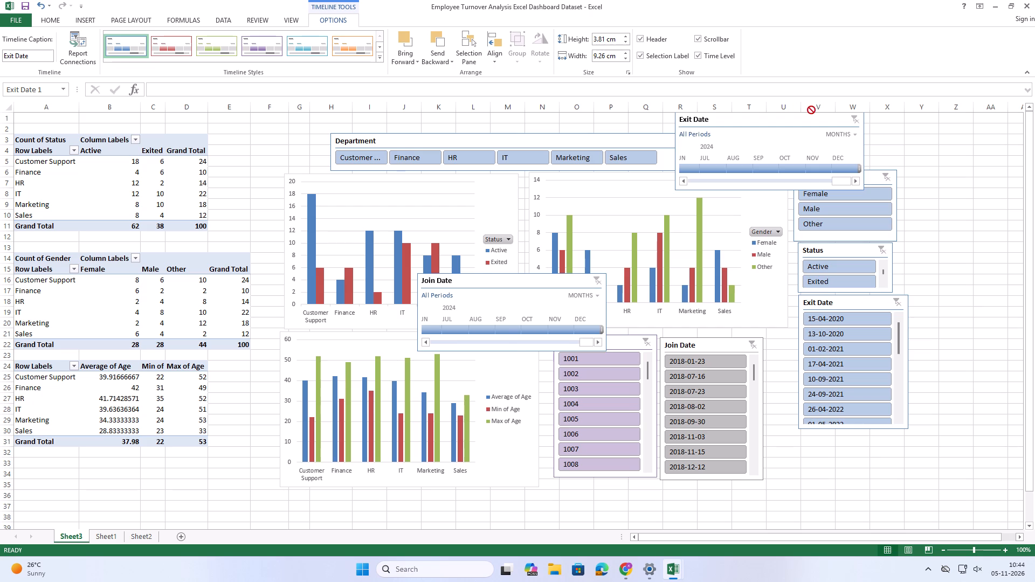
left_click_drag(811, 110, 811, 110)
Delete the Exit Date and Join Date slicers, keeping the two timelines.
left_click(839, 301)
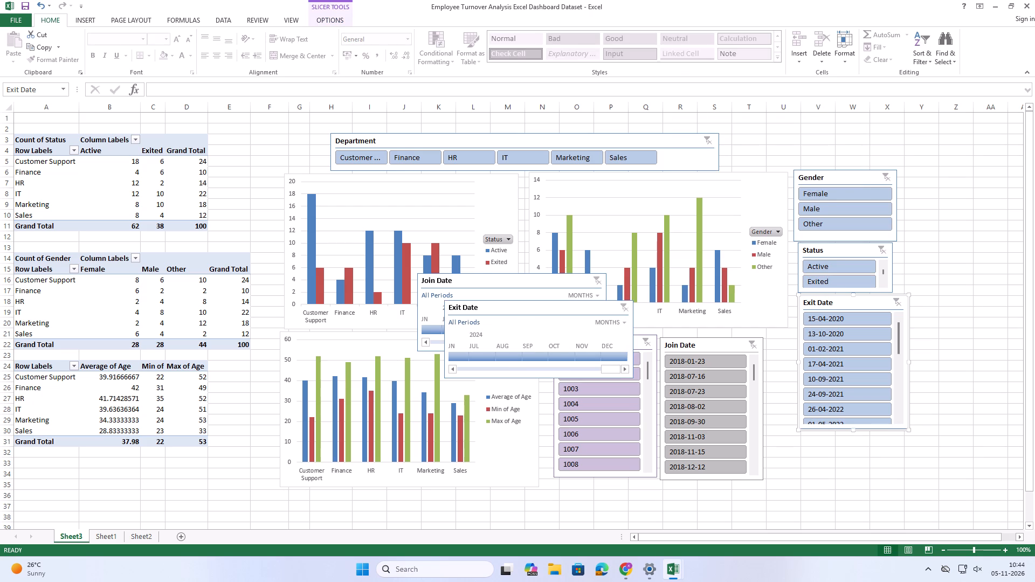
key("BackSpace")
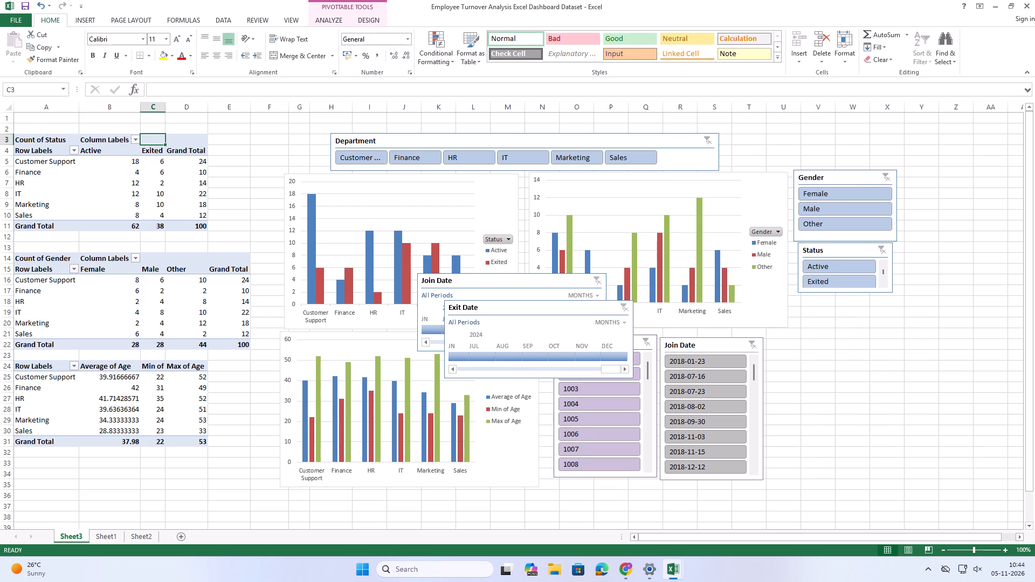
left_click(713, 343)
key("BackSpace")
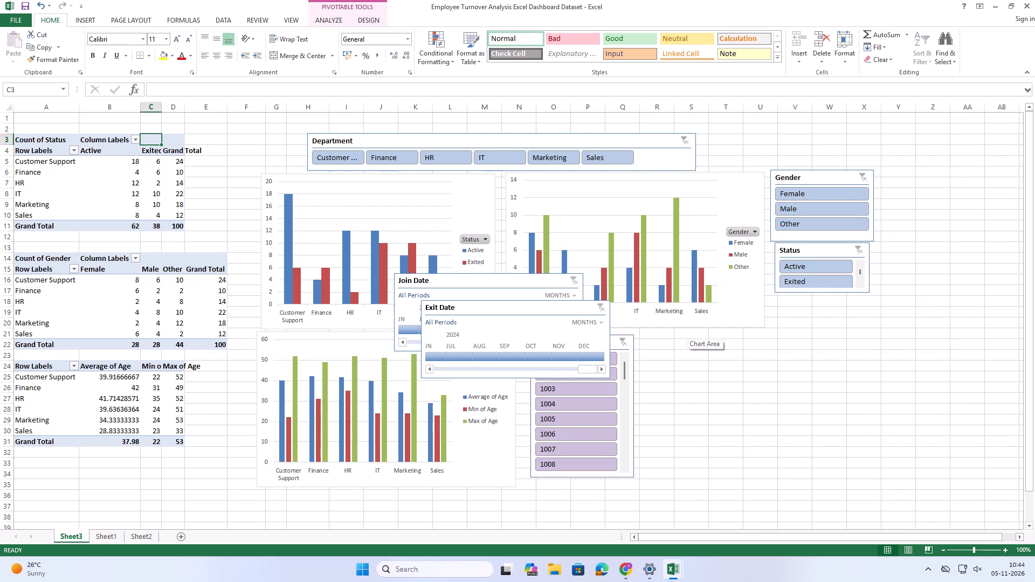
Stack the Exit Date timeline above the Join Date timeline, beside the Employee ID slicer and below the gender chart.
left_click_drag(537, 302, 826, 412)
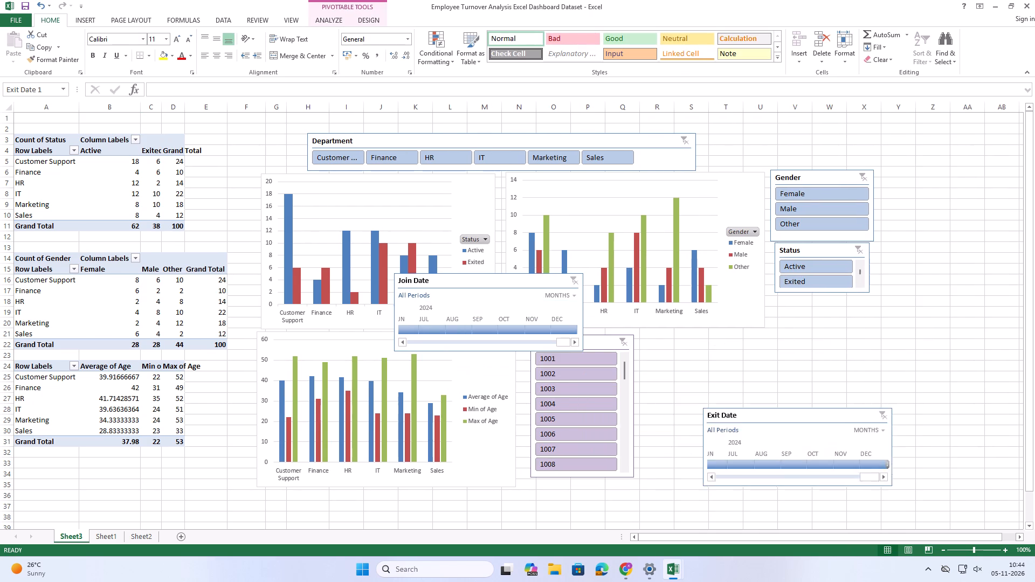
left_click_drag(826, 412, 758, 335)
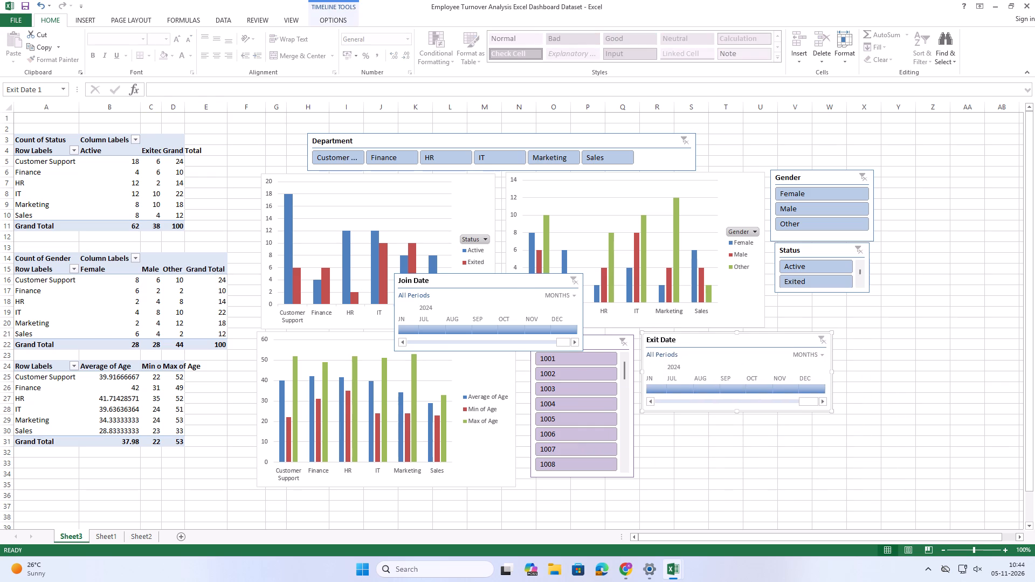
left_click_drag(515, 285, 764, 420)
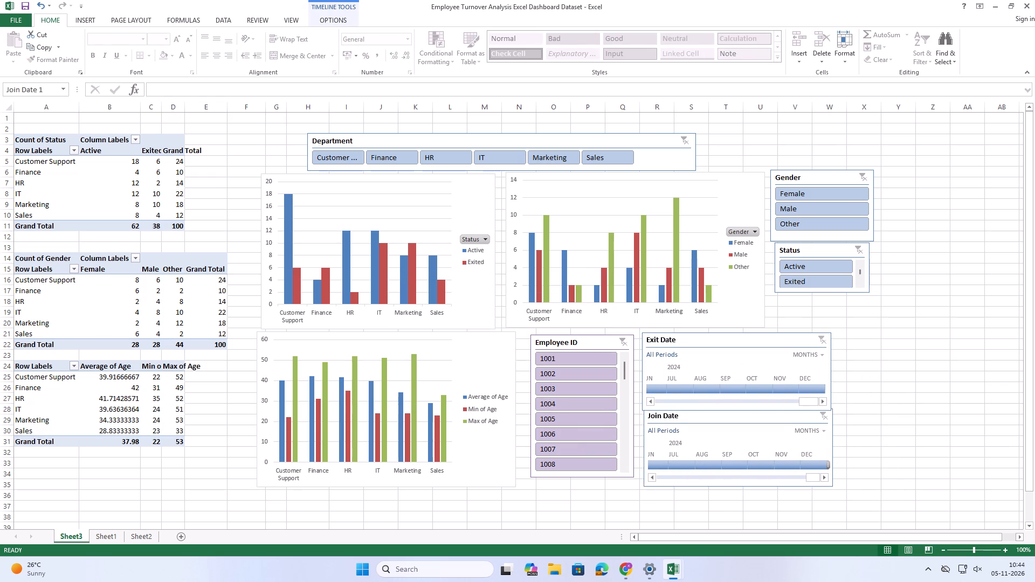
left_click_drag(764, 420, 767, 423)
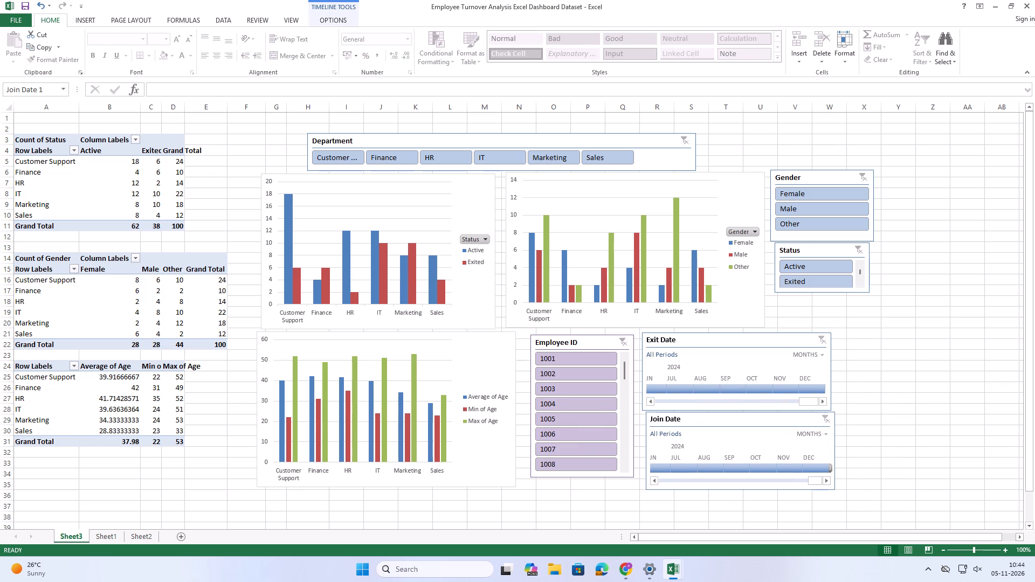
left_click_drag(767, 423, 764, 424)
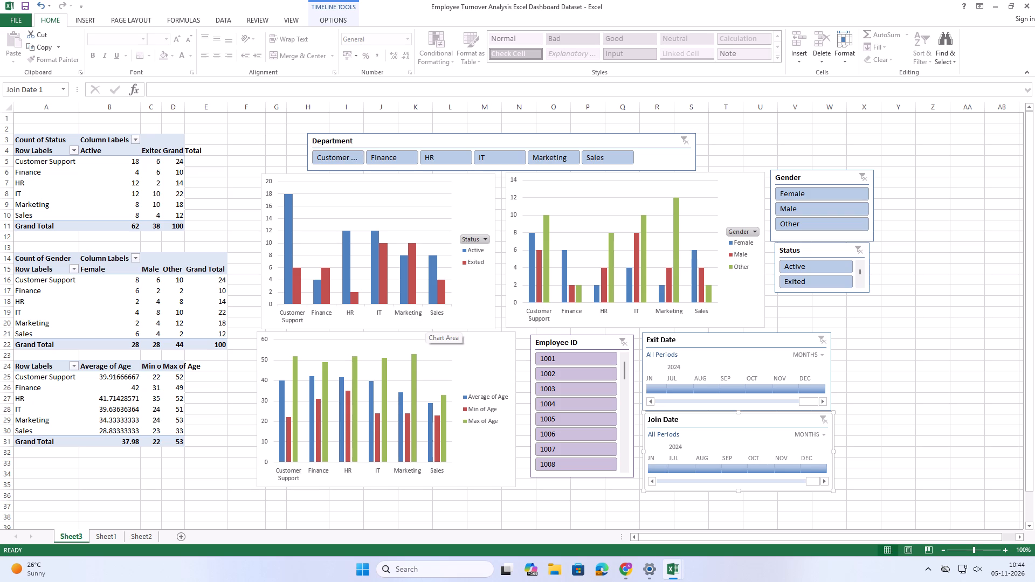
Nudge the Employee ID slicer up against the gender chart and closer to the two timelines.
left_click_drag(600, 341, 596, 345)
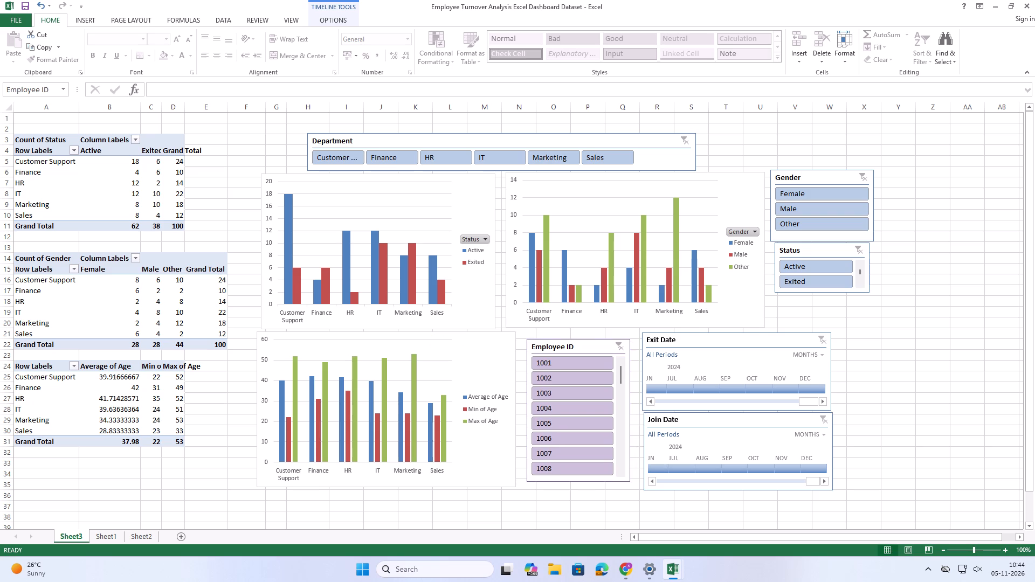
left_click_drag(596, 345, 605, 338)
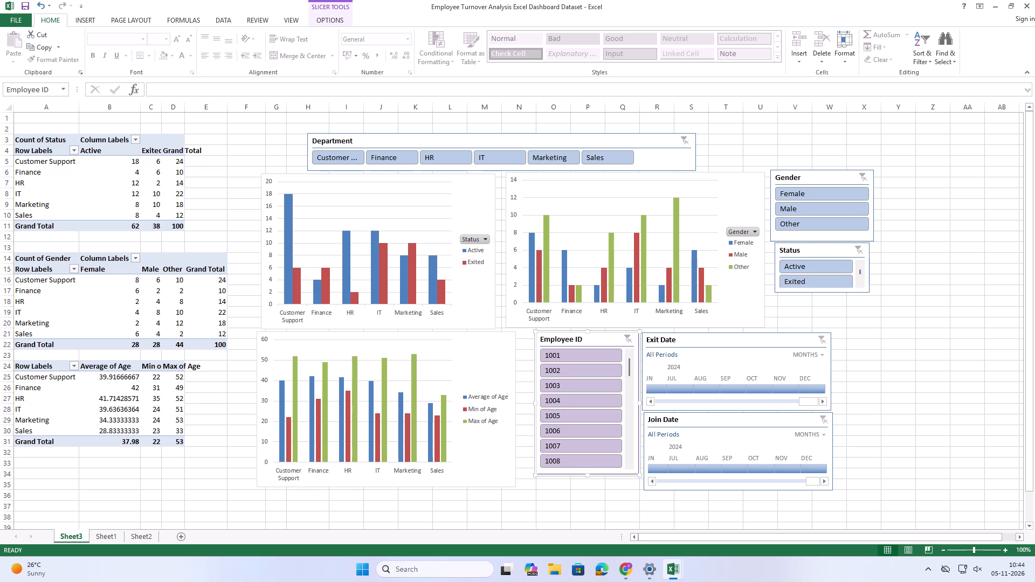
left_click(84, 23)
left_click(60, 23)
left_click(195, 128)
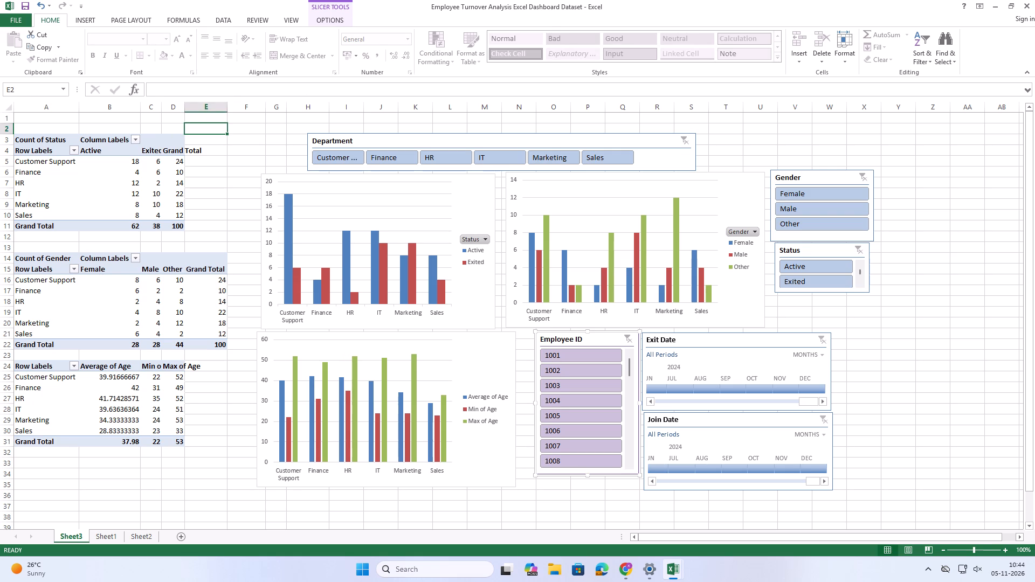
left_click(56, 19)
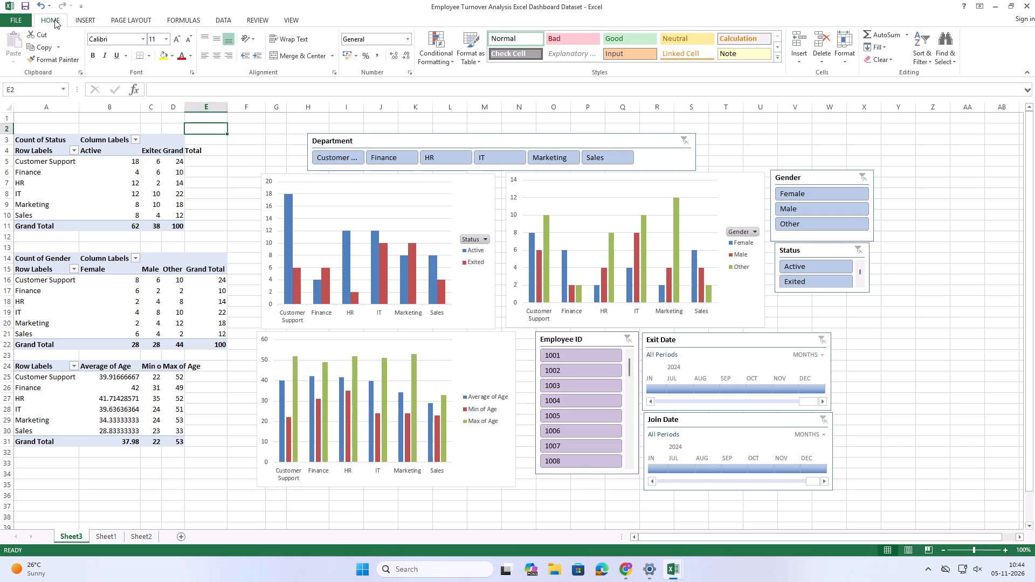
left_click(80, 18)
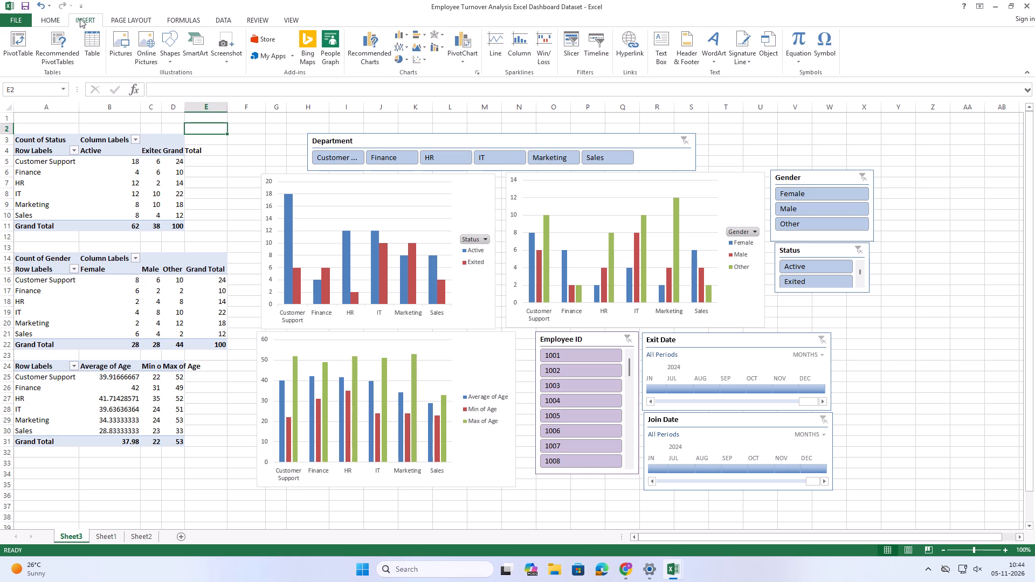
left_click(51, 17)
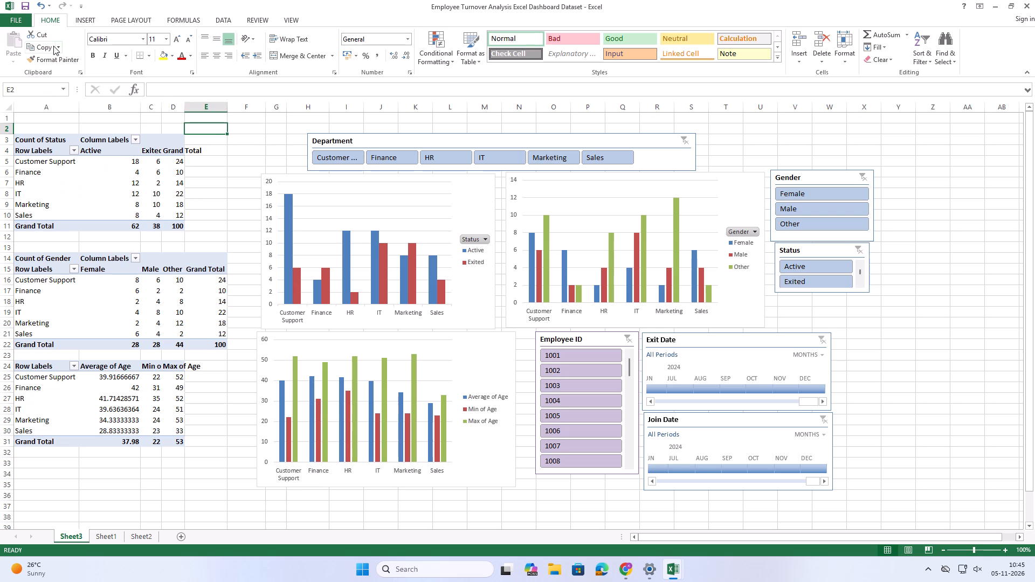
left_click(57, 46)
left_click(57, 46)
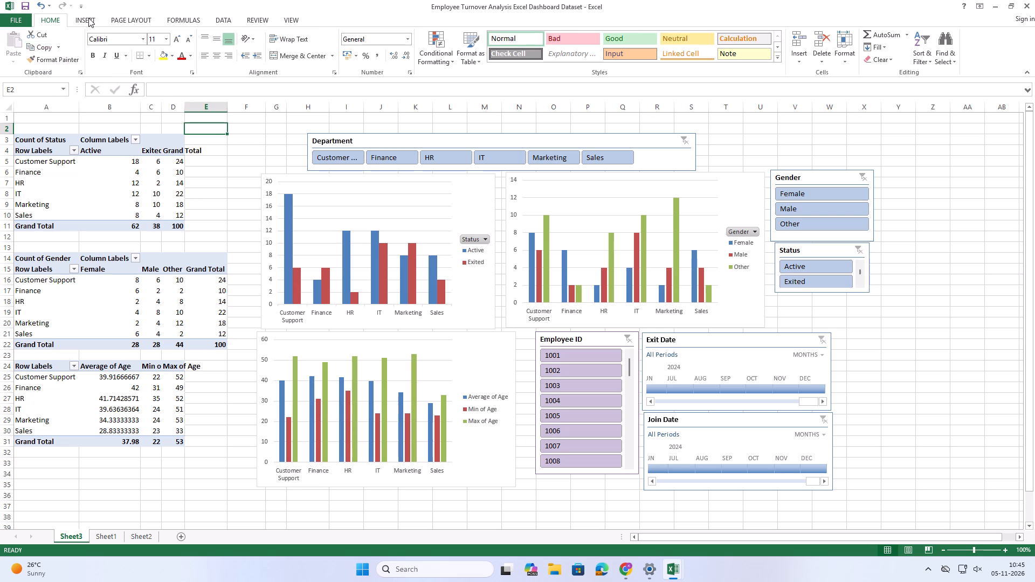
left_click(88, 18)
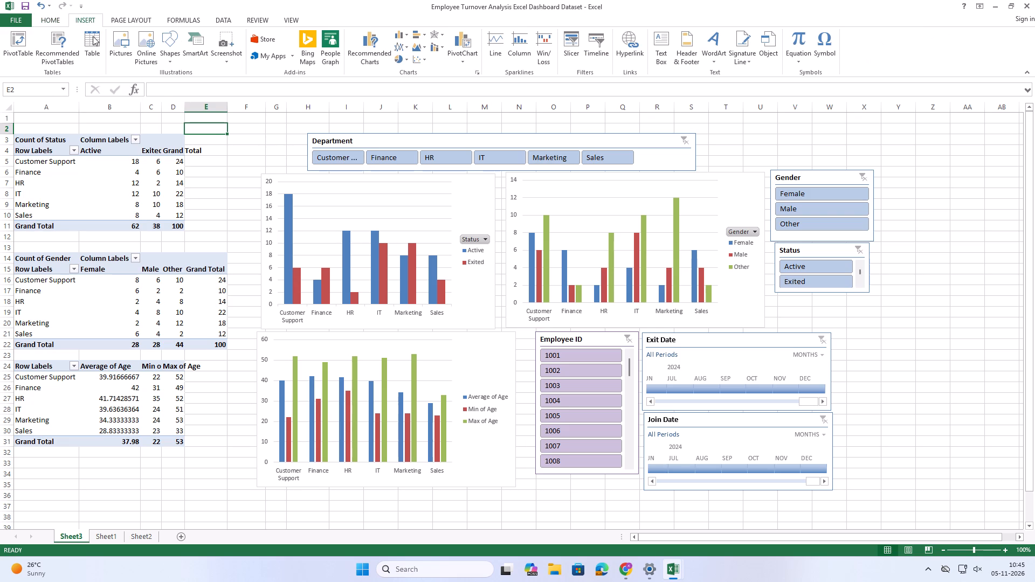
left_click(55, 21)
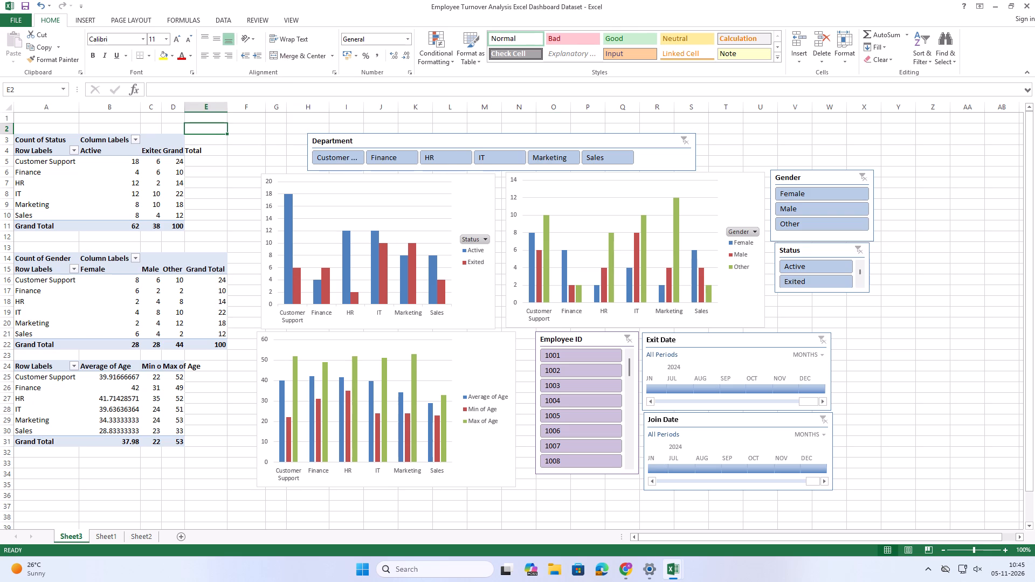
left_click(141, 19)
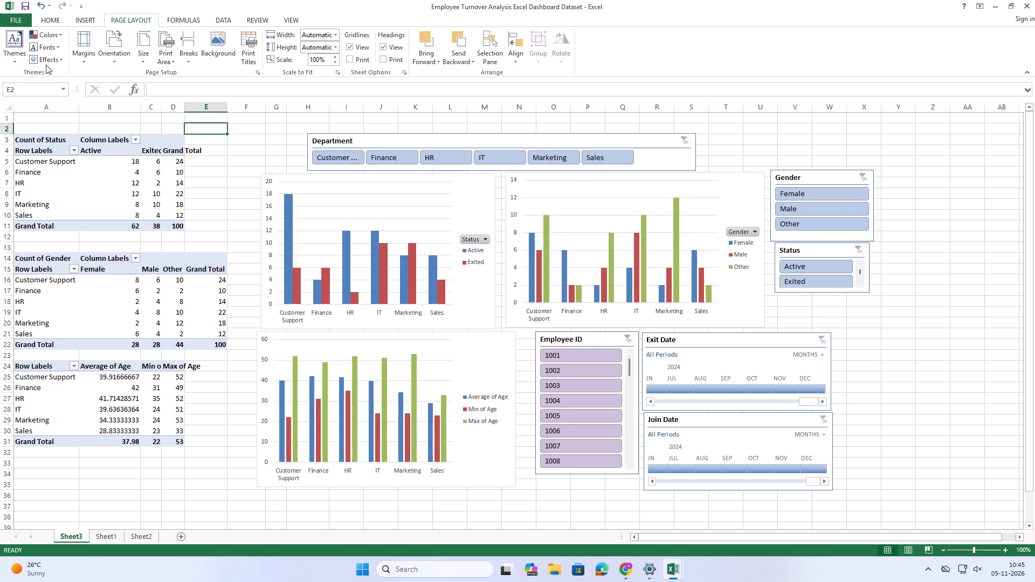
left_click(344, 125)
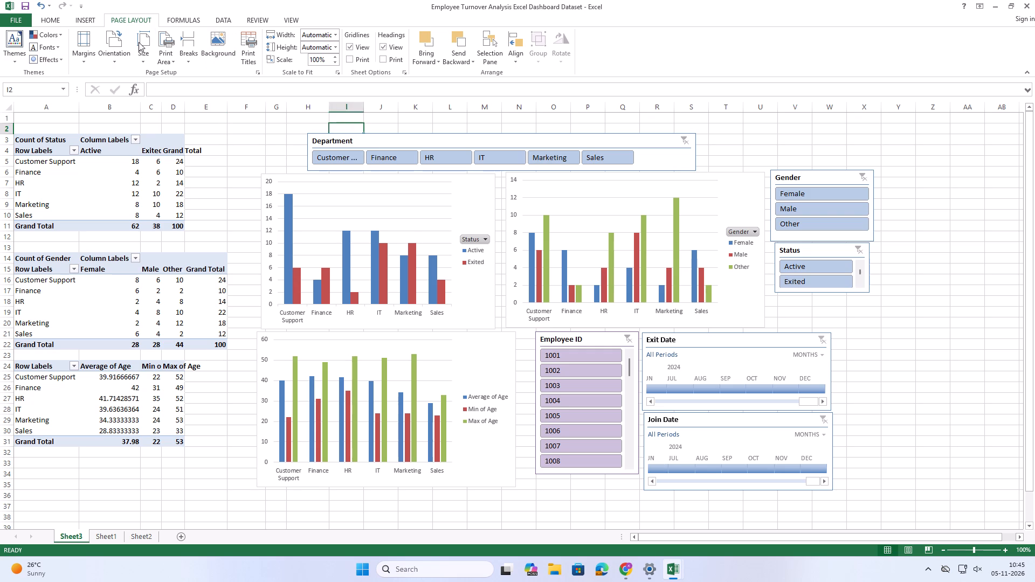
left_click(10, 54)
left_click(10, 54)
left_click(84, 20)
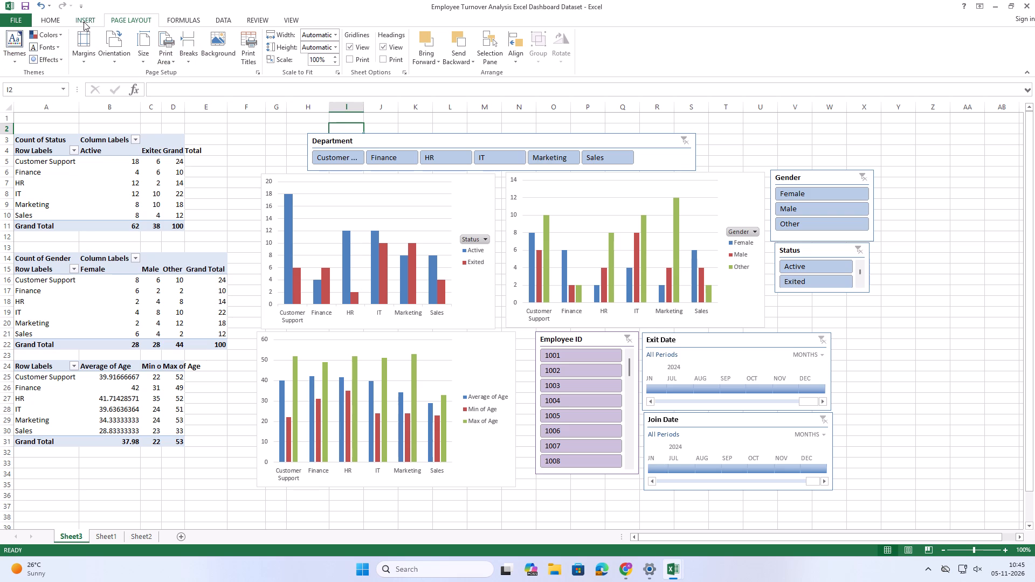
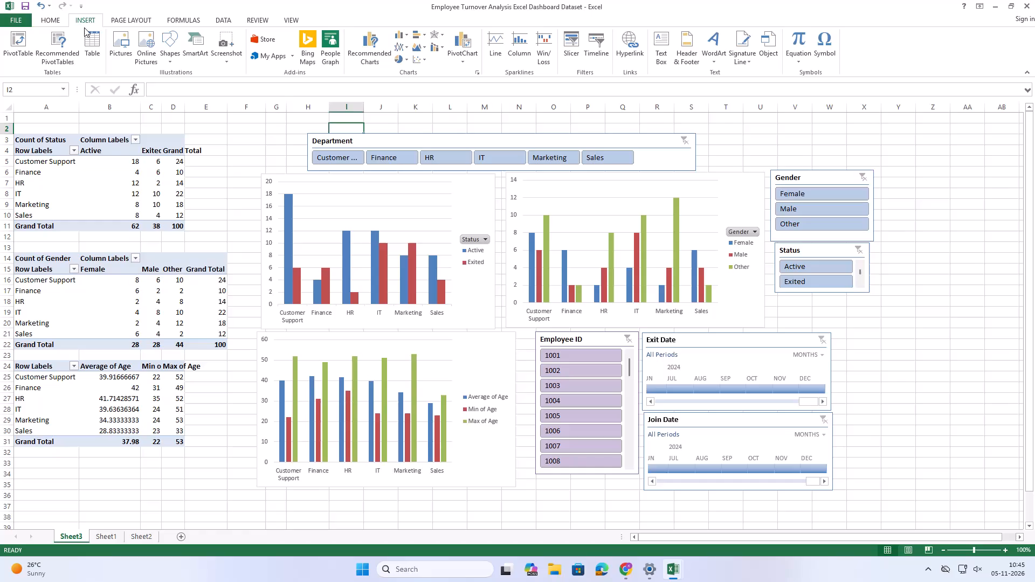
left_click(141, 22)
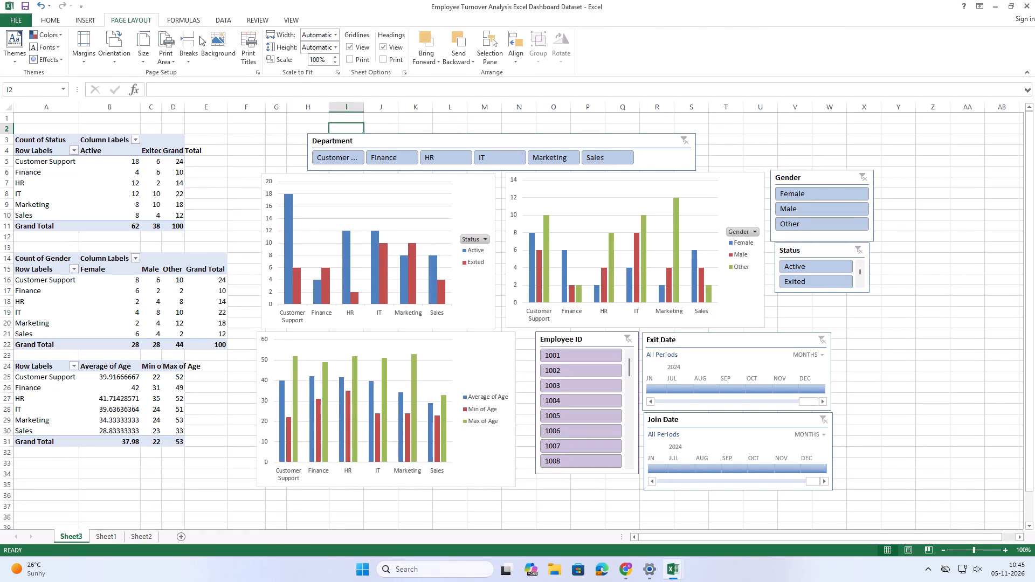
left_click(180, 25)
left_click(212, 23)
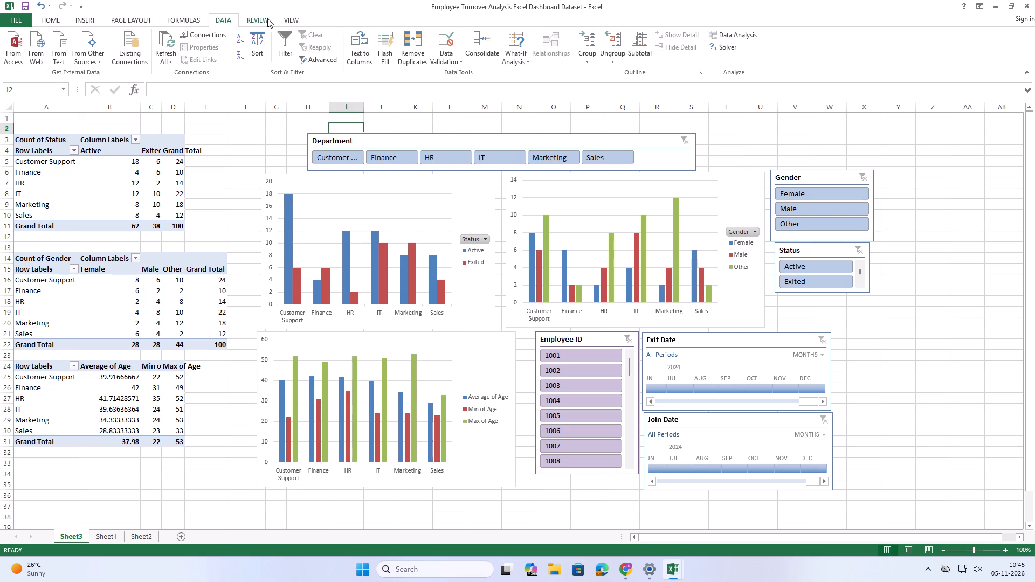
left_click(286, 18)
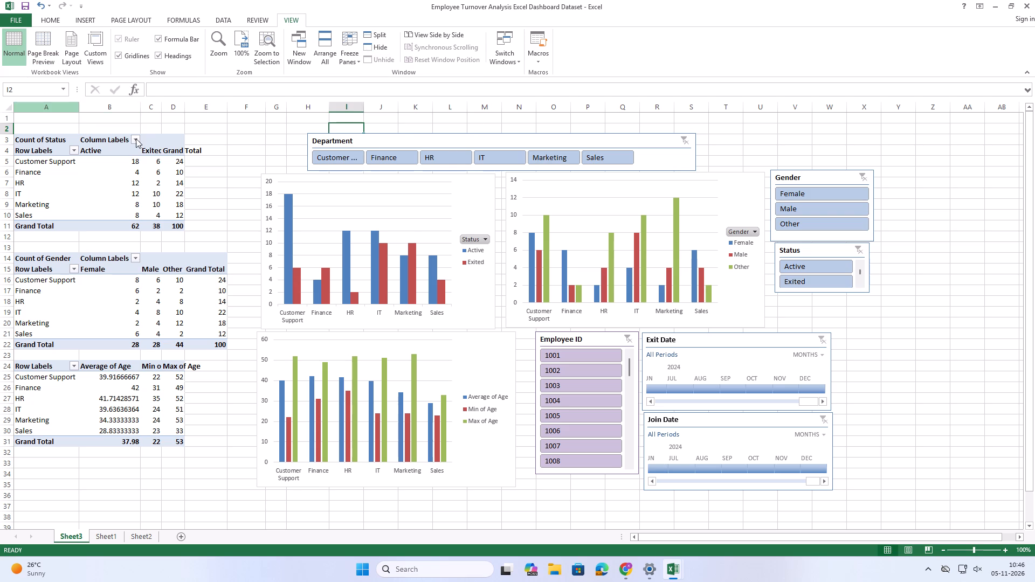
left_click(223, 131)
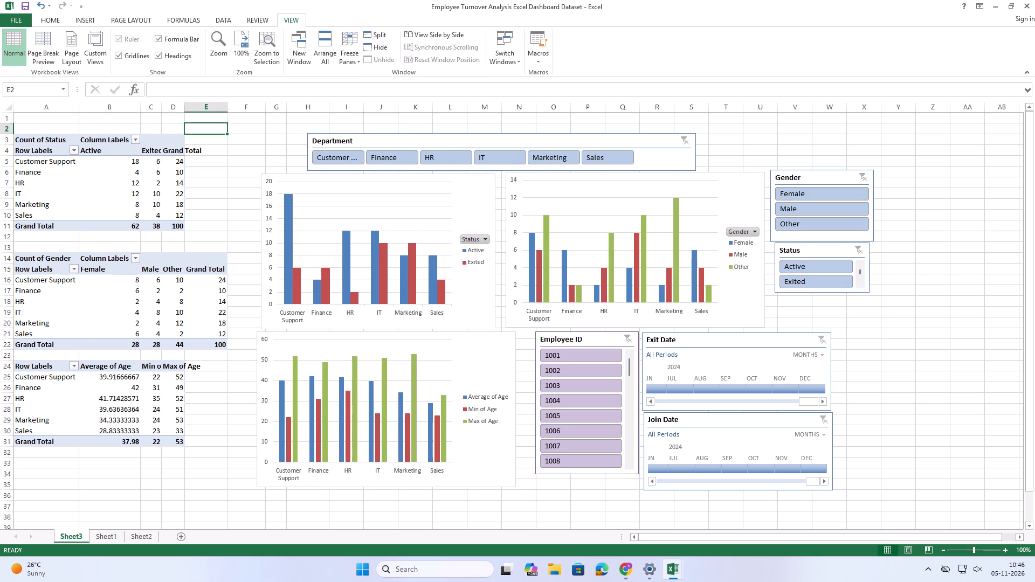
Rename the Count of Gender PivotTable as GENDER.
left_click(173, 262)
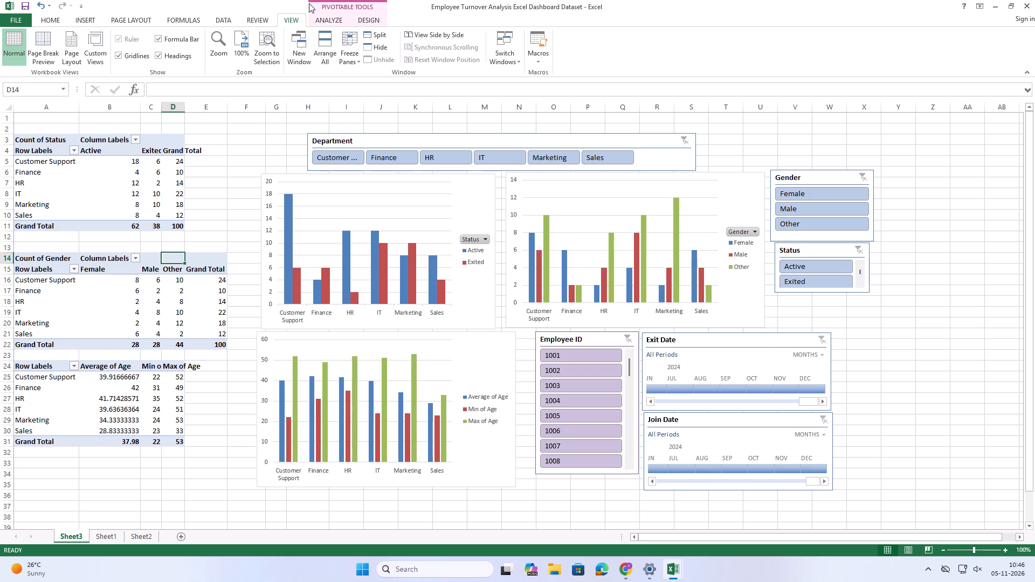
left_click(322, 18)
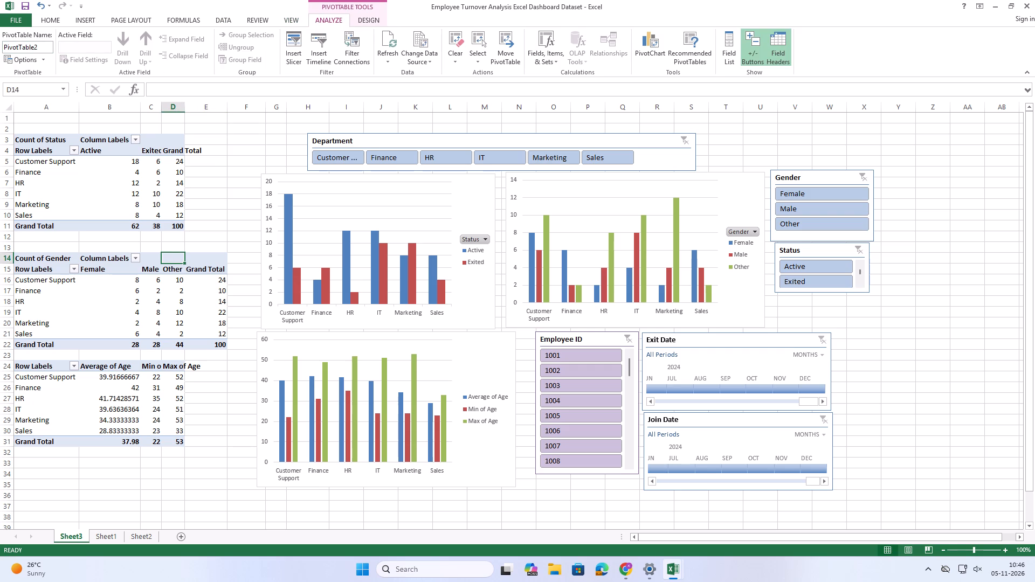
left_click_drag(43, 46, 63, 54)
key("BackSpace")
type("GENDER")
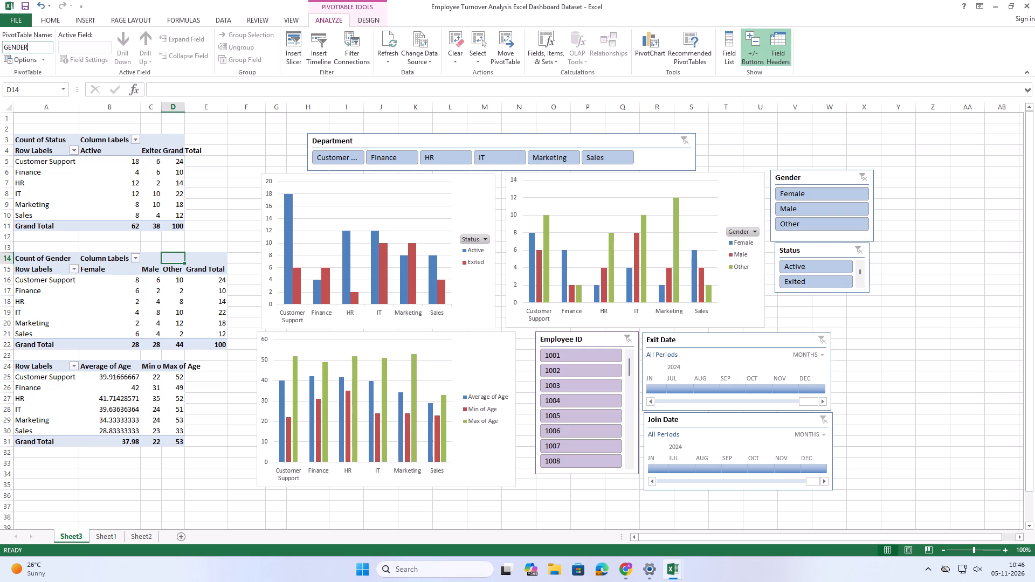
Rename the PivotTable with the average, minimum and maximum ages as age.
left_click(59, 369)
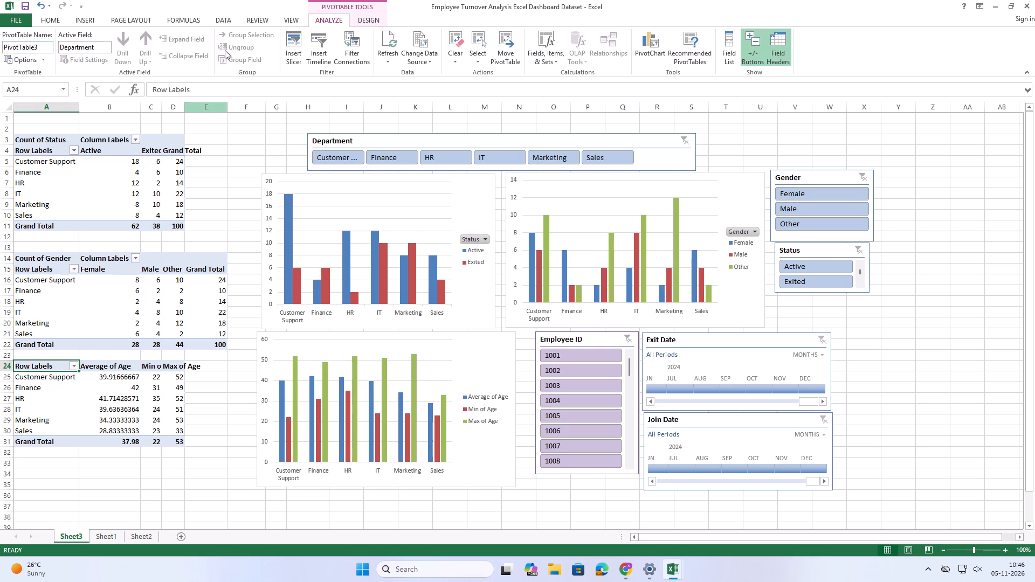
left_click_drag(38, 45, 74, 67)
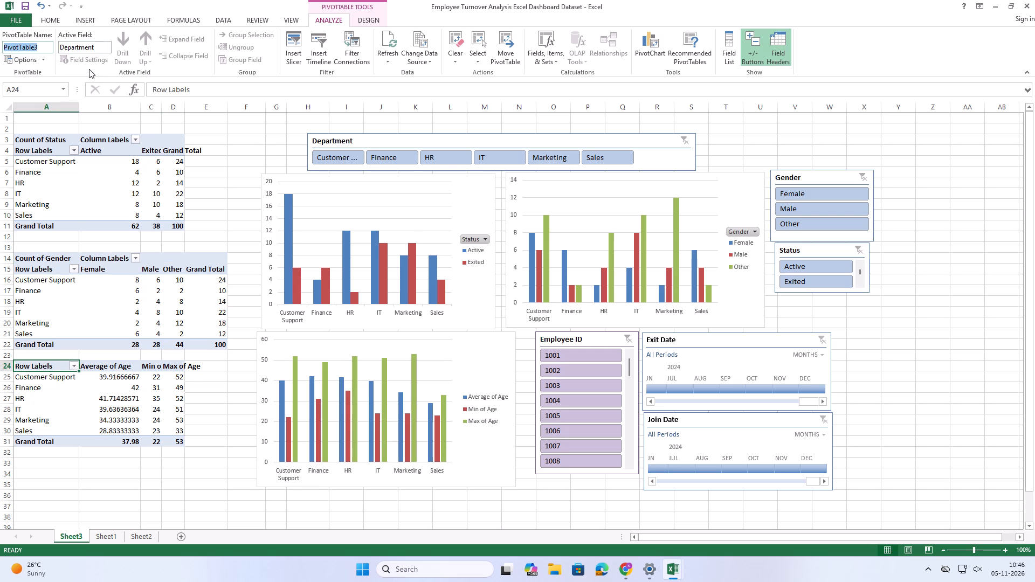
key("BackSpace")
key("BackSpace")
key("BackSpace")
type("age")
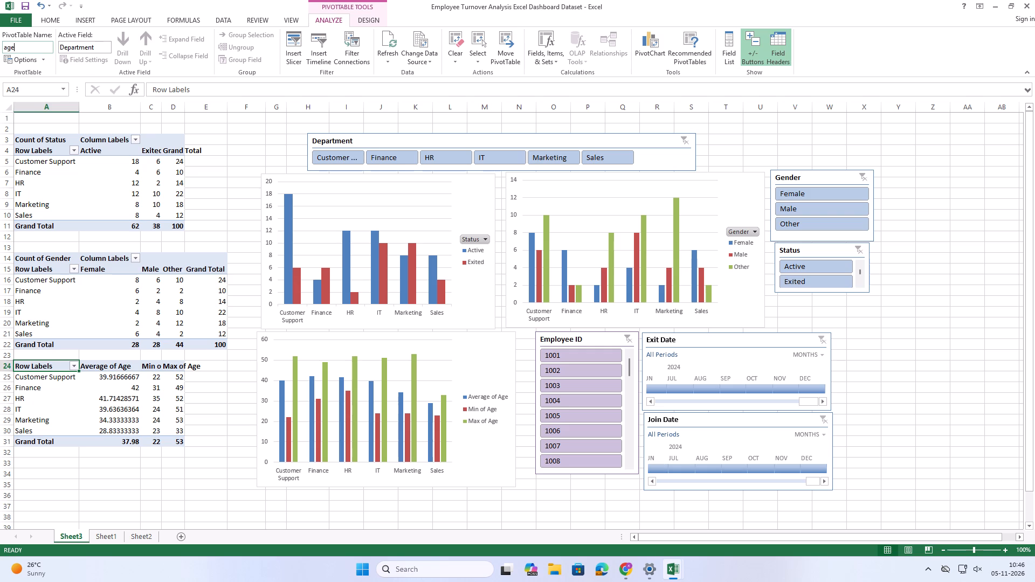
left_click(231, 199)
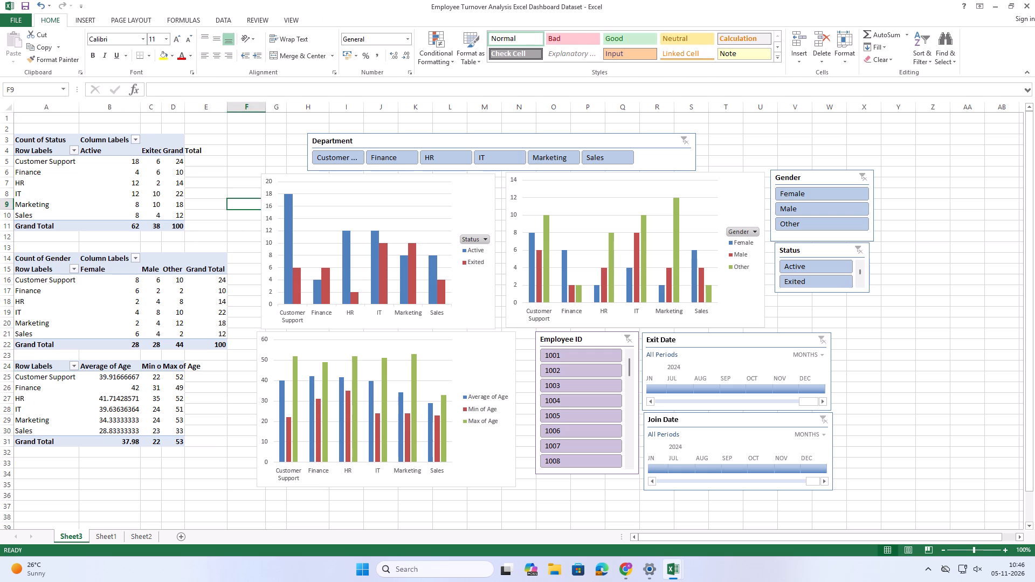
Connect the Department slicer to the age and GENDER PivotTables in addition to STATUS.
left_click(363, 138)
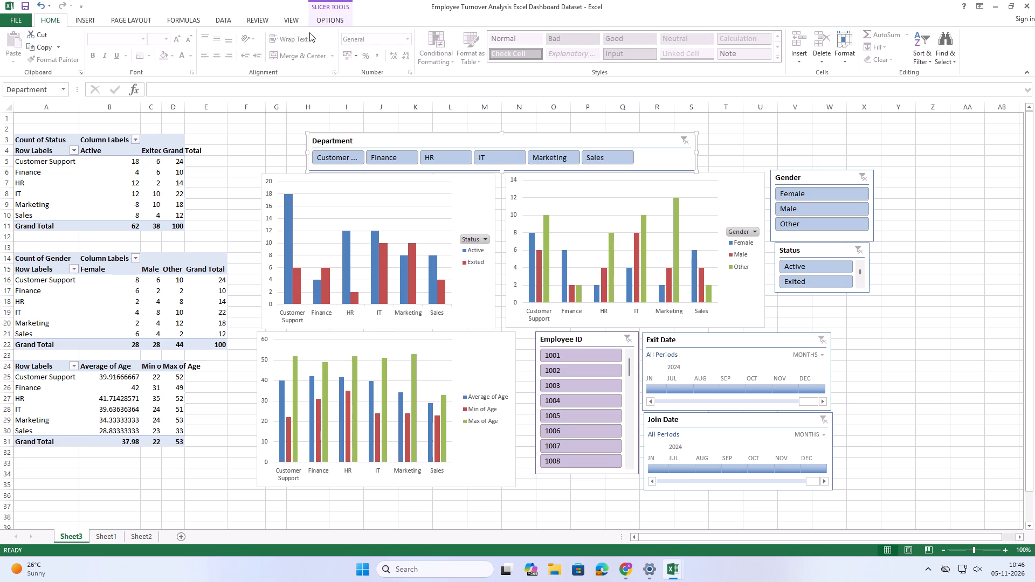
left_click(324, 12)
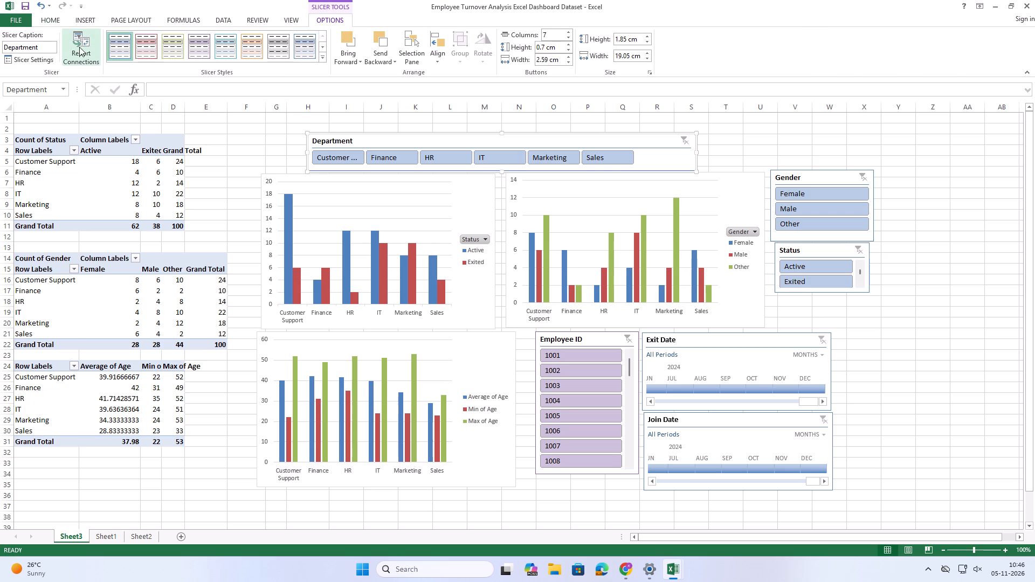
left_click(79, 47)
left_click(240, 294)
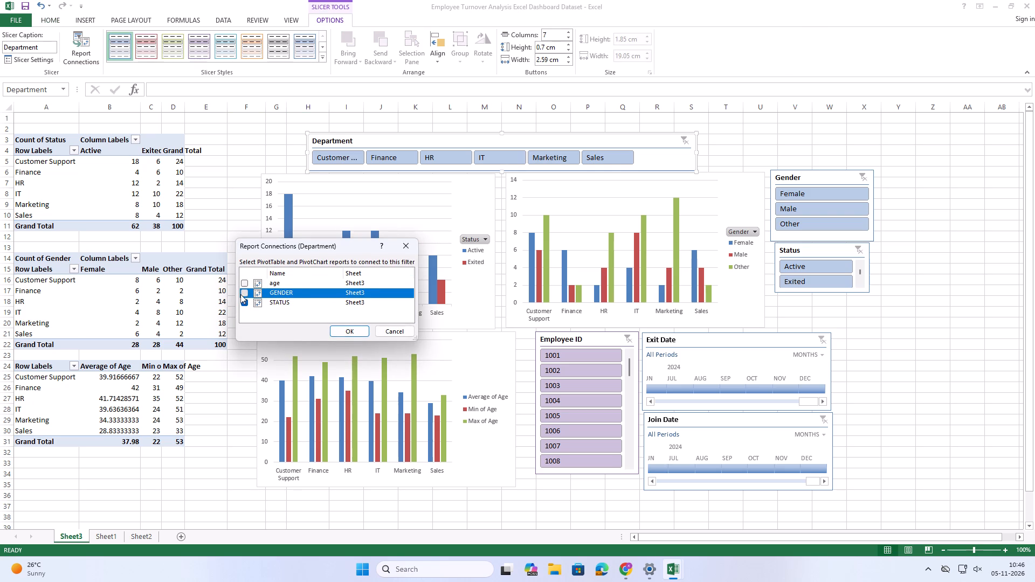
left_click(243, 286)
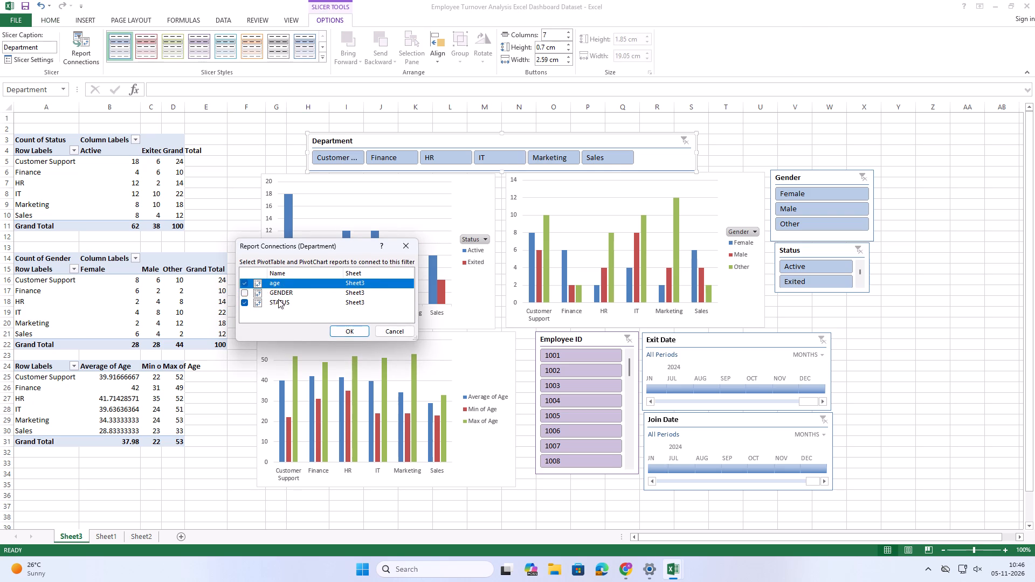
left_click(245, 291)
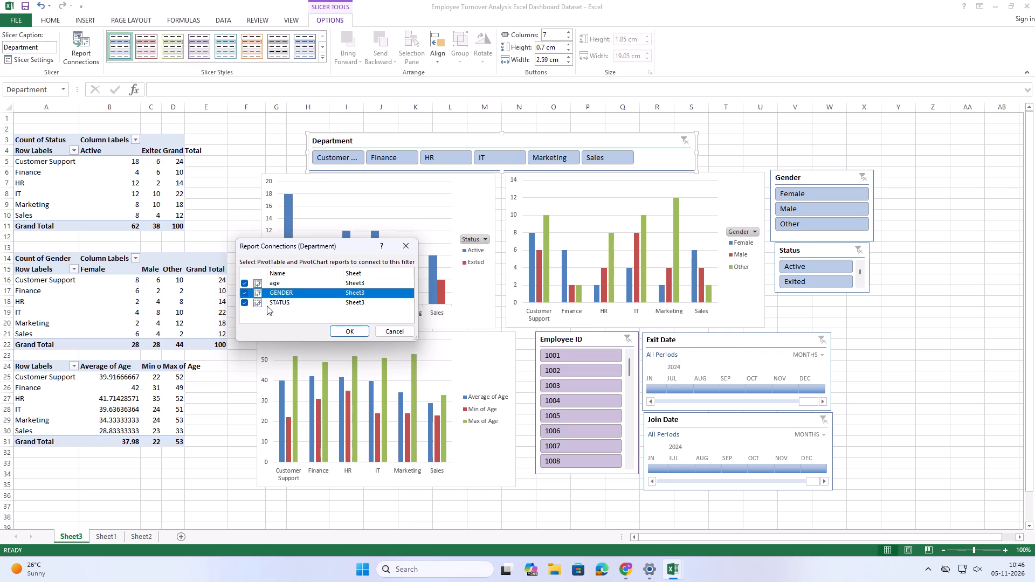
left_click(340, 334)
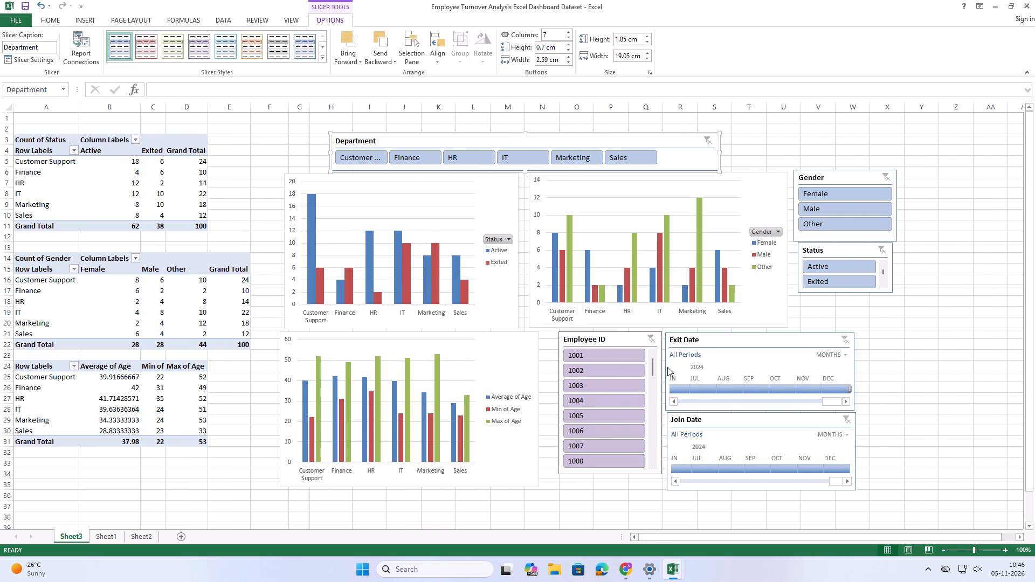
Connect the Employee ID slicer to the GENDER and STATUS PivotTables in addition to age.
left_click(634, 344)
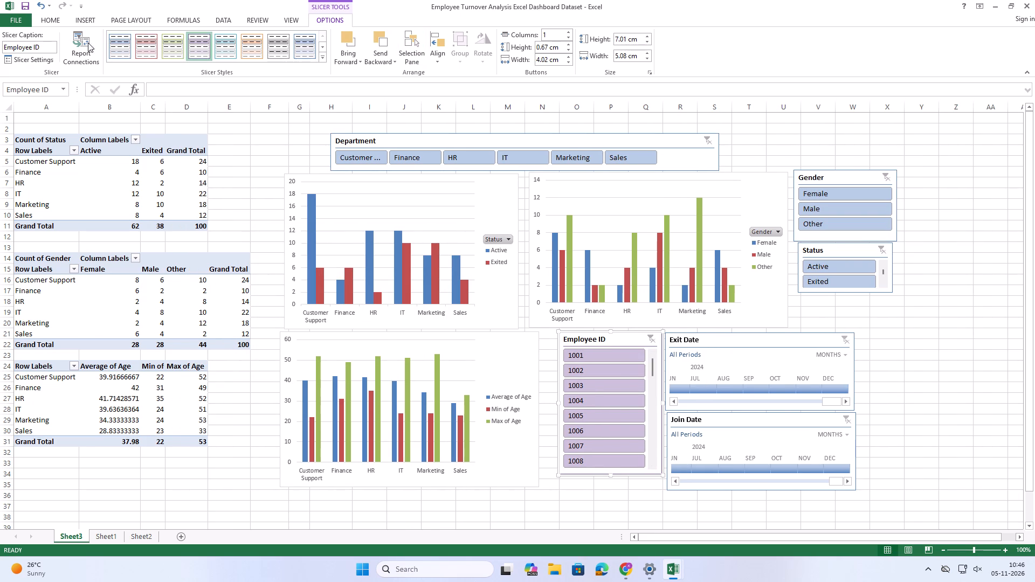
left_click(78, 40)
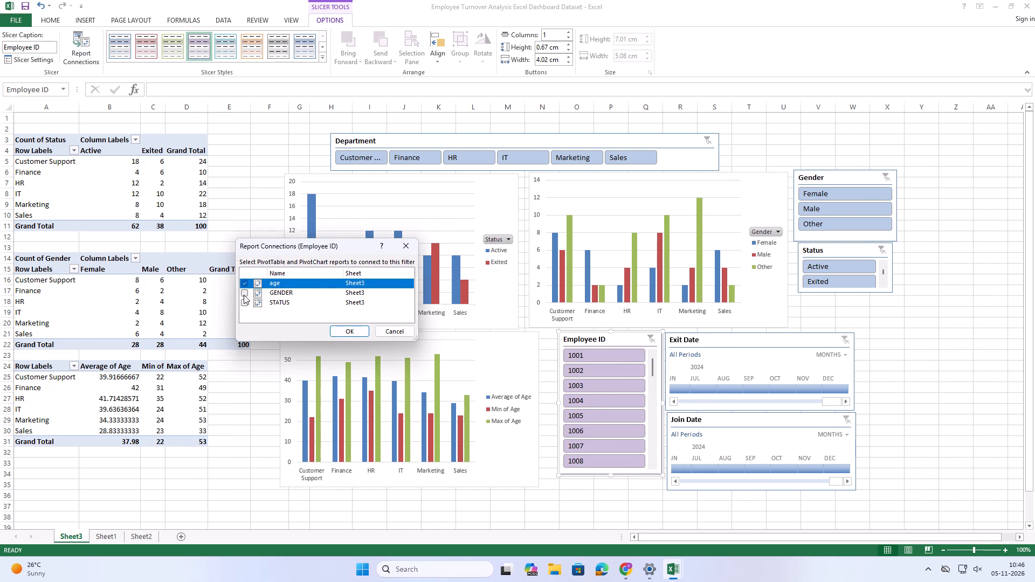
left_click(244, 295)
left_click(243, 296)
left_click(248, 302)
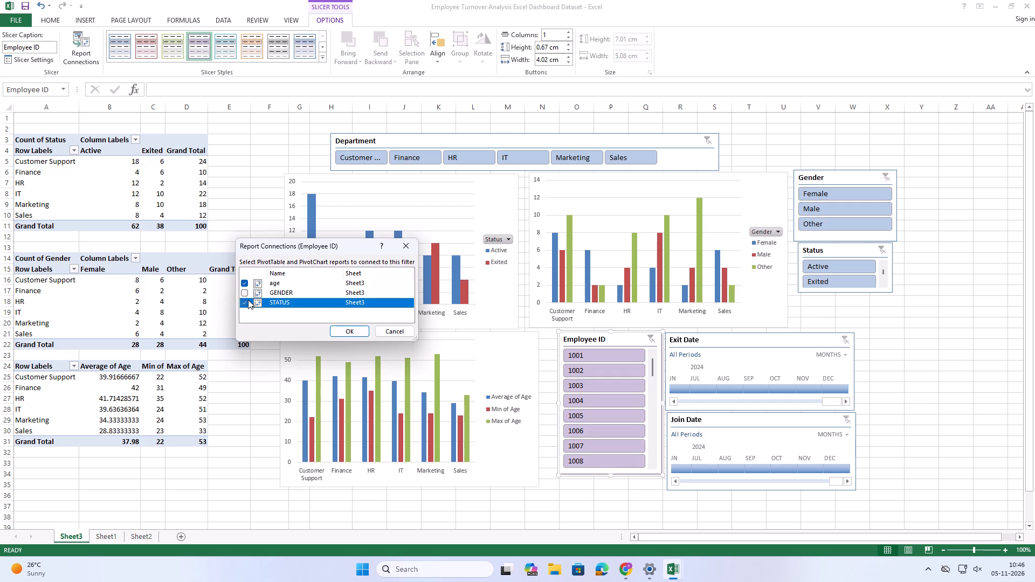
left_click(248, 294)
left_click(335, 325)
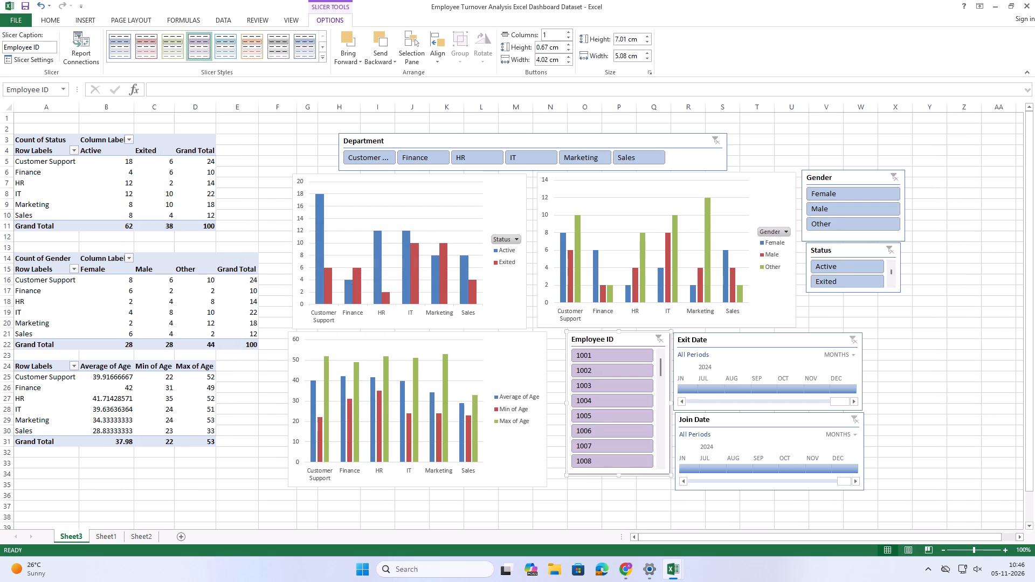
Connect the Gender slicer to the GENDER and age PivotTables in addition to STATUS.
left_click(829, 180)
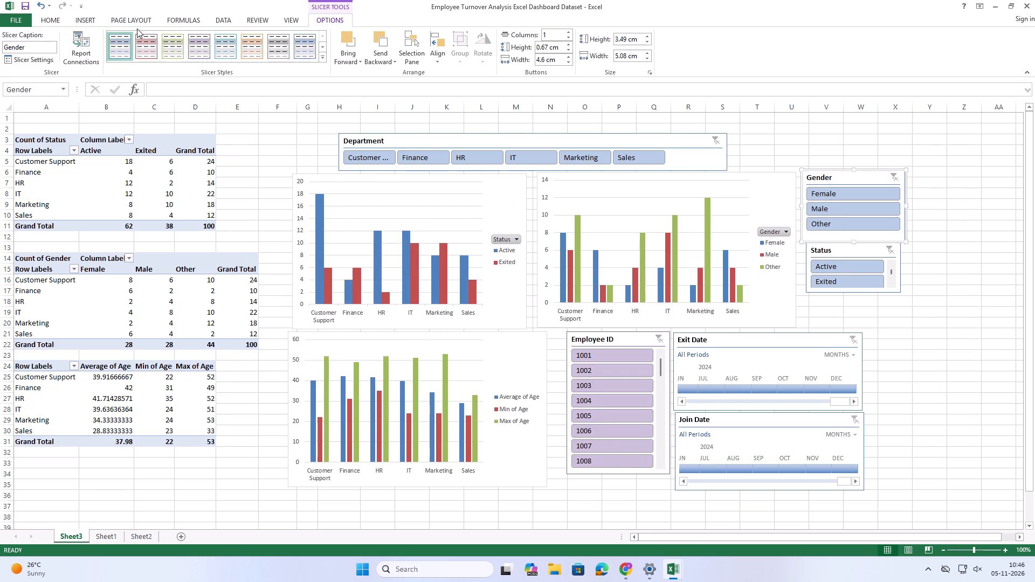
left_click(71, 39)
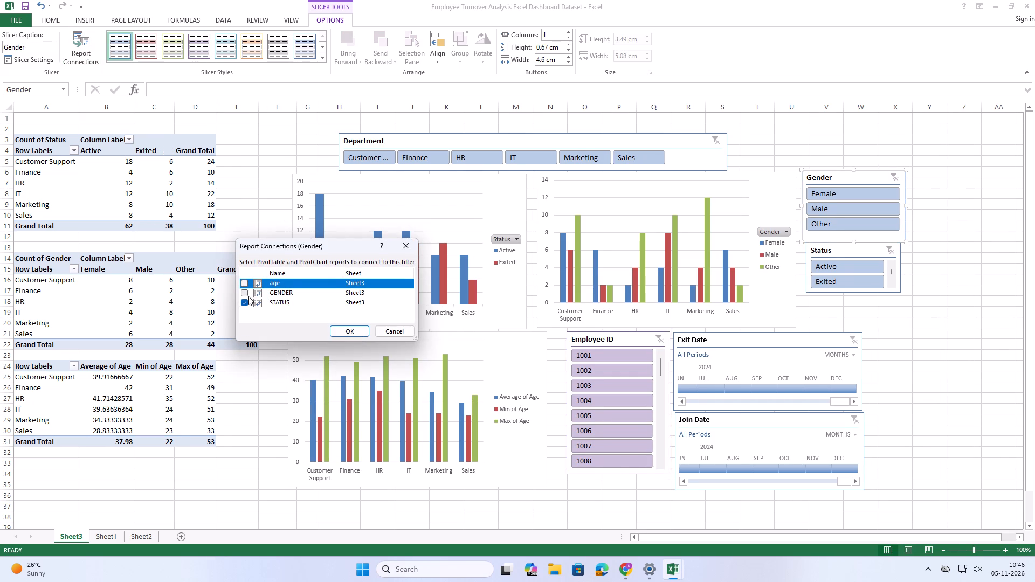
left_click(242, 289)
left_click(242, 283)
left_click(342, 331)
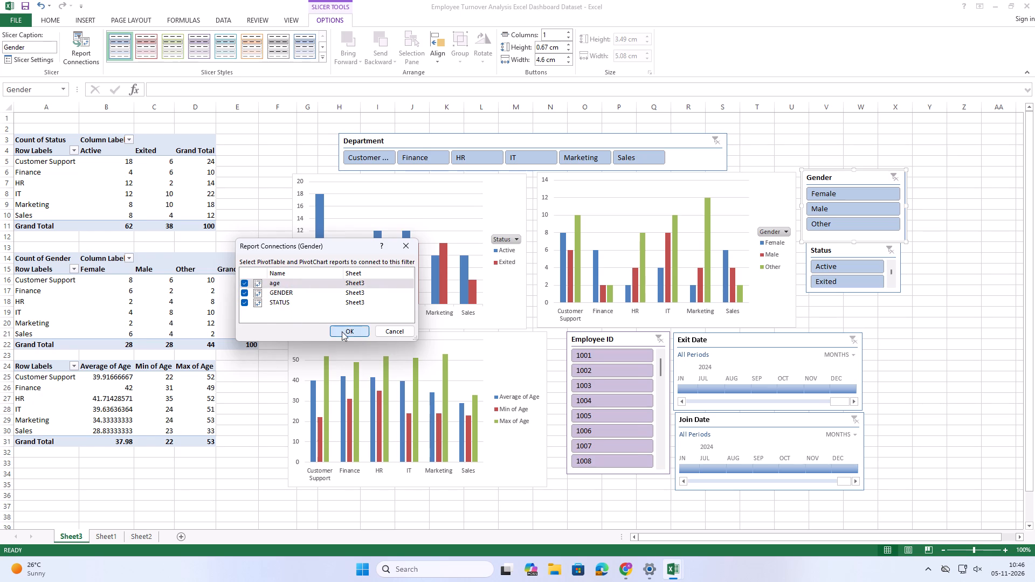
Connect the Exit Date timeline to the GENDER and age PivotTables in addition to STATUS.
left_click(714, 341)
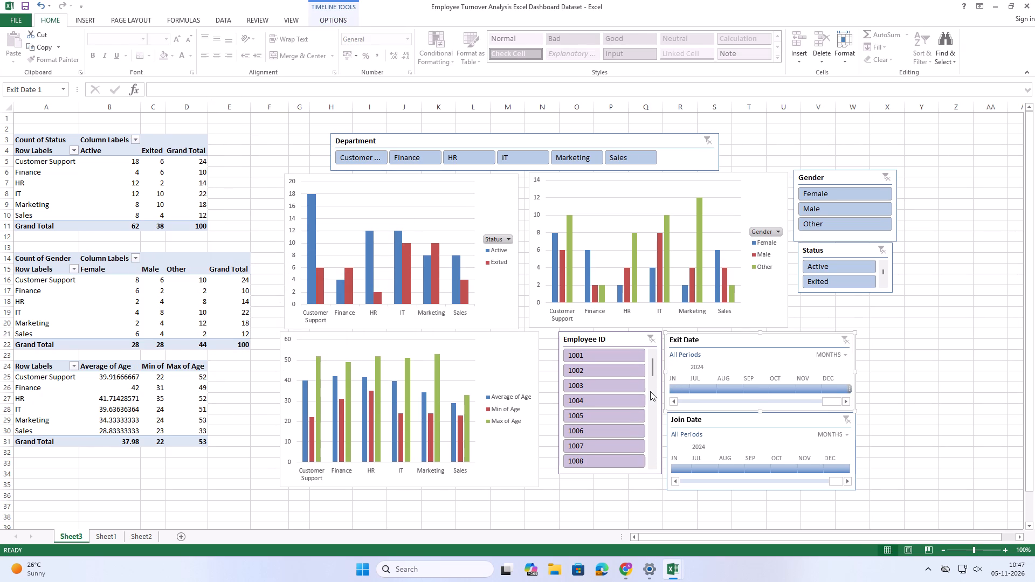
left_click(328, 24)
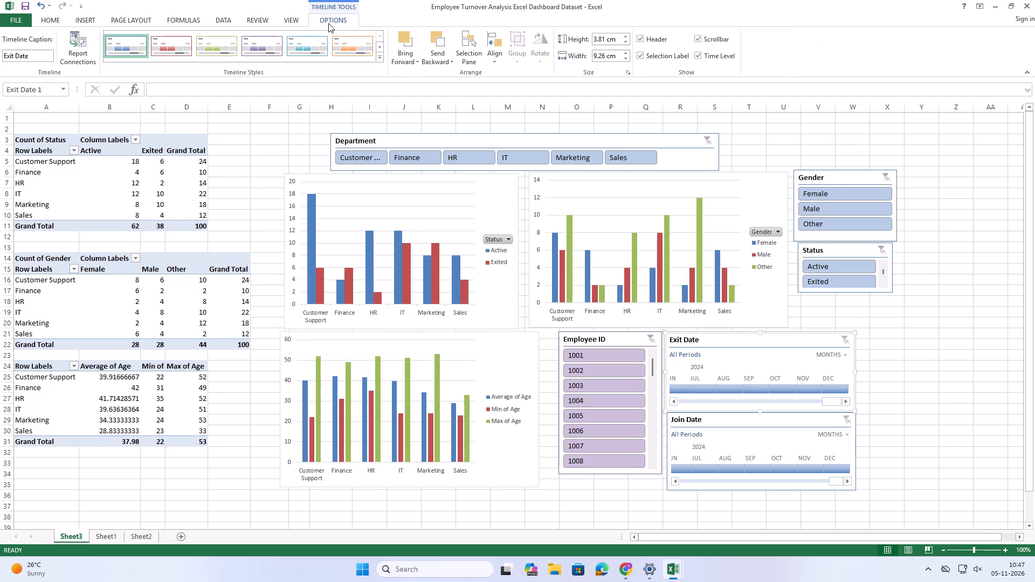
left_click(68, 38)
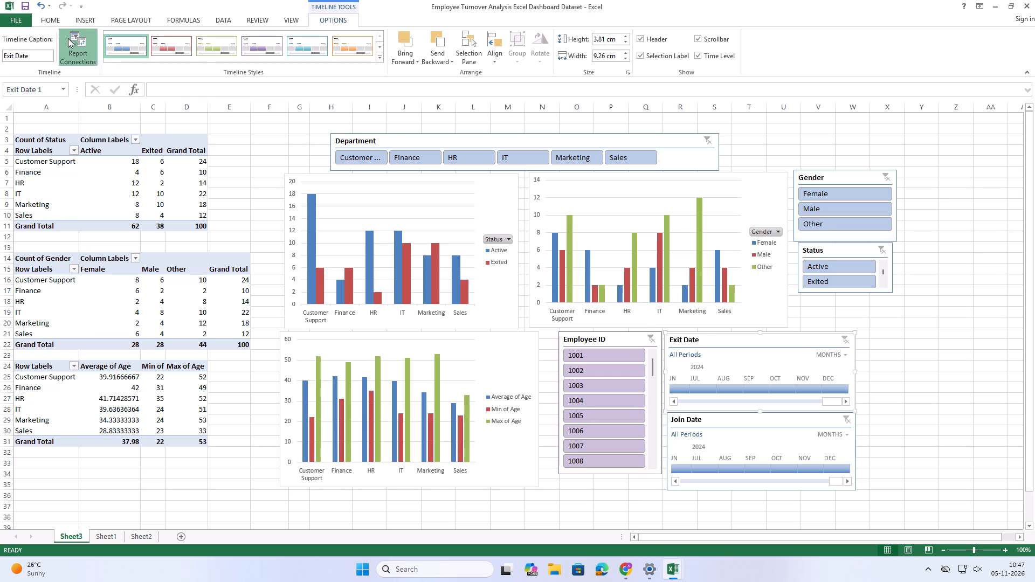
left_click(240, 294)
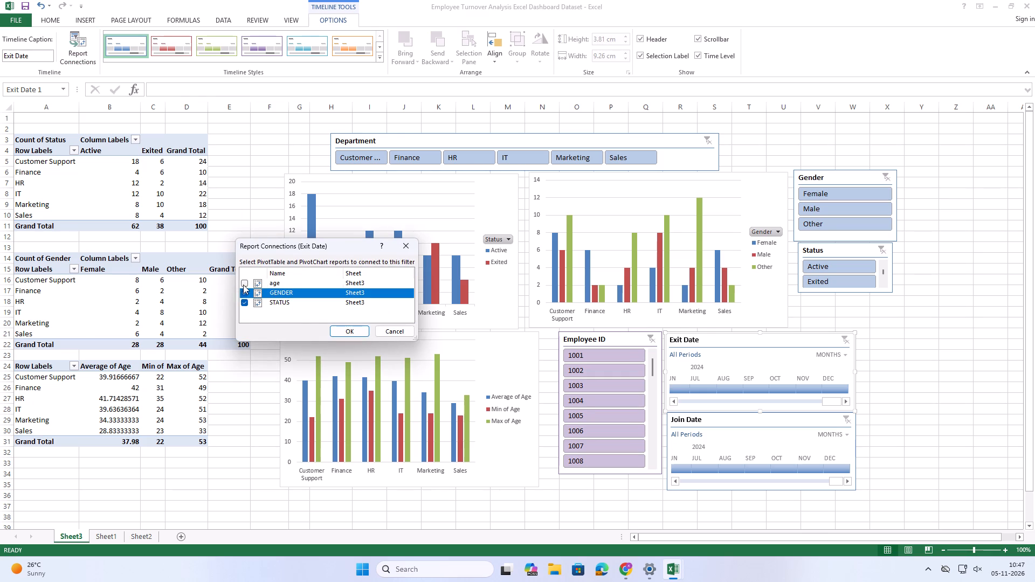
left_click(243, 284)
left_click(339, 328)
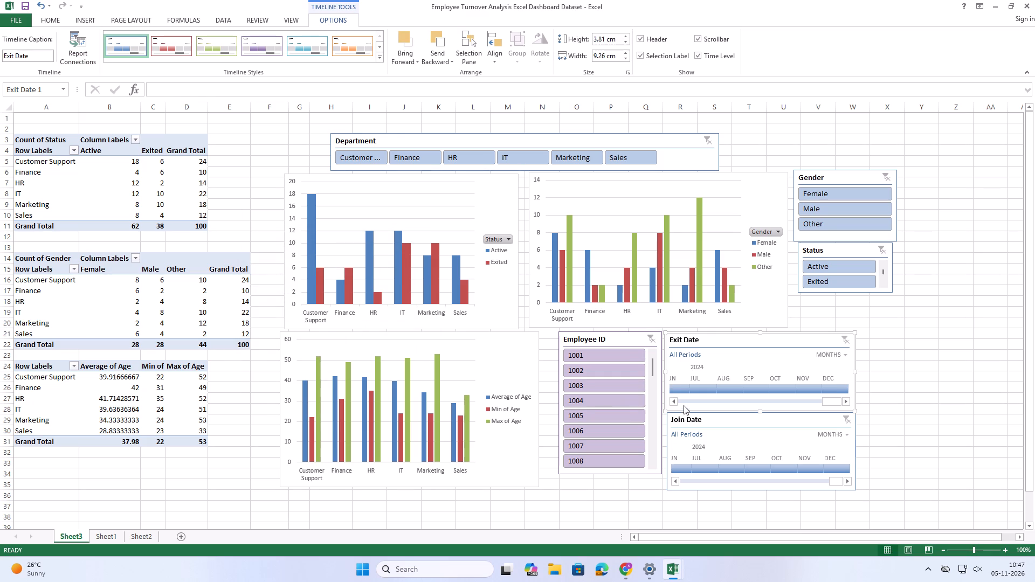
Connect the Join Date timeline to the age and GENDER PivotTables in addition to STATUS.
left_click(706, 415)
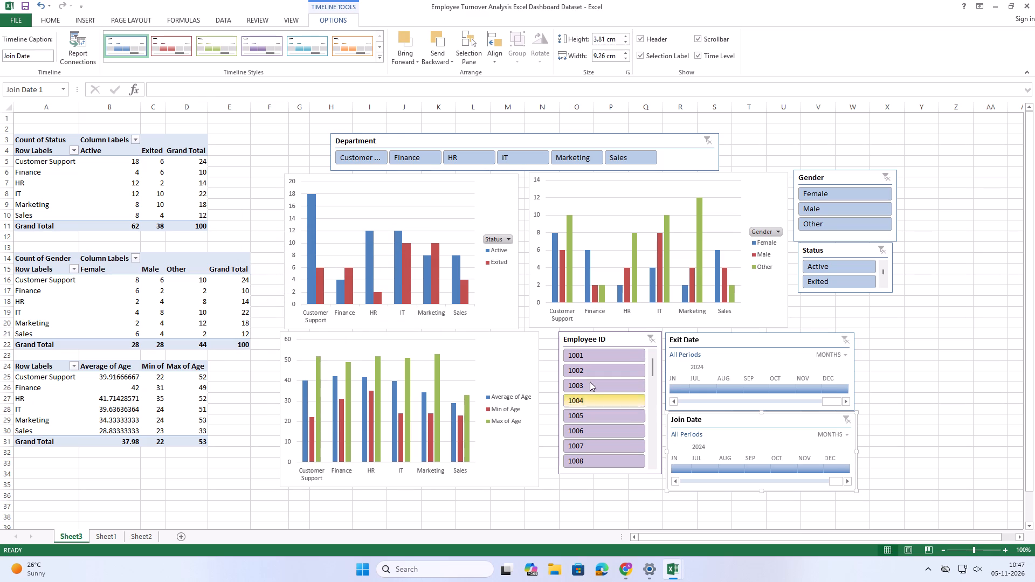
left_click(87, 40)
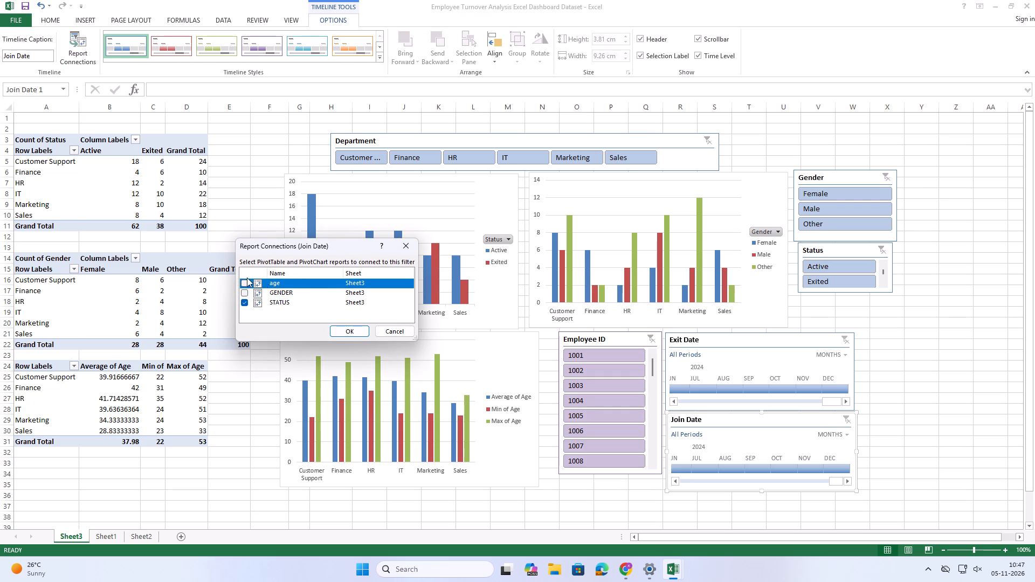
left_click(245, 280)
left_click(245, 291)
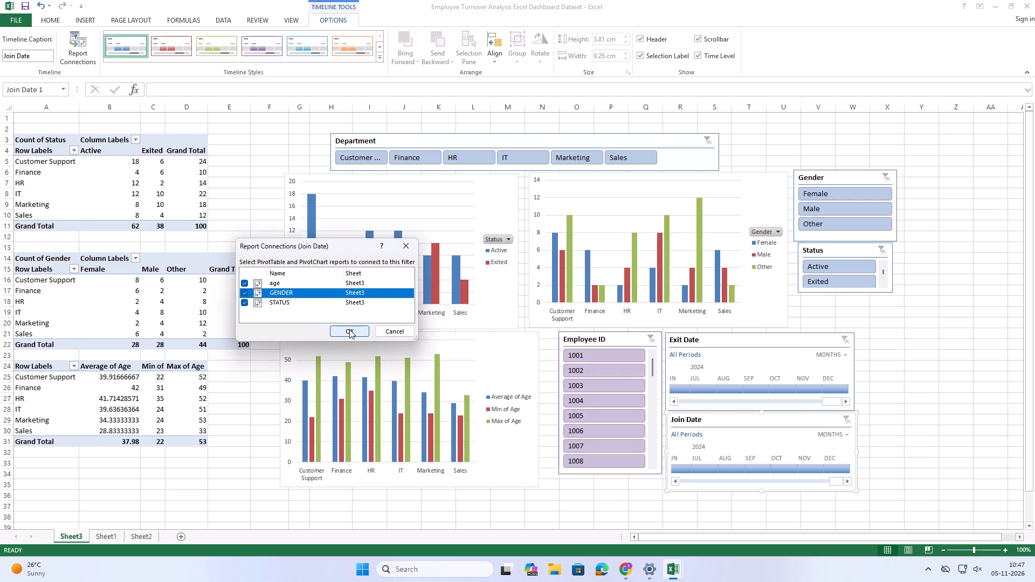
left_click(349, 329)
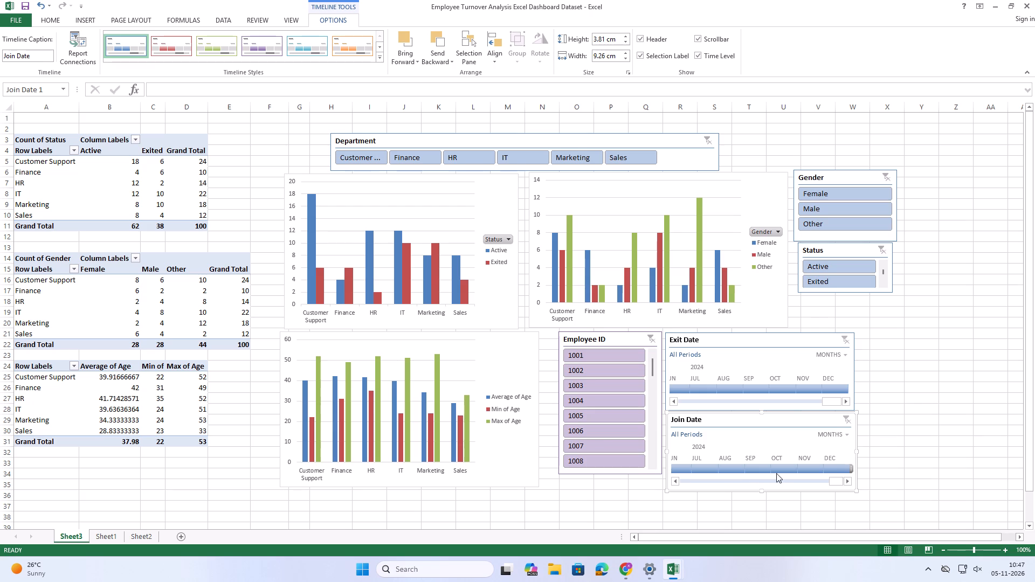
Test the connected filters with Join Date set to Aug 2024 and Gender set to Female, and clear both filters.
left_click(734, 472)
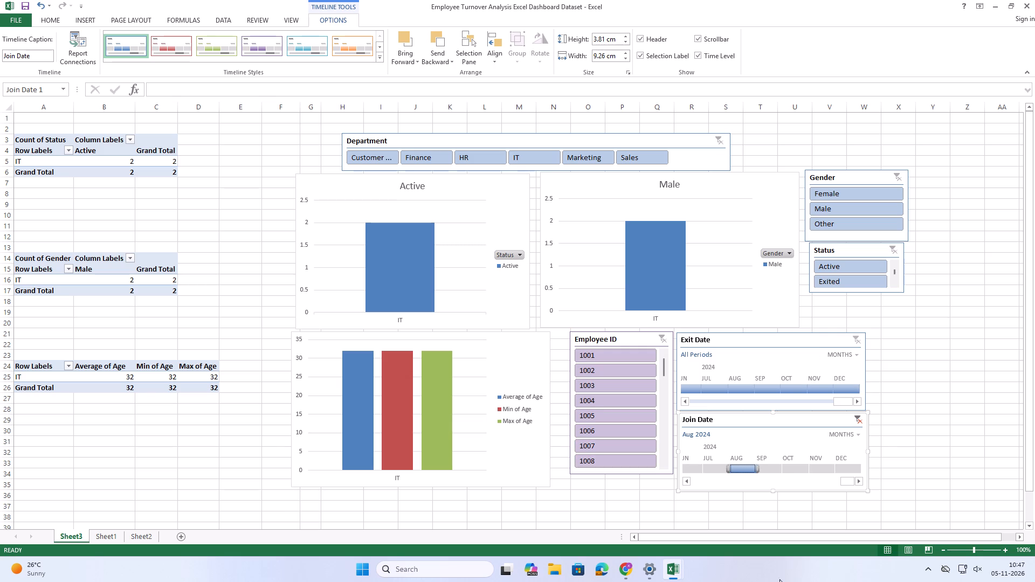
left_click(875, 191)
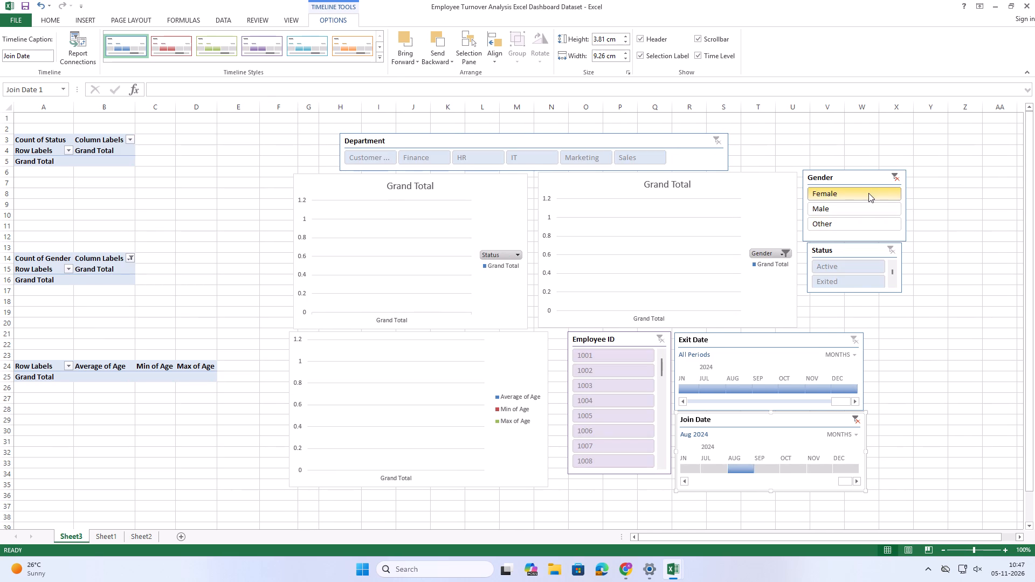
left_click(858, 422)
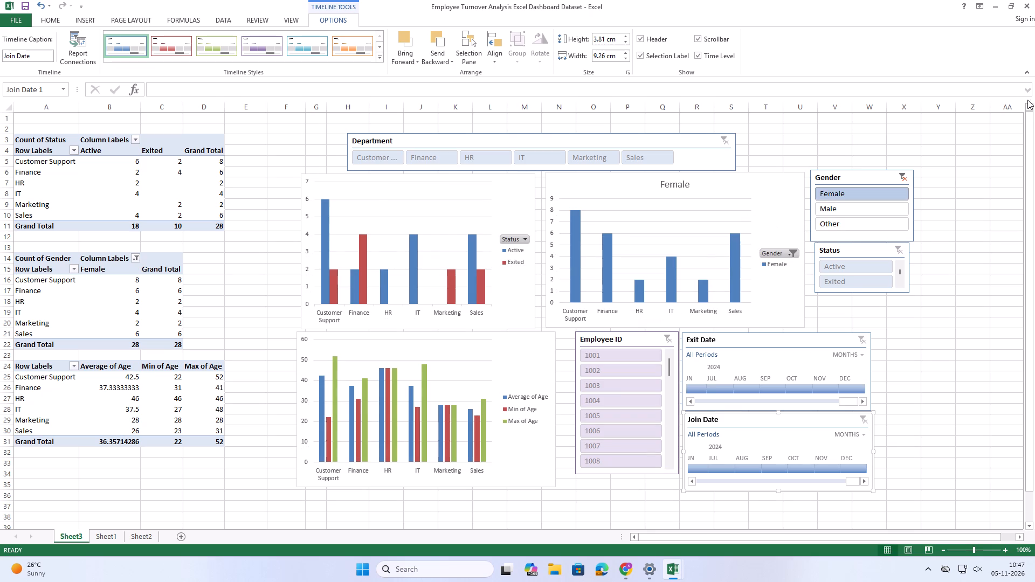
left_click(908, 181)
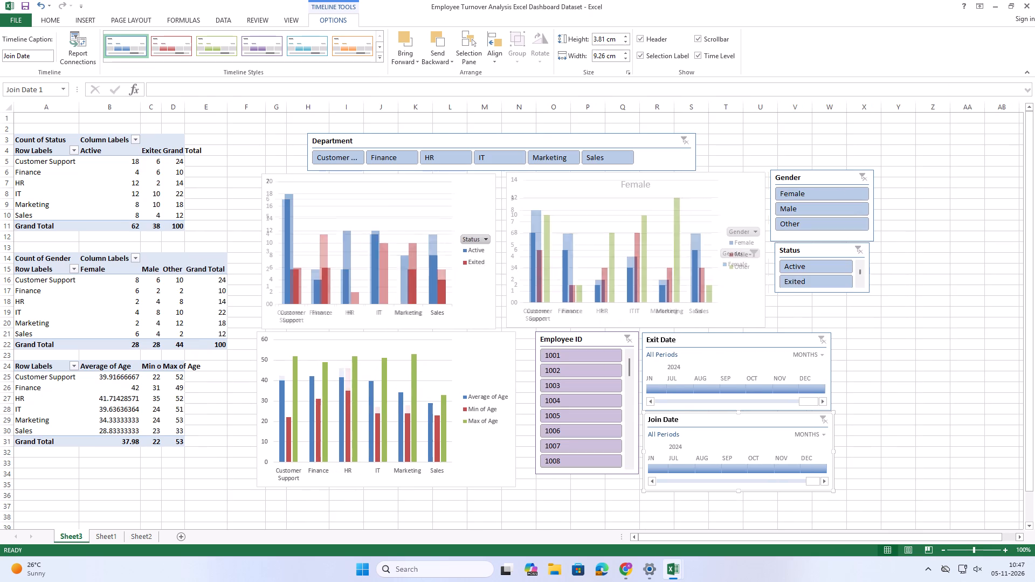
Filter the dashboard to the IT department with the Department slicer.
left_click(486, 165)
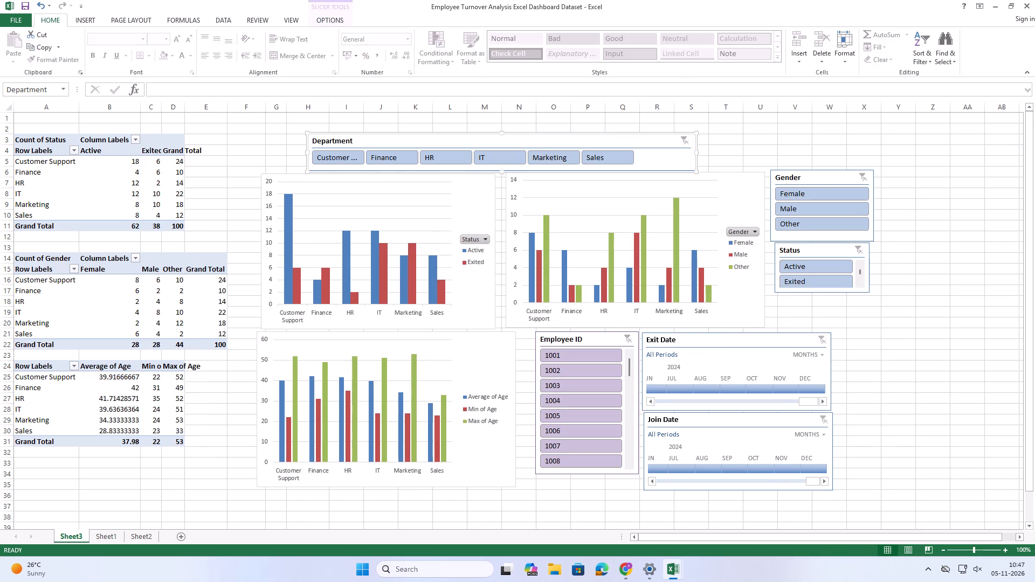
left_click(486, 161)
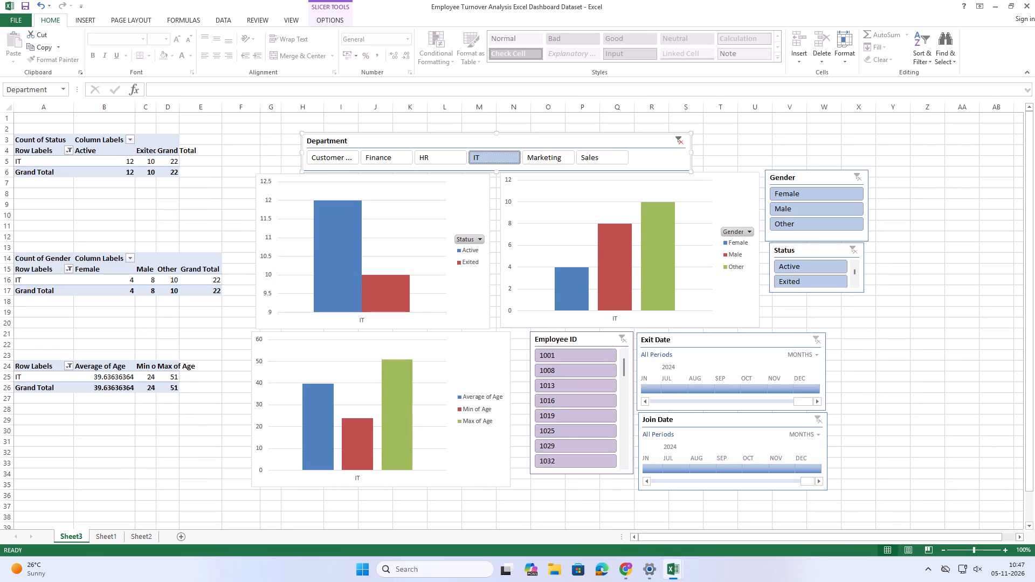
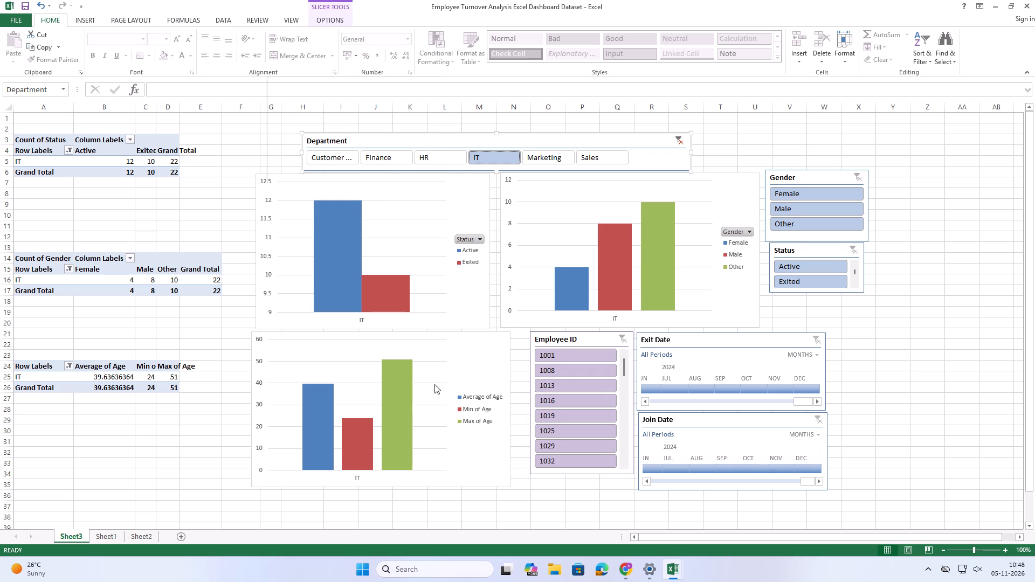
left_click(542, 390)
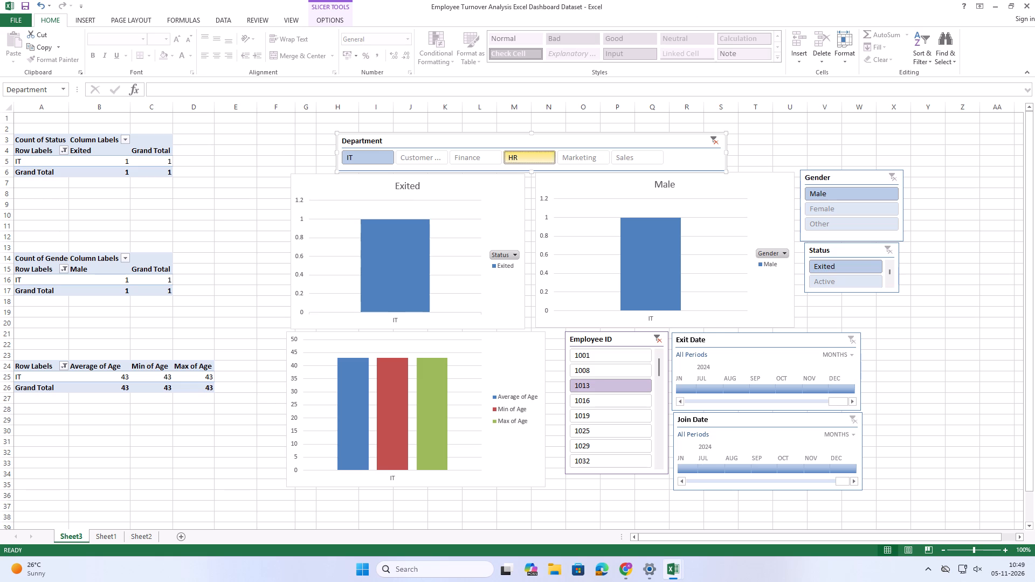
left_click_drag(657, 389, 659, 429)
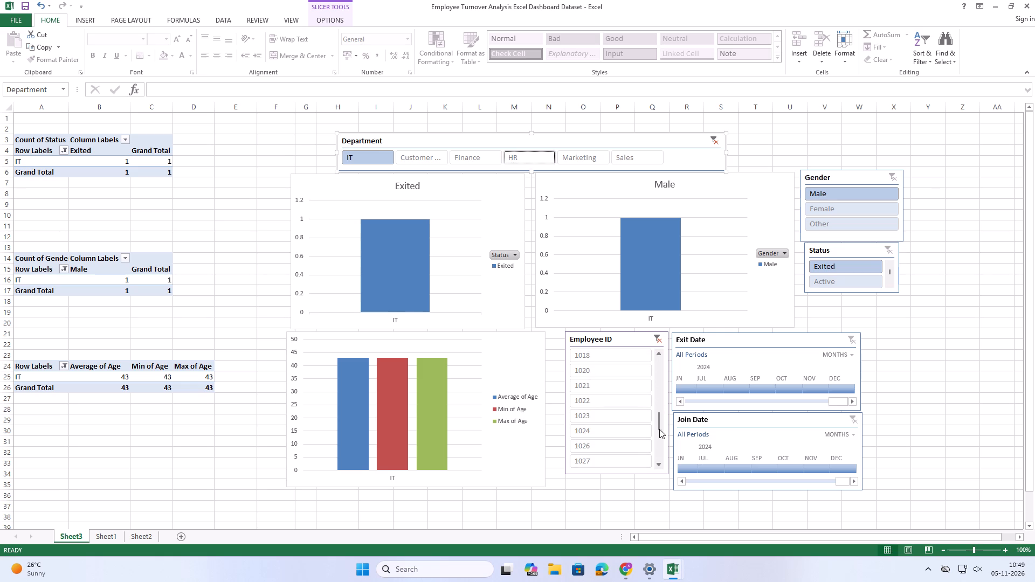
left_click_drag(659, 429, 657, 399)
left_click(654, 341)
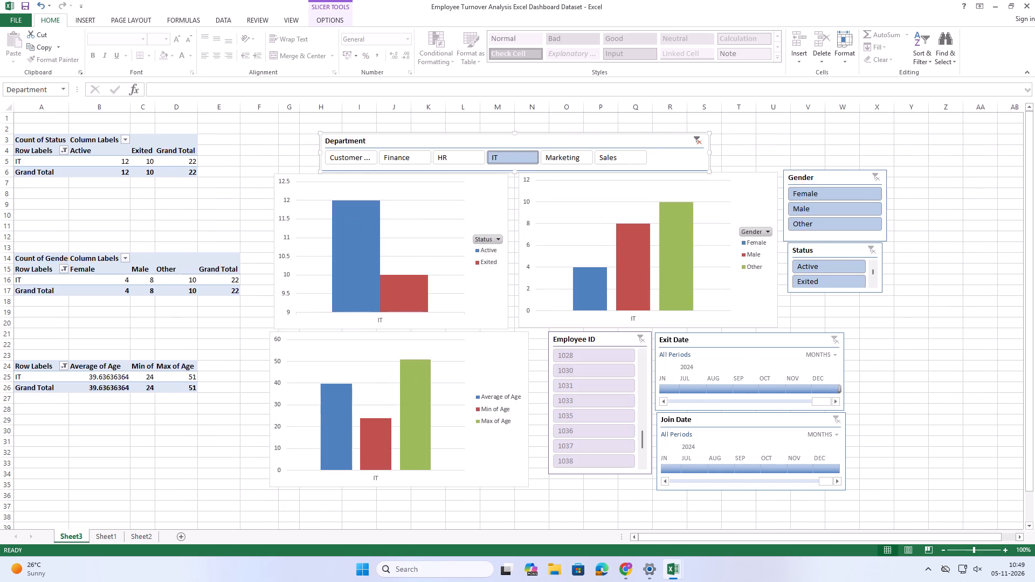
Clear the Department slicer's filter so that all departments are included.
left_click(701, 140)
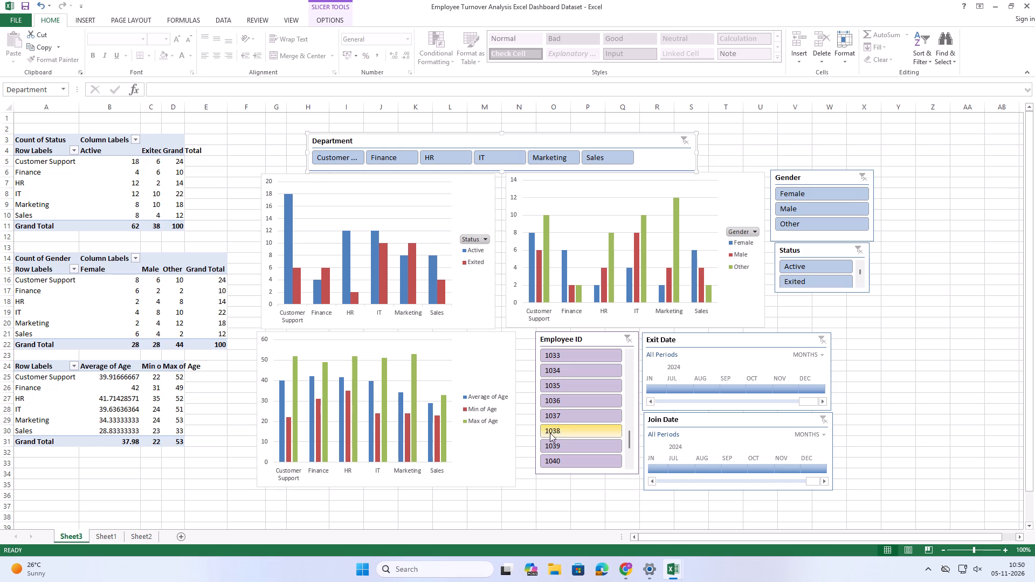
left_click(630, 398)
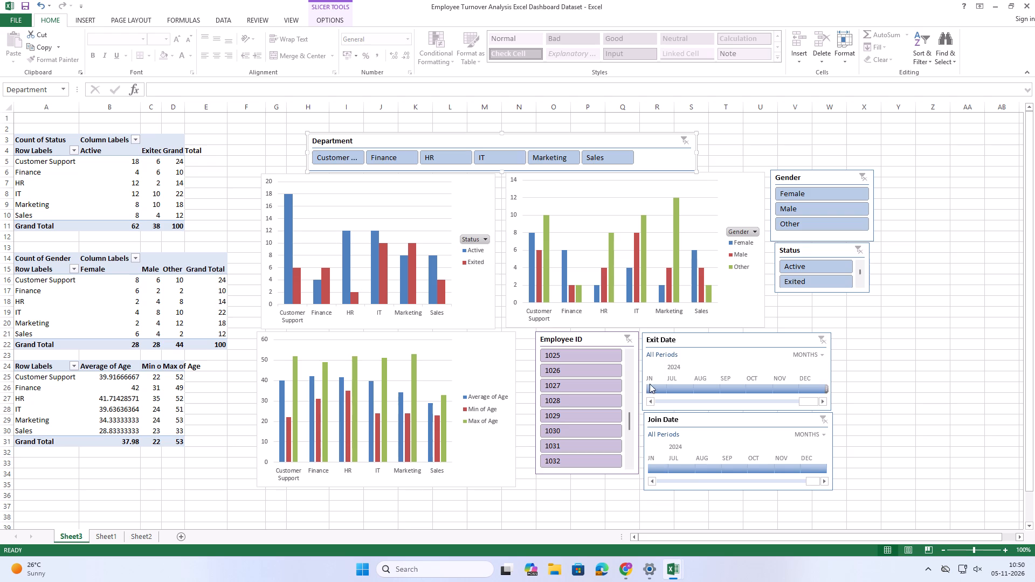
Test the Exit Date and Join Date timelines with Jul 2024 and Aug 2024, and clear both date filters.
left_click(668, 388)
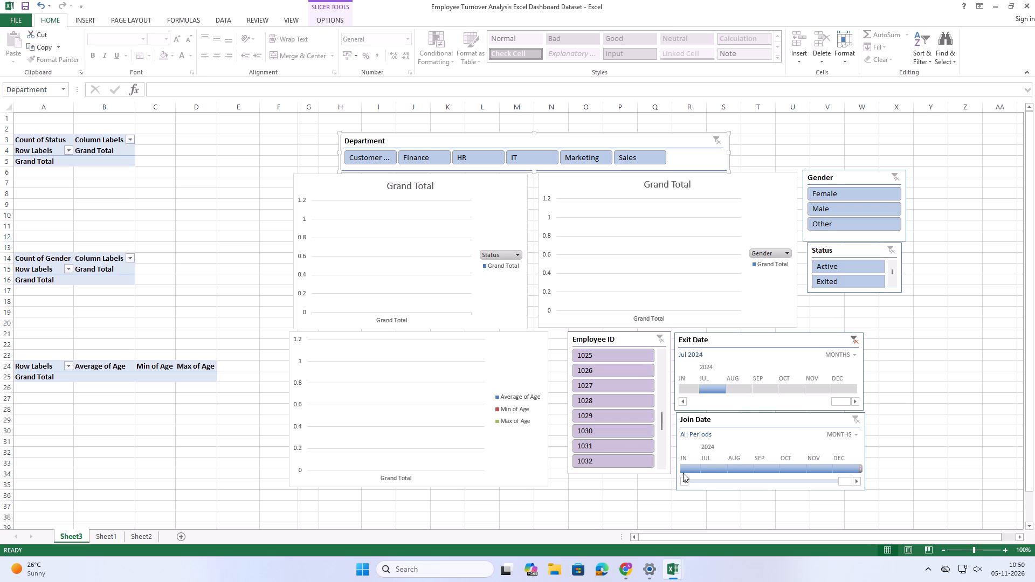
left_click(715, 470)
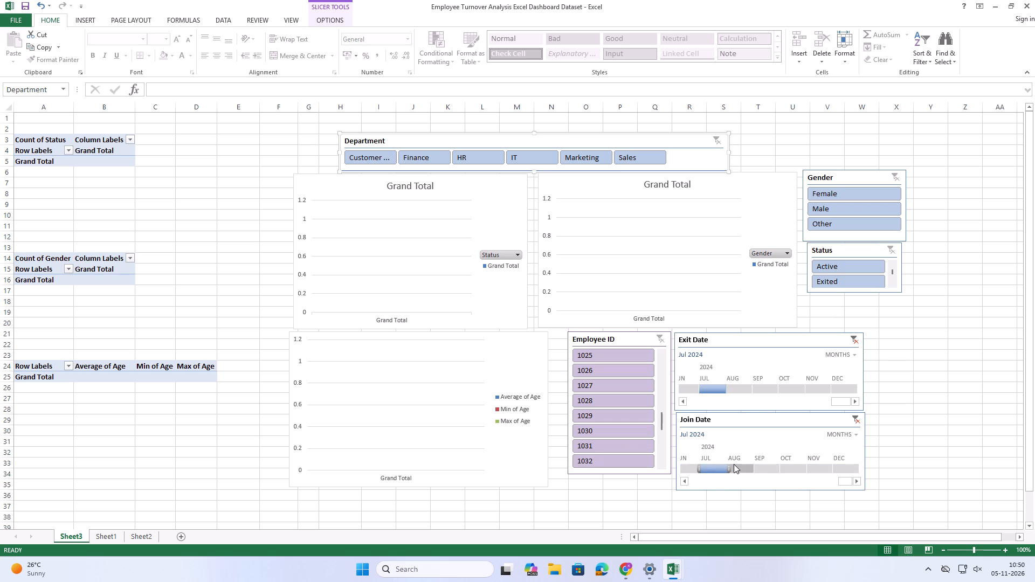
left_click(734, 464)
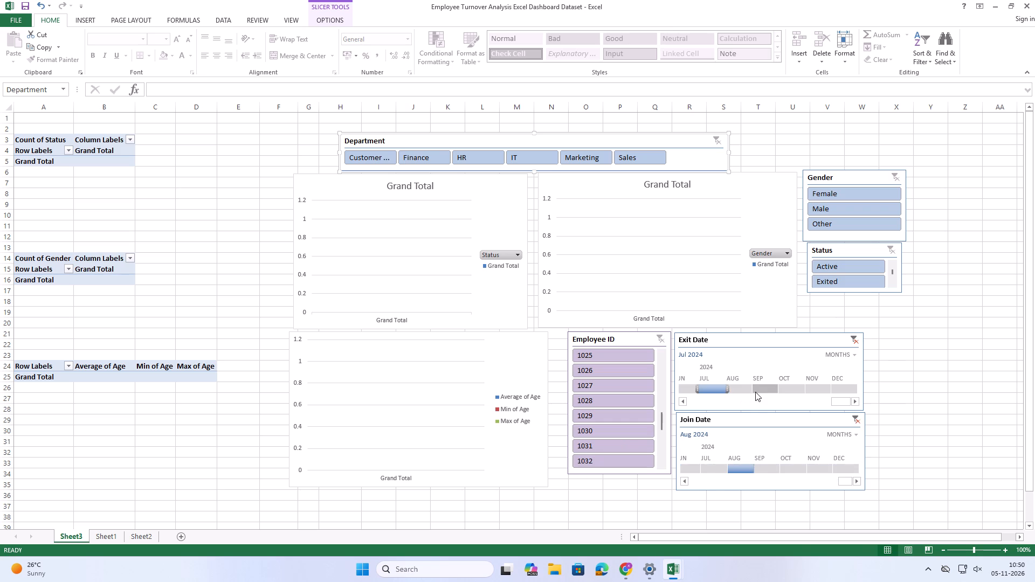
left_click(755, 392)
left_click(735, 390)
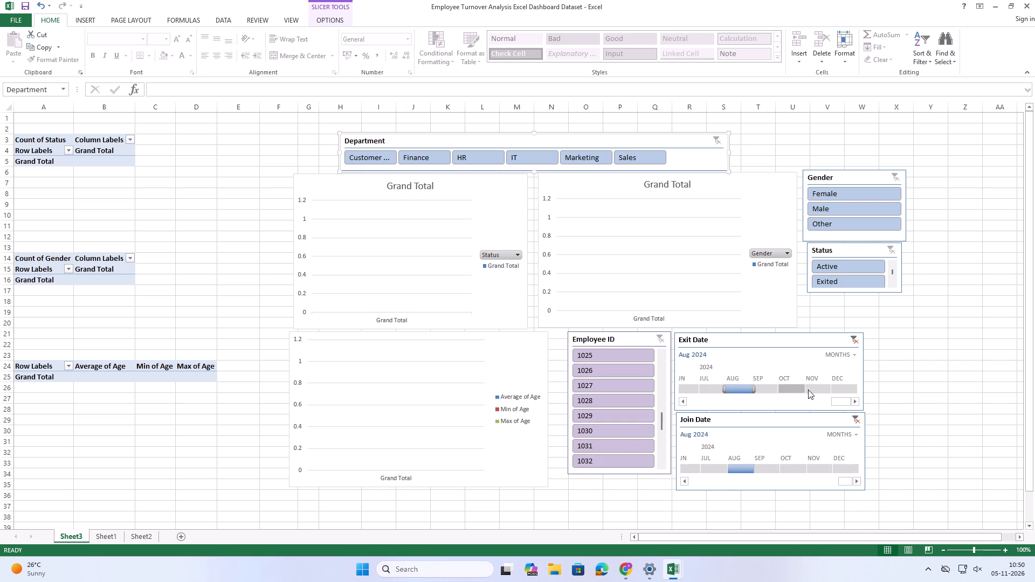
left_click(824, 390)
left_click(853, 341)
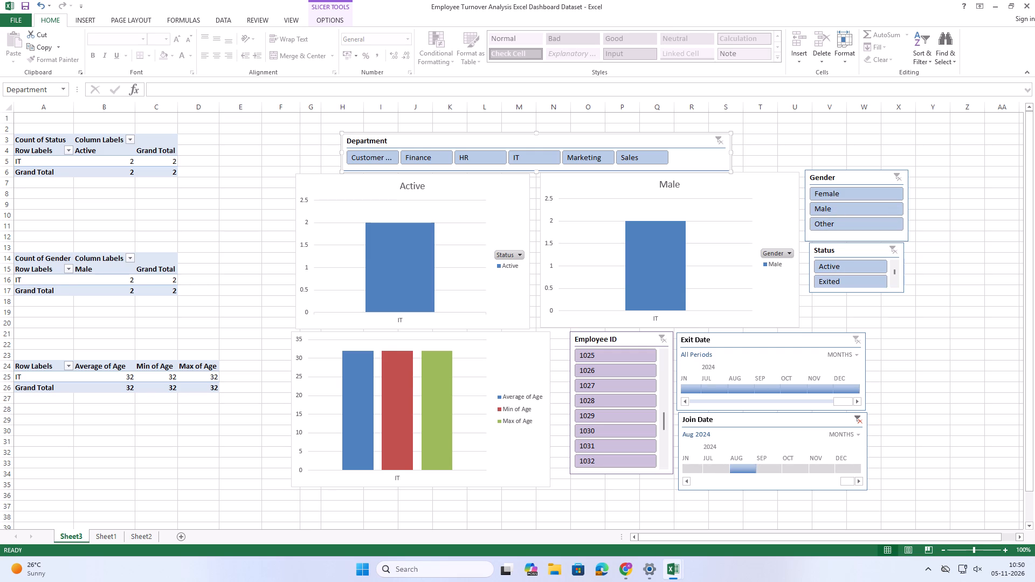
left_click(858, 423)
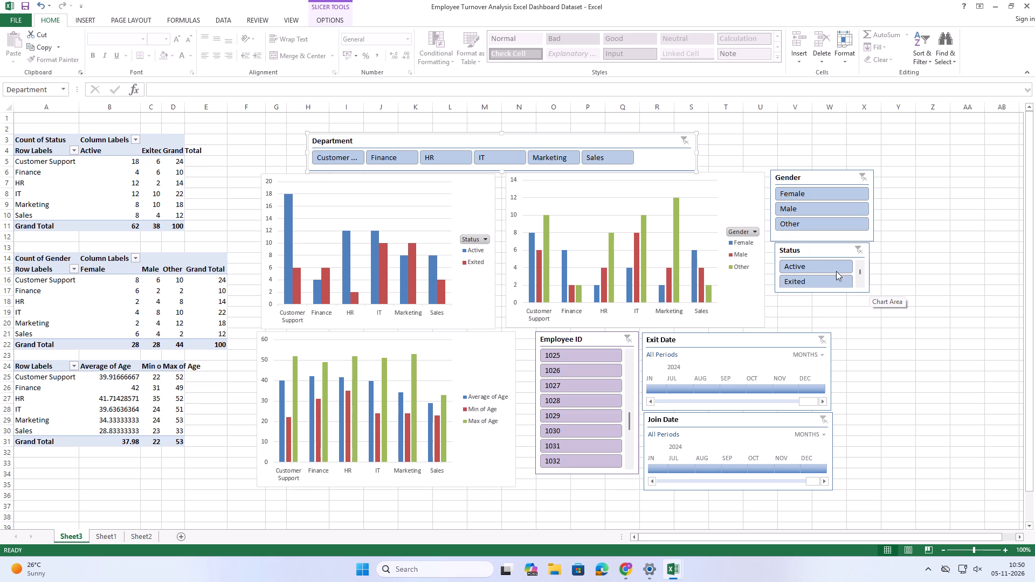
Arrange the Status slicer in 2 columns and resize it to about 2.06 cm high by 5.24 cm wide.
left_click(817, 254)
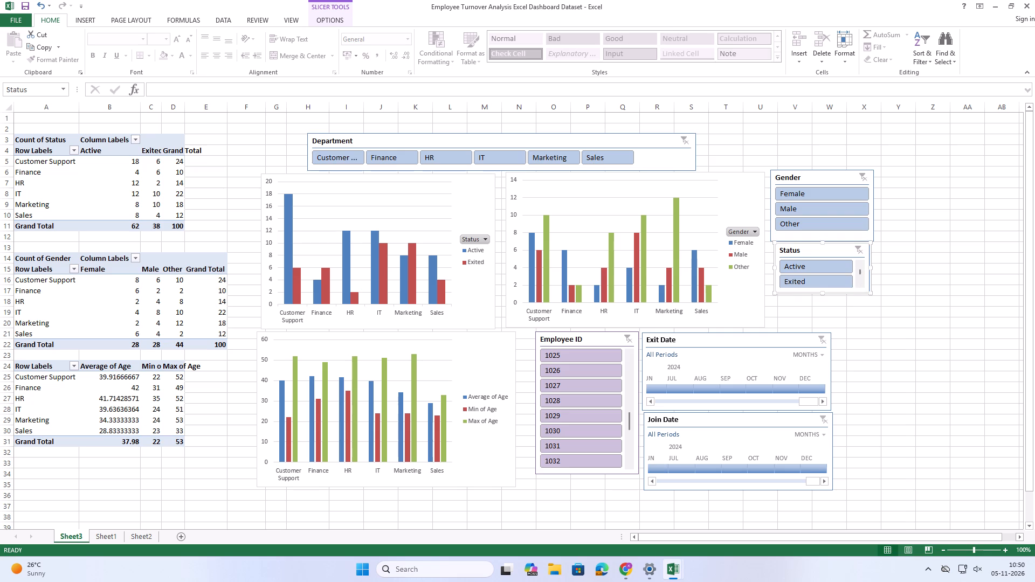
left_click_drag(868, 294, 871, 297)
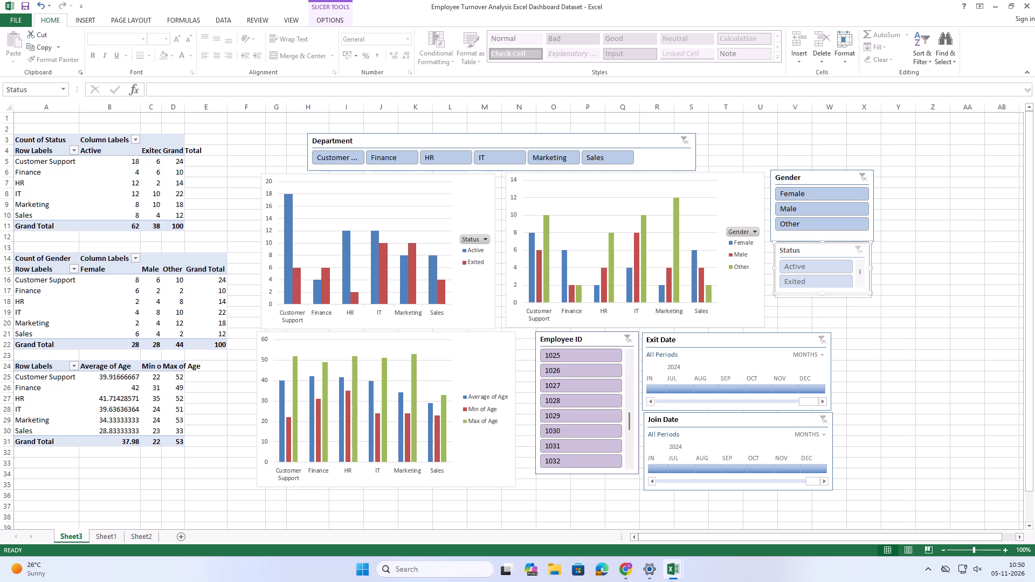
left_click_drag(871, 297, 875, 304)
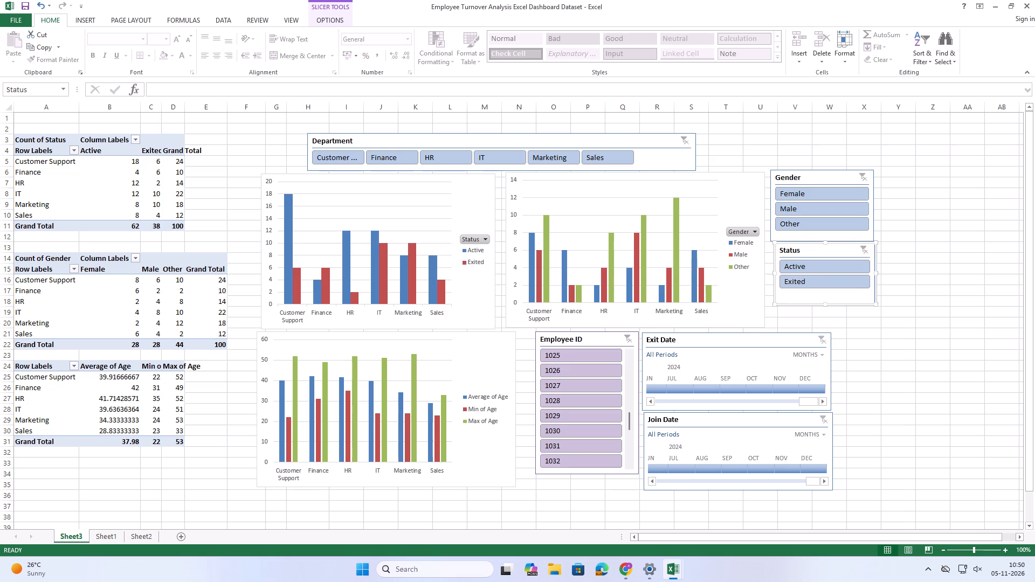
left_click(812, 249)
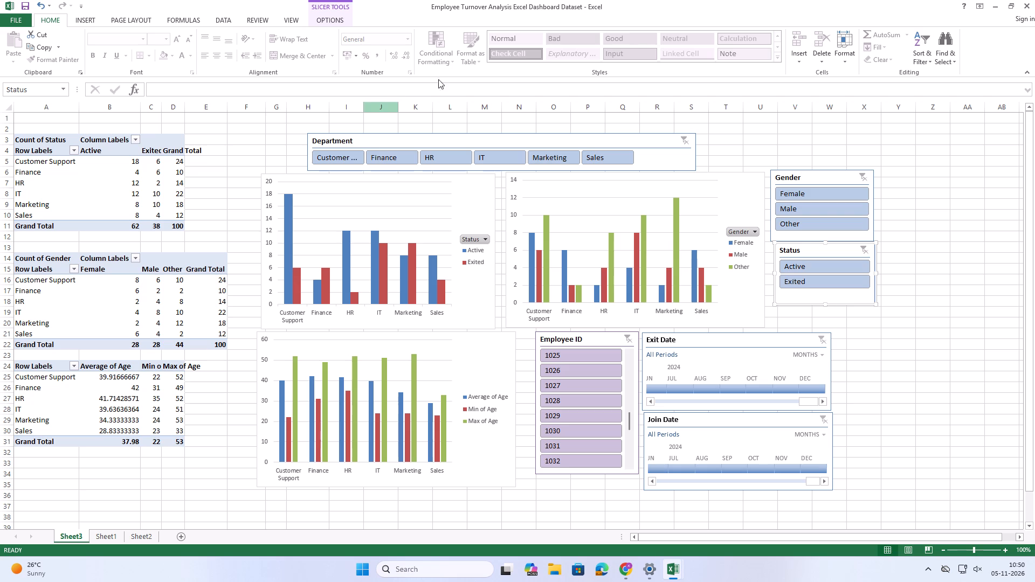
left_click(323, 23)
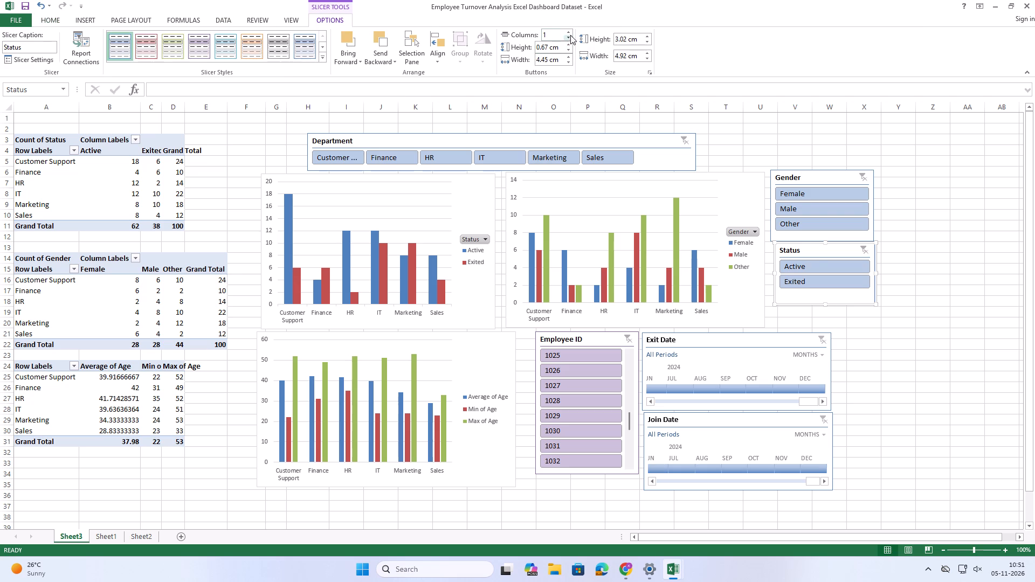
left_click(570, 31)
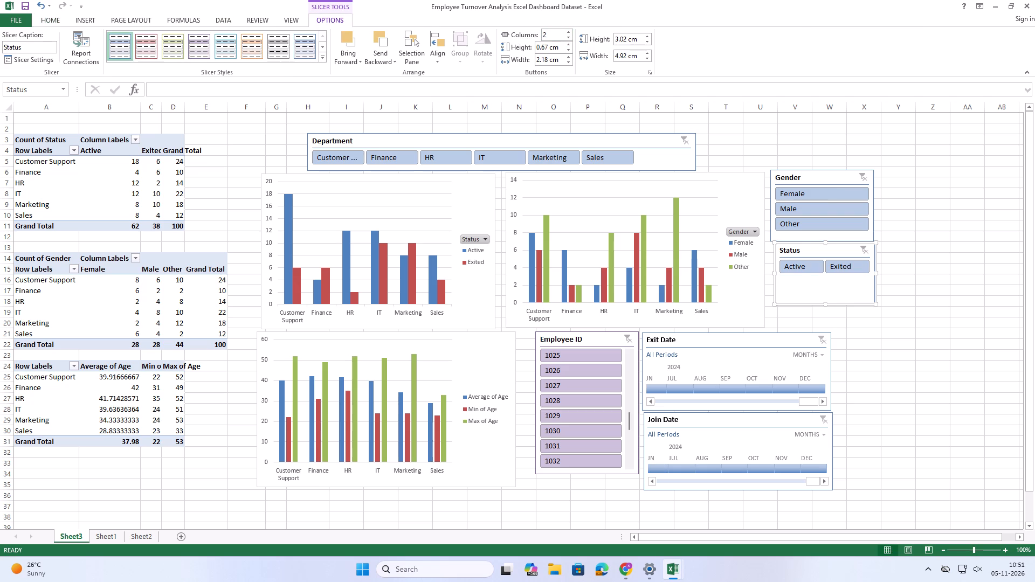
left_click_drag(874, 303, 881, 285)
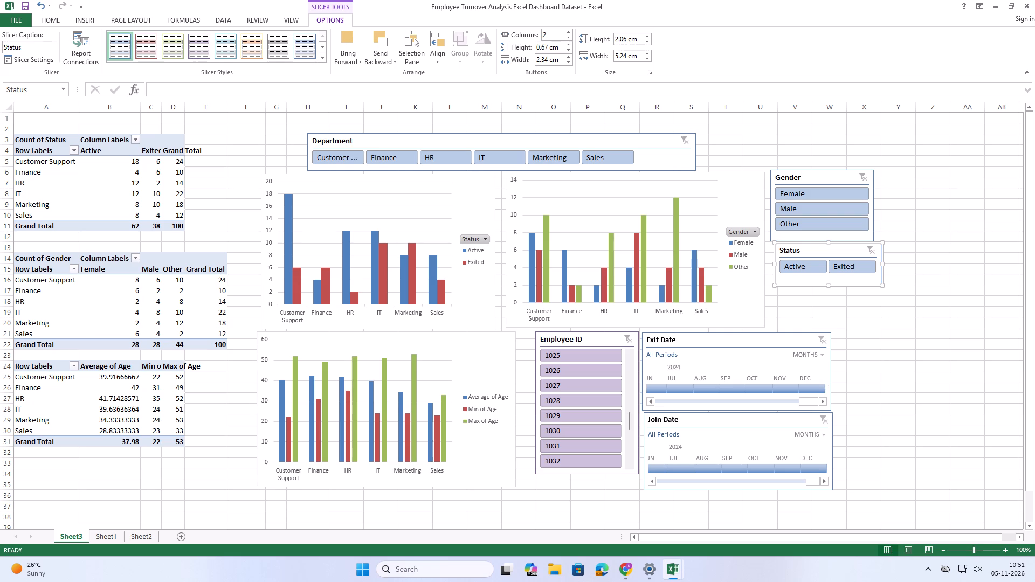
Reposition the Exit Date and Join Date timelines, stacked one above the other beside the Employee ID slicer.
left_click_drag(717, 336, 732, 334)
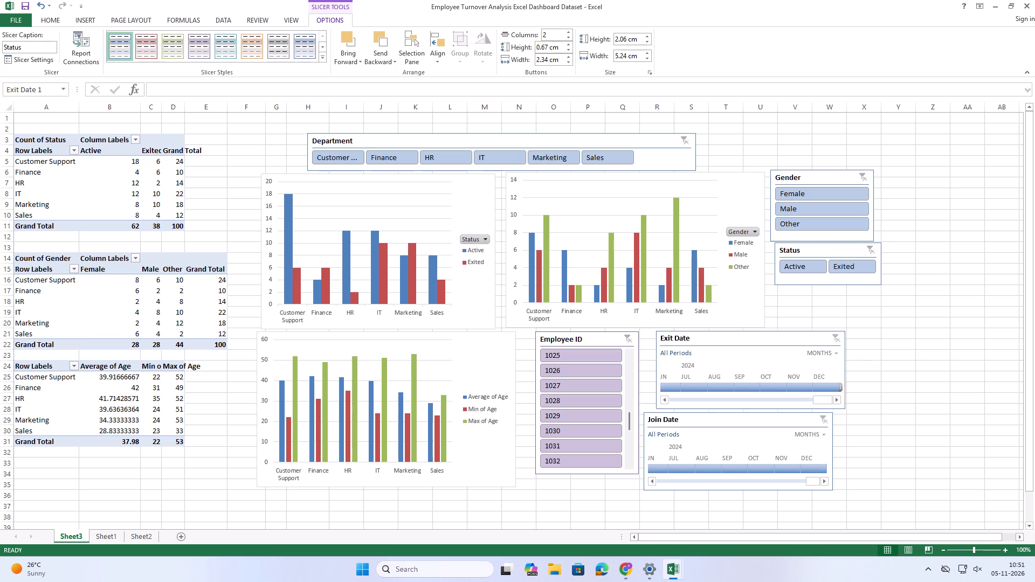
left_click_drag(732, 334, 750, 332)
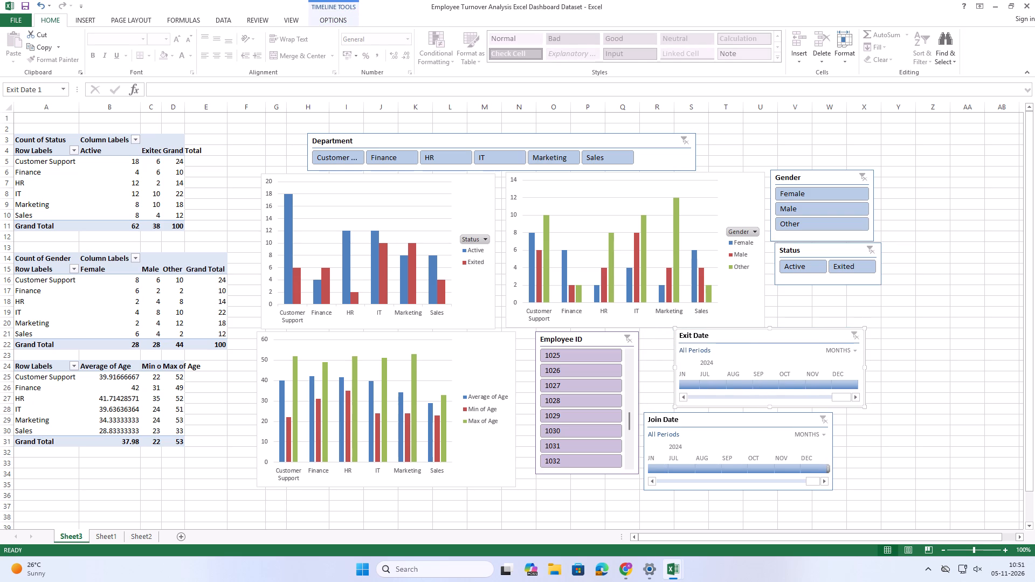
left_click_drag(762, 419, 776, 417)
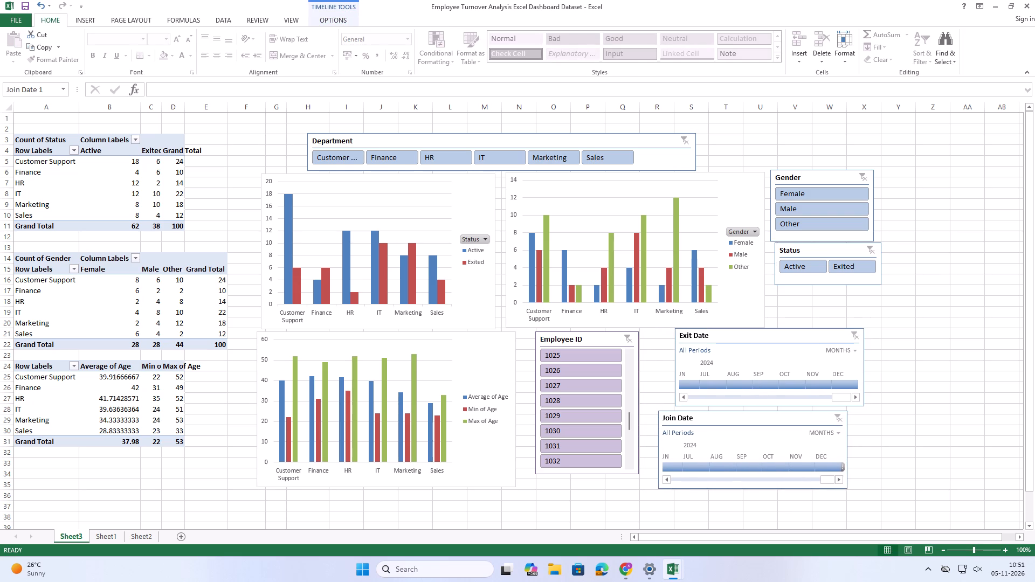
left_click_drag(776, 417, 768, 414)
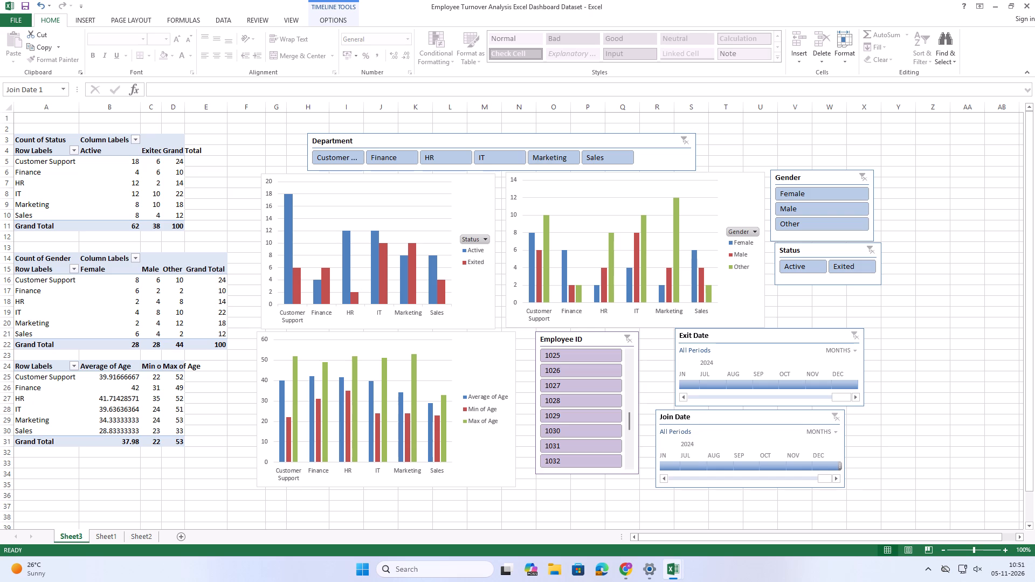
left_click_drag(767, 336, 772, 416)
left_click_drag(772, 416, 739, 339)
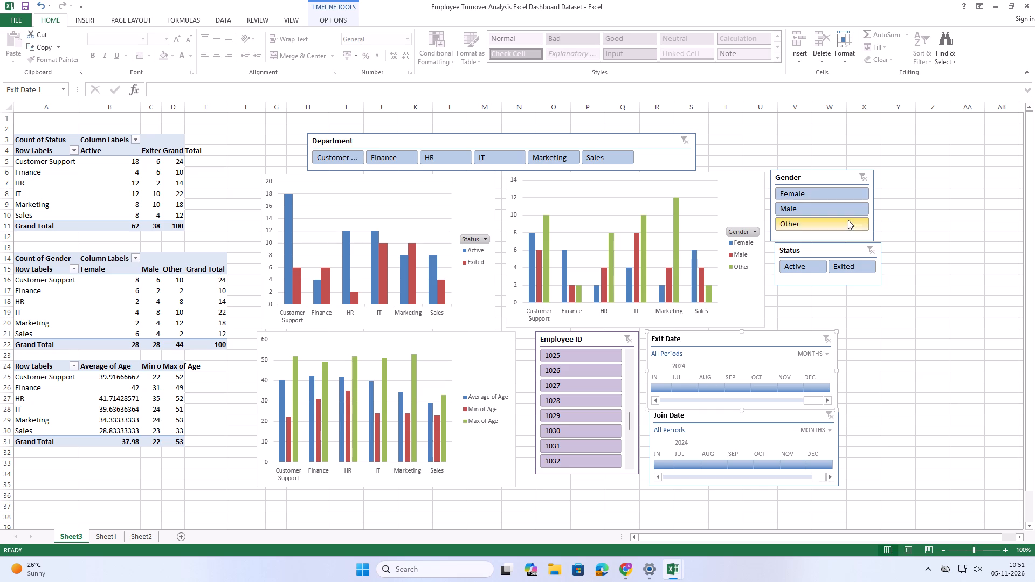
Try the dark orange and dark aqua styles on the Gender slicer and settle on the dark red style.
left_click(821, 176)
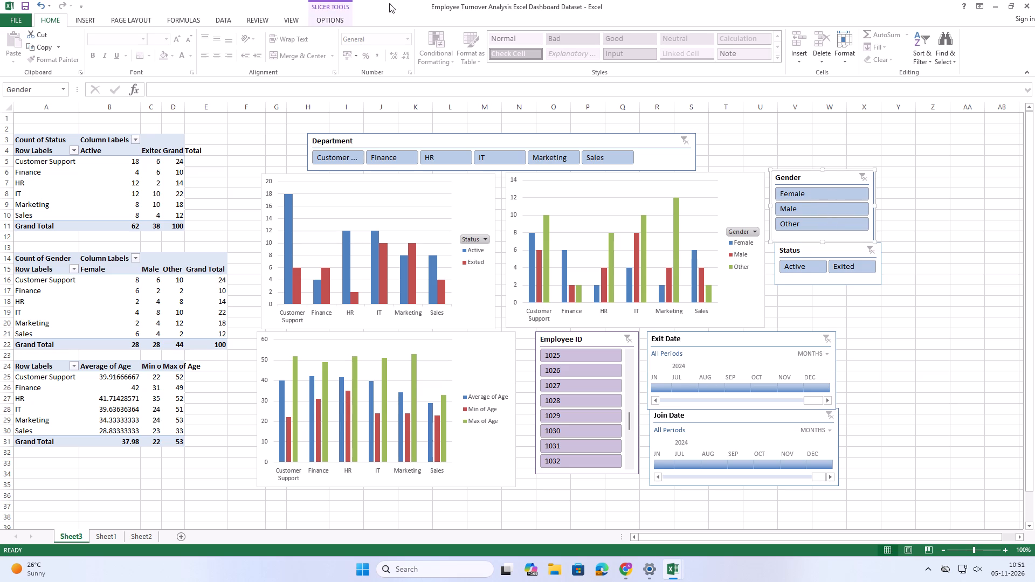
left_click(347, 13)
left_click(339, 15)
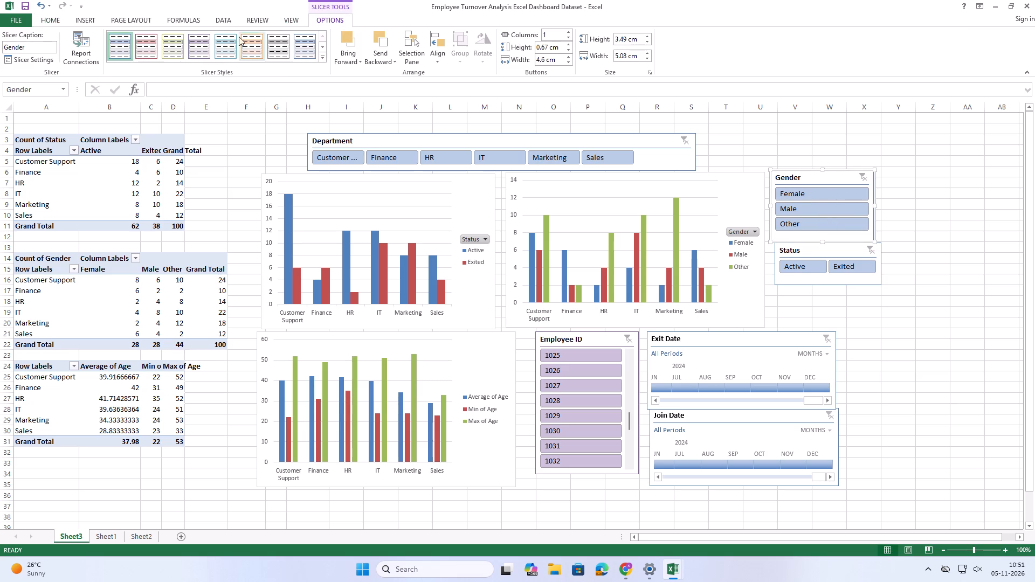
left_click(321, 60)
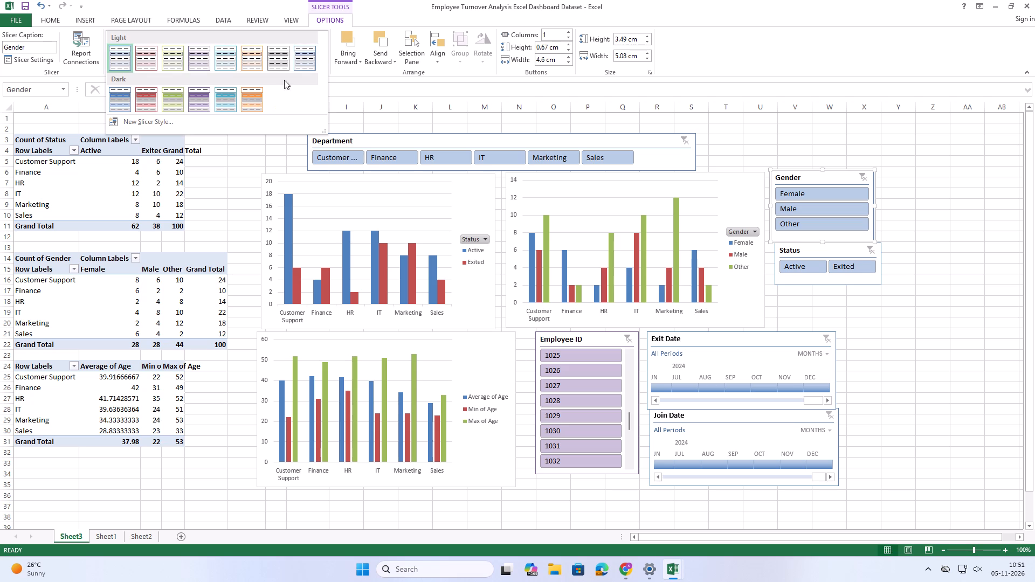
left_click(250, 91)
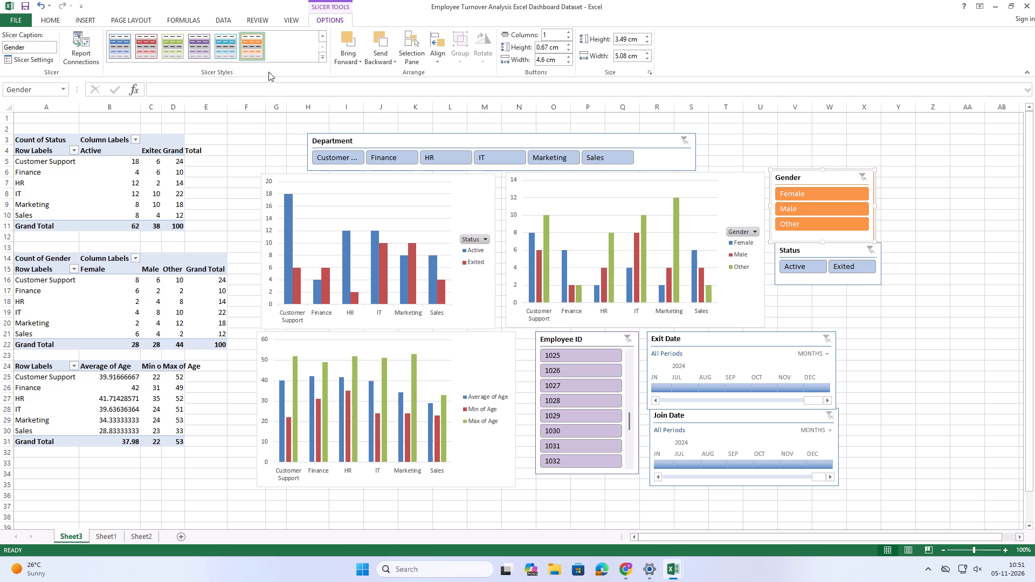
left_click(231, 46)
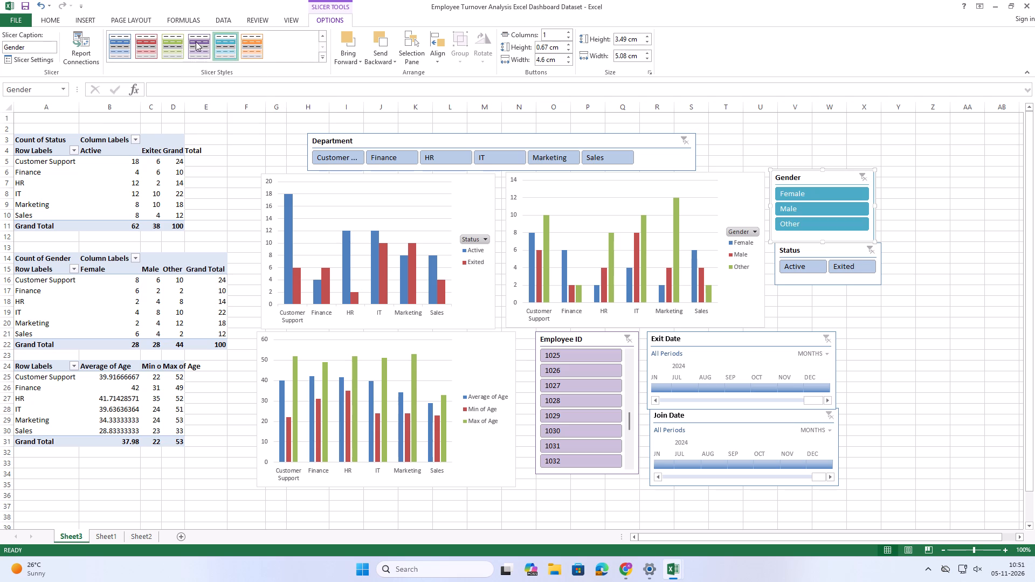
left_click(144, 37)
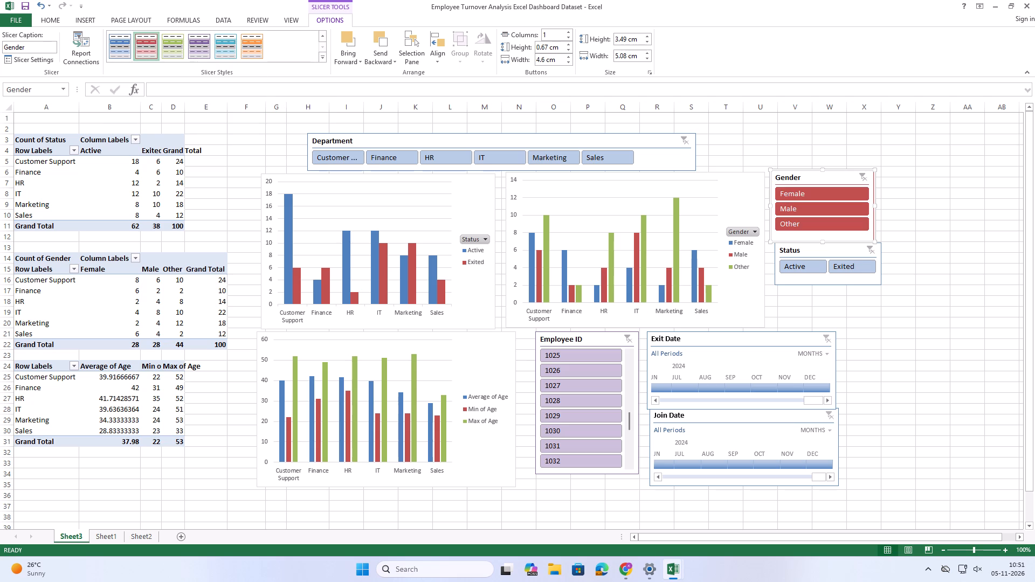
Try the dark green style on the Status slicer and settle on the dark purple style.
left_click(827, 251)
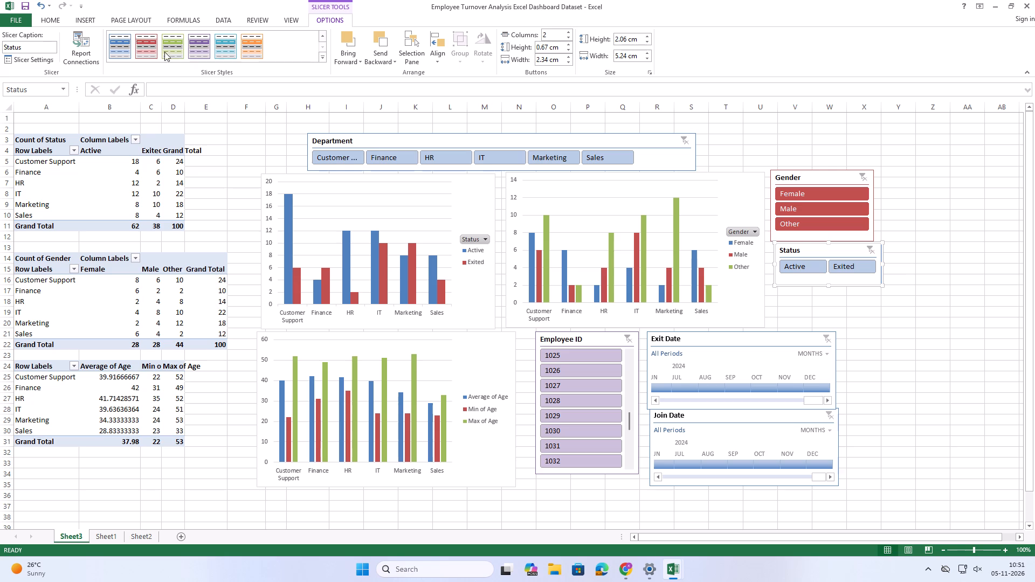
left_click(172, 43)
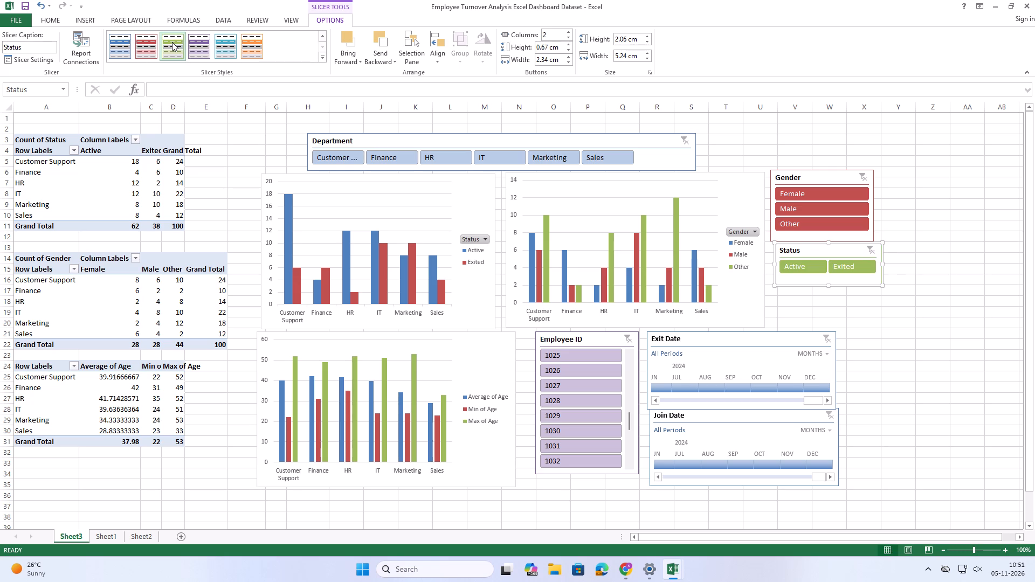
left_click(137, 43)
left_click(204, 51)
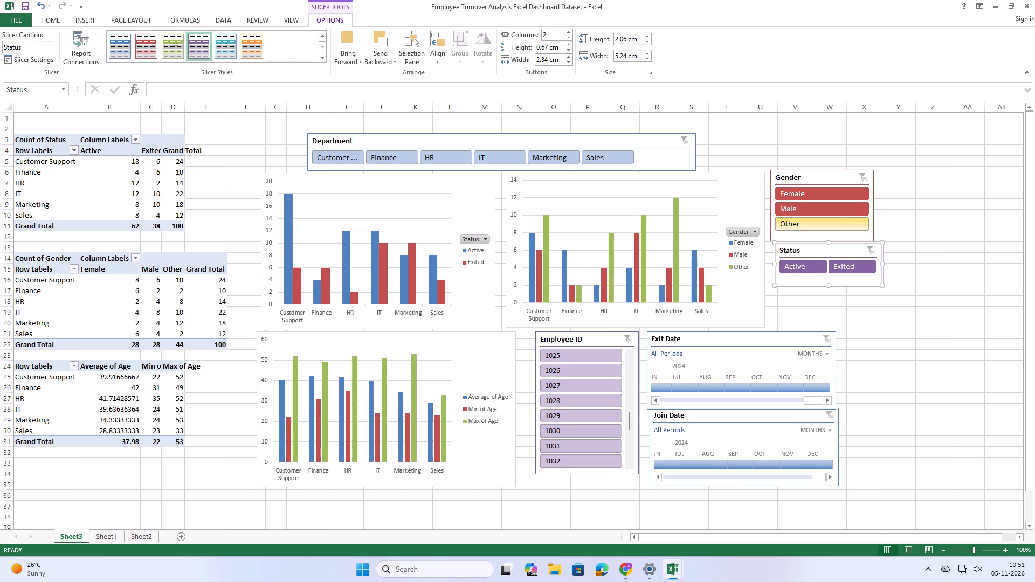
Apply the dark purple style to the Gender slicer.
left_click(838, 176)
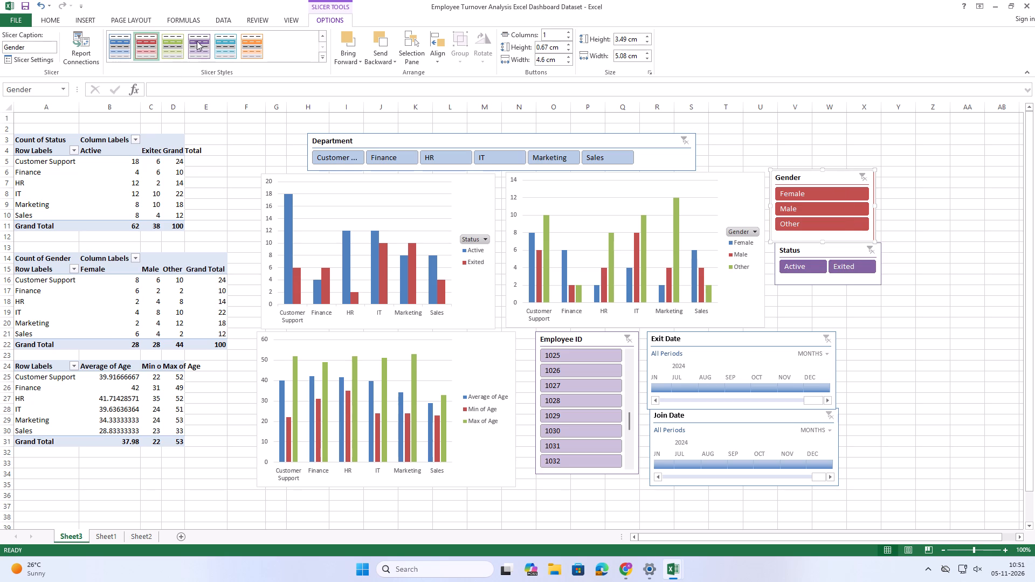
left_click(197, 41)
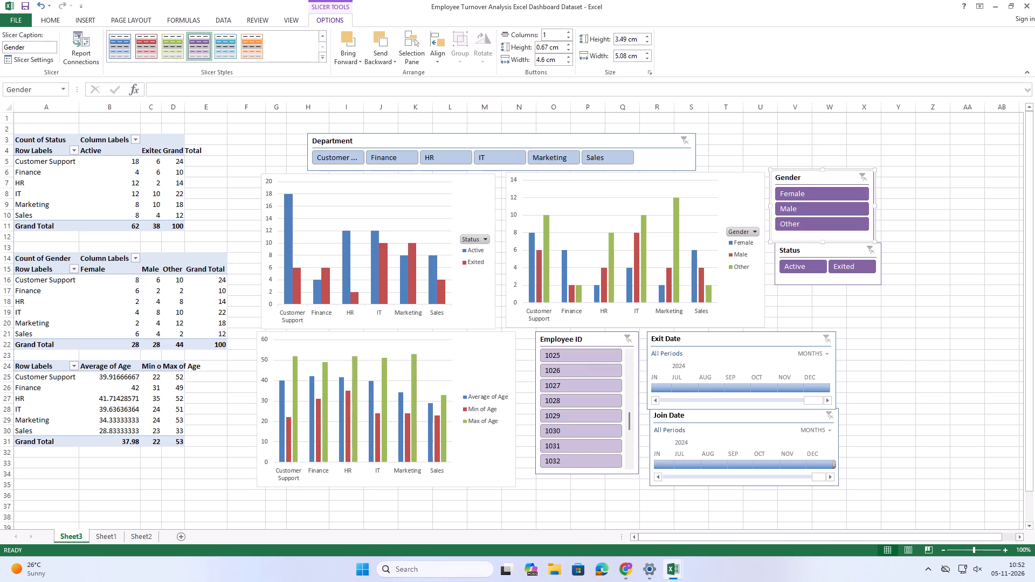
left_click(196, 484)
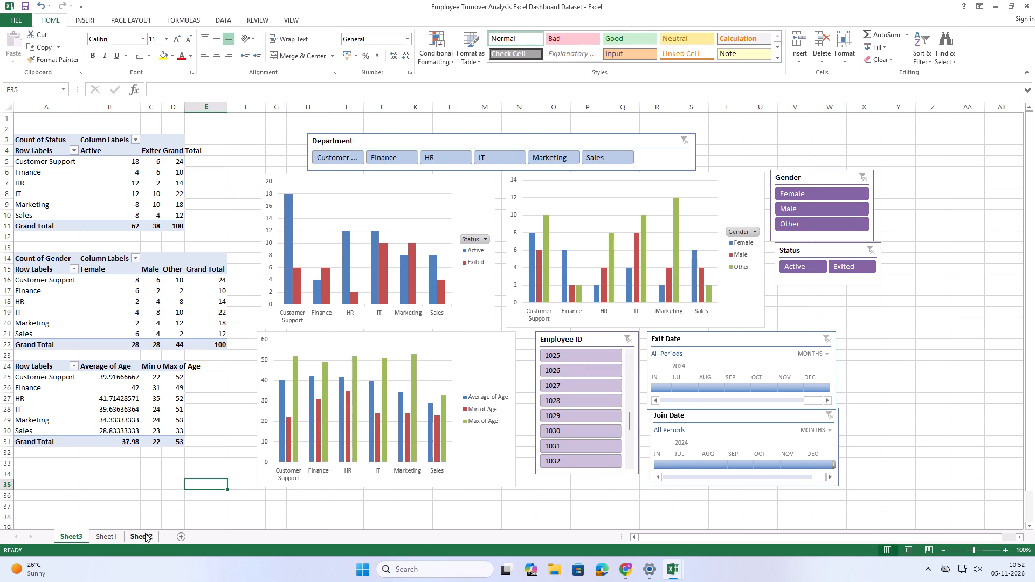
Delete the empty worksheet Sheet2.
left_click(138, 541)
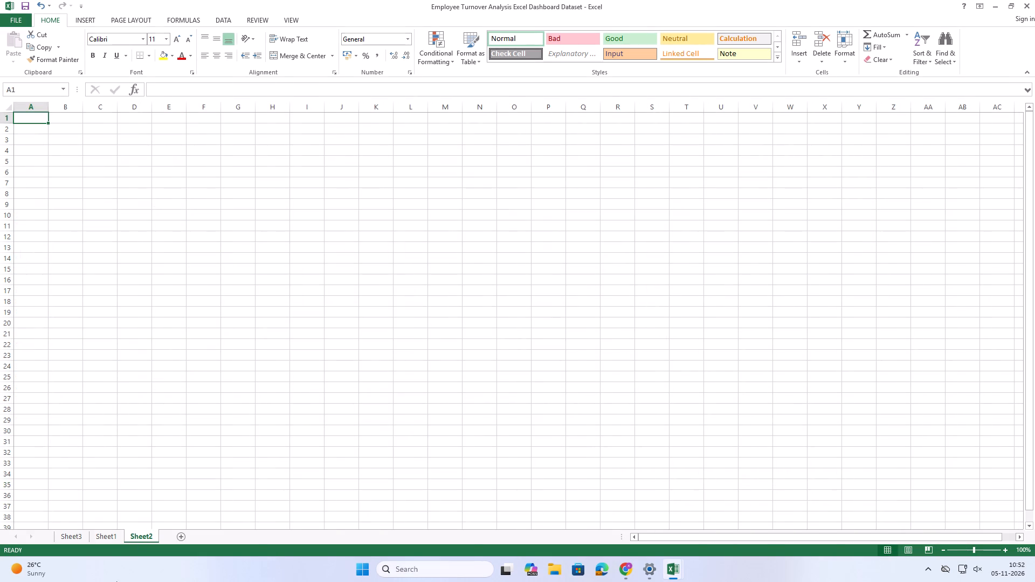
right_click(148, 542)
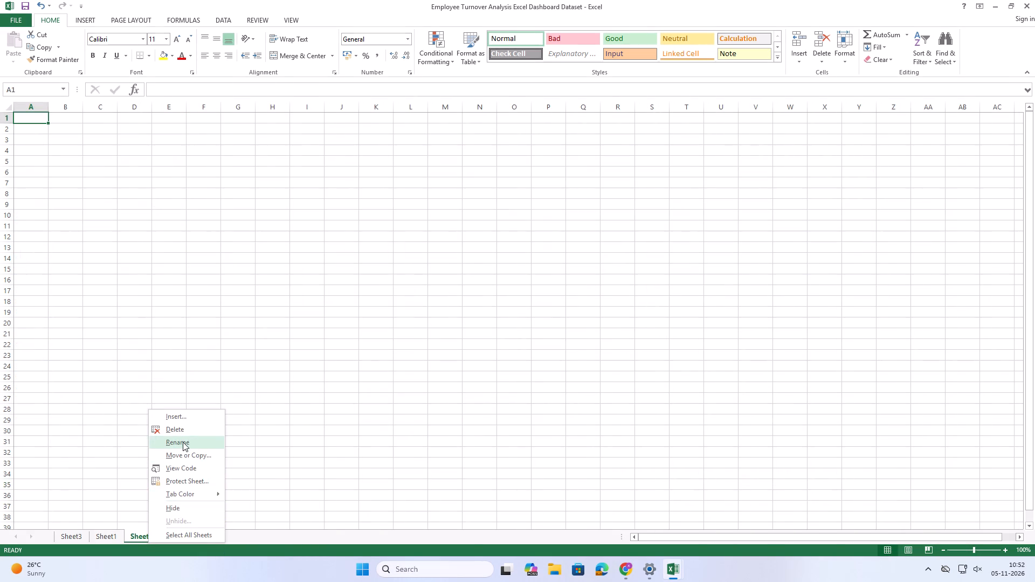
left_click(184, 427)
left_click(184, 427)
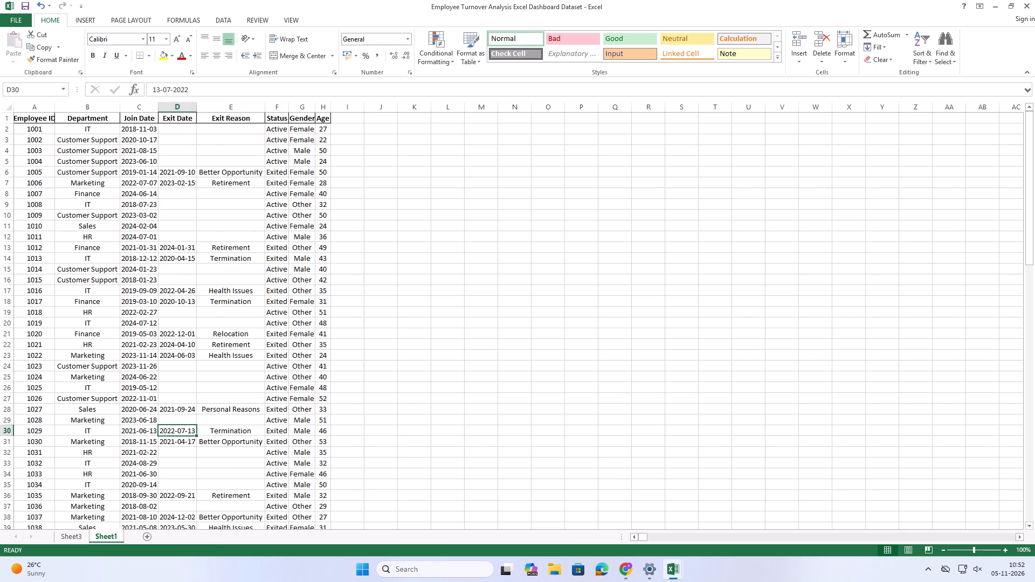
Rename the Sheet3 worksheet as dashboard.
left_click(65, 534)
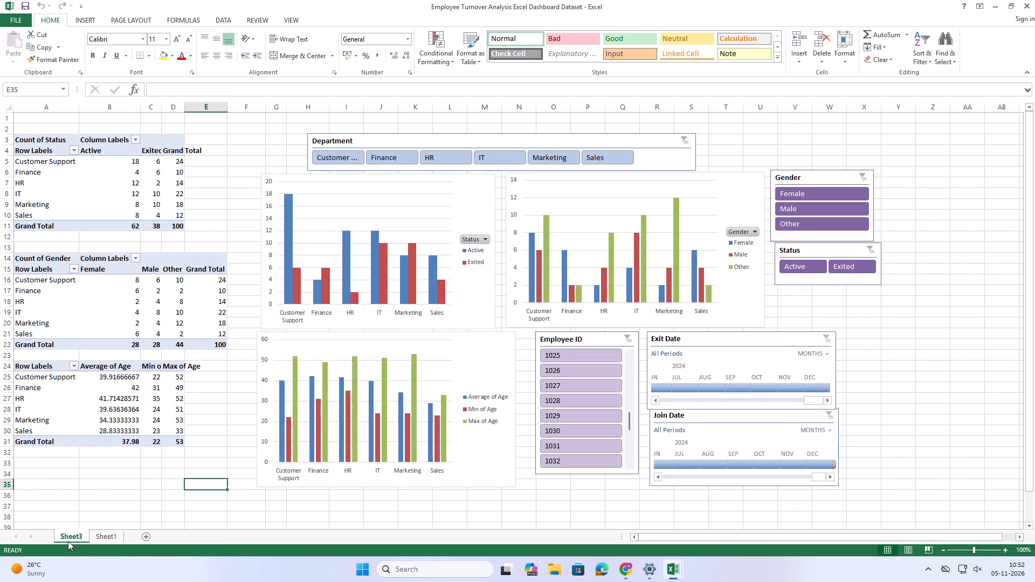
right_click(72, 540)
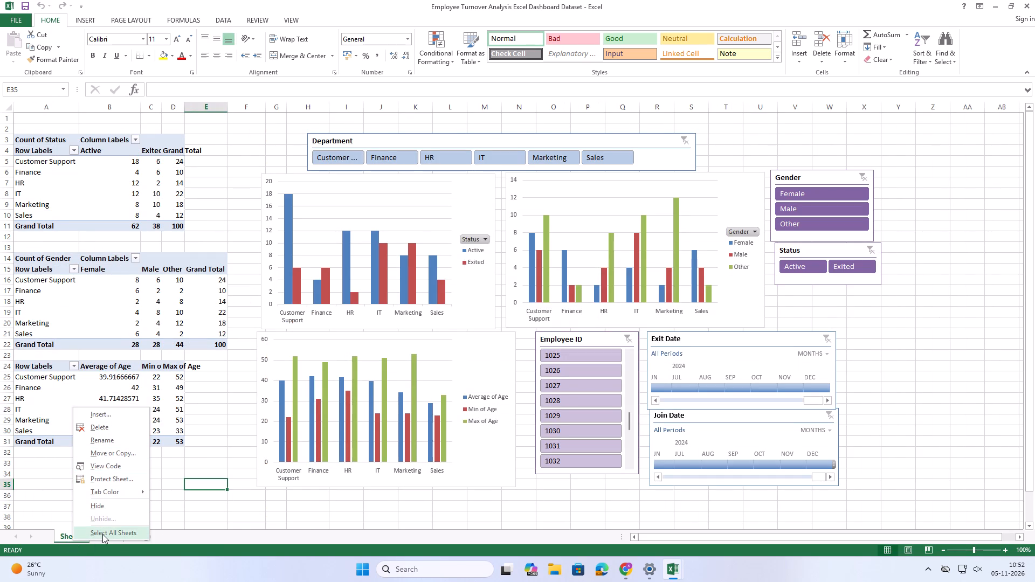
left_click(66, 541)
right_click(65, 537)
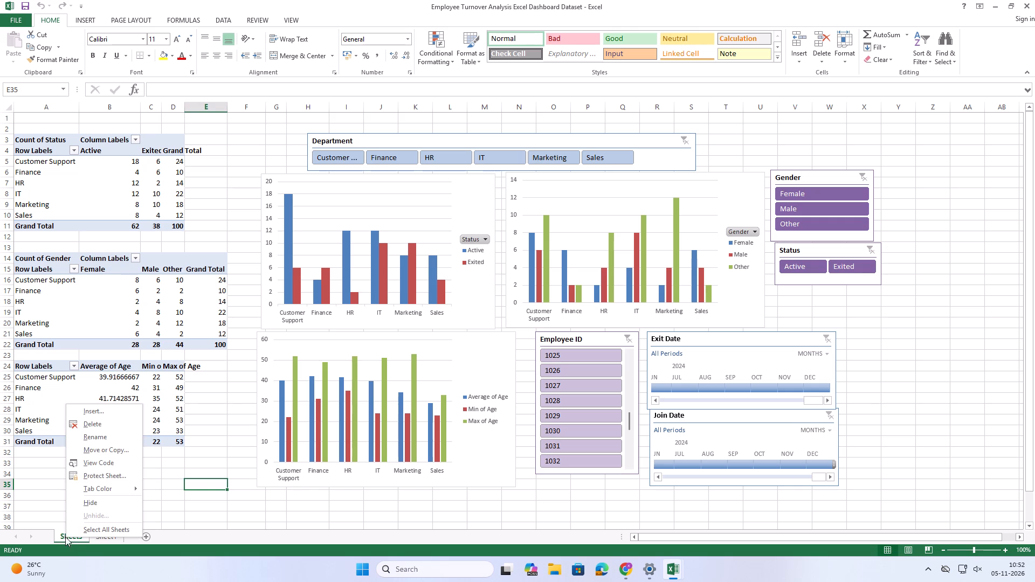
left_click(106, 441)
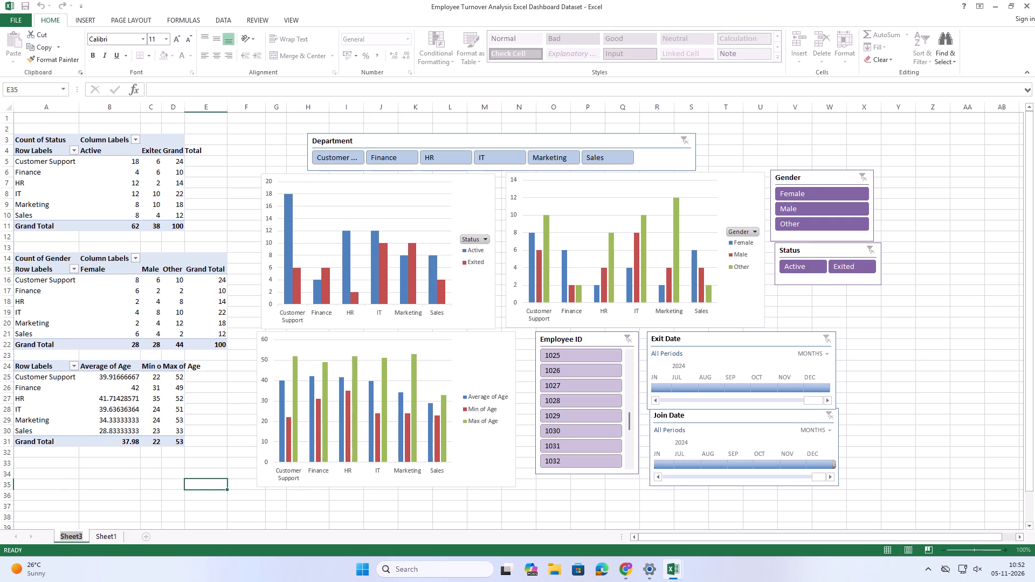
key("BackSpace")
type("dashboard")
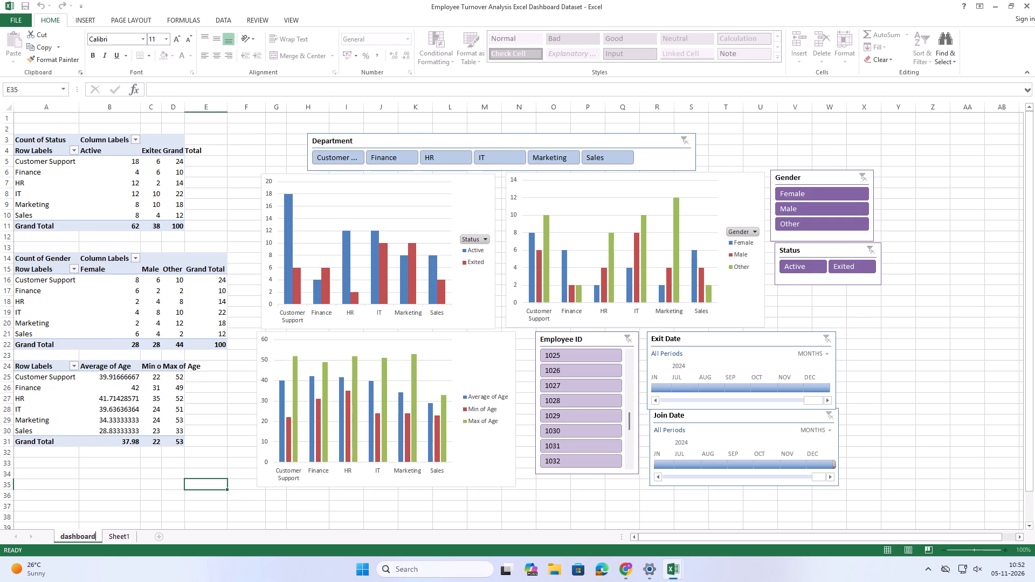
key("Return")
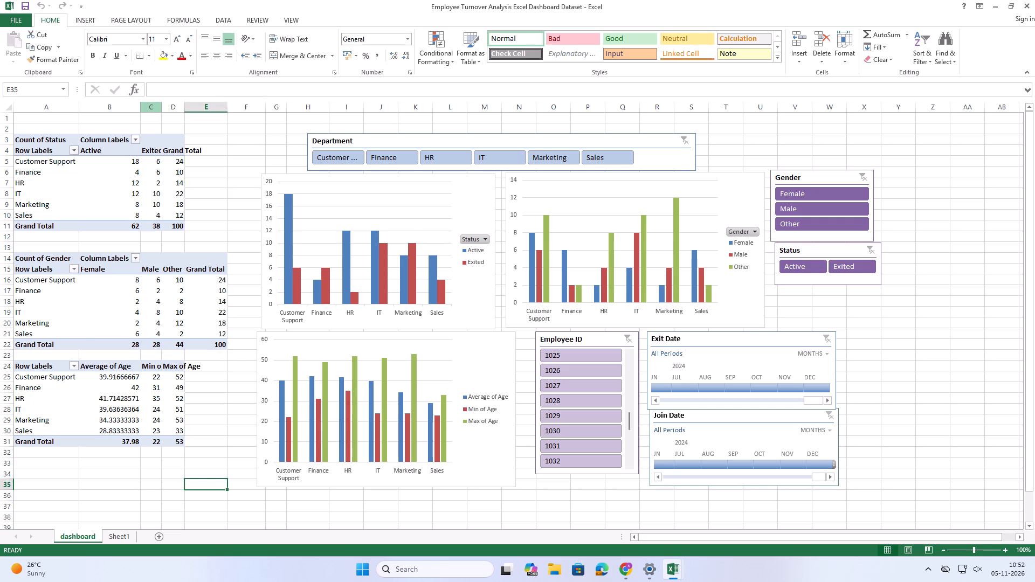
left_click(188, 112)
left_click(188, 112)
Test the Department slicer by filtering to Sales and clearing the filter again.
left_click(607, 158)
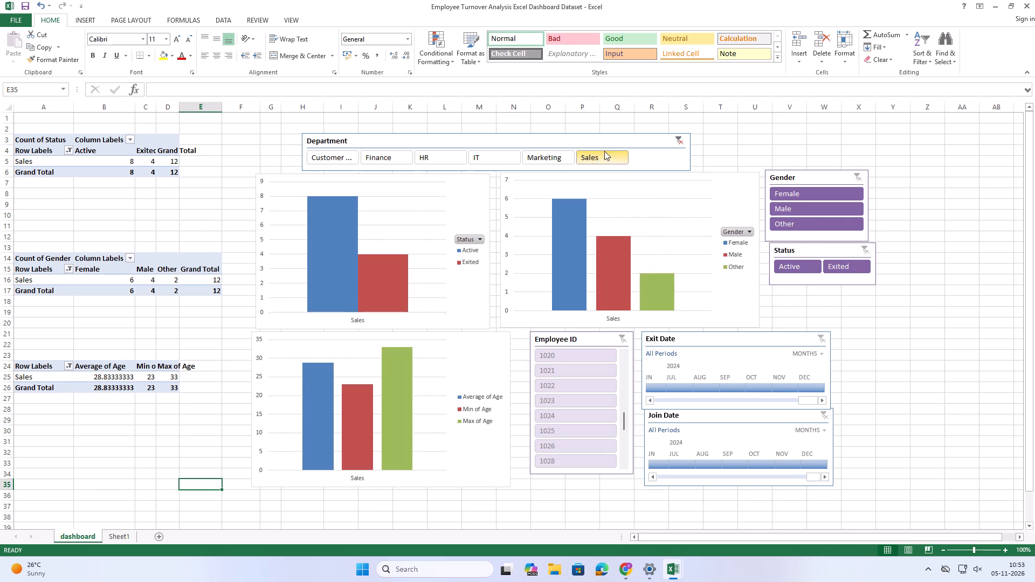
left_click(680, 136)
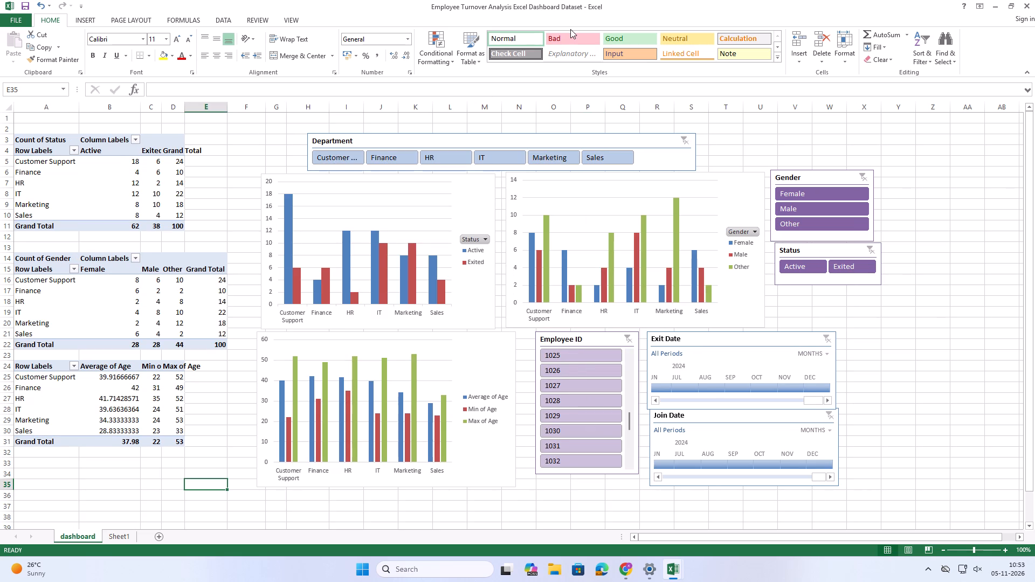
Apply the Check Cell style to the empty cell E35 below the PivotTables.
left_click(529, 57)
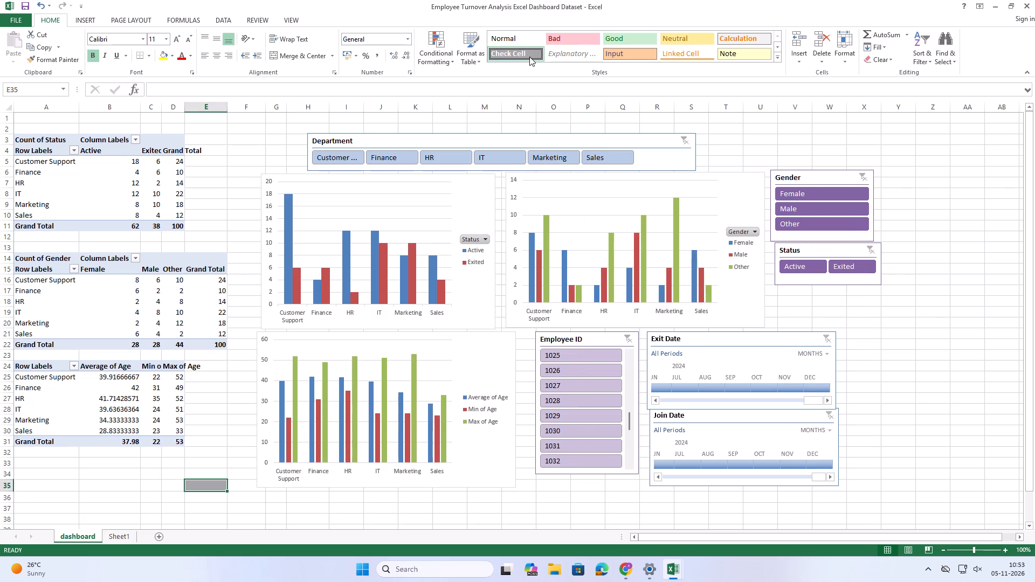
left_click(250, 153)
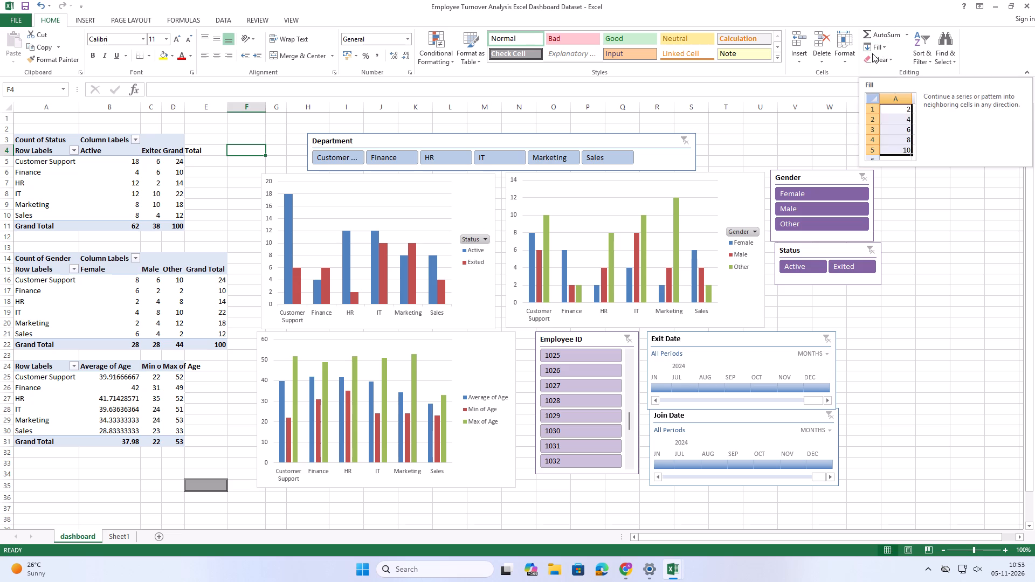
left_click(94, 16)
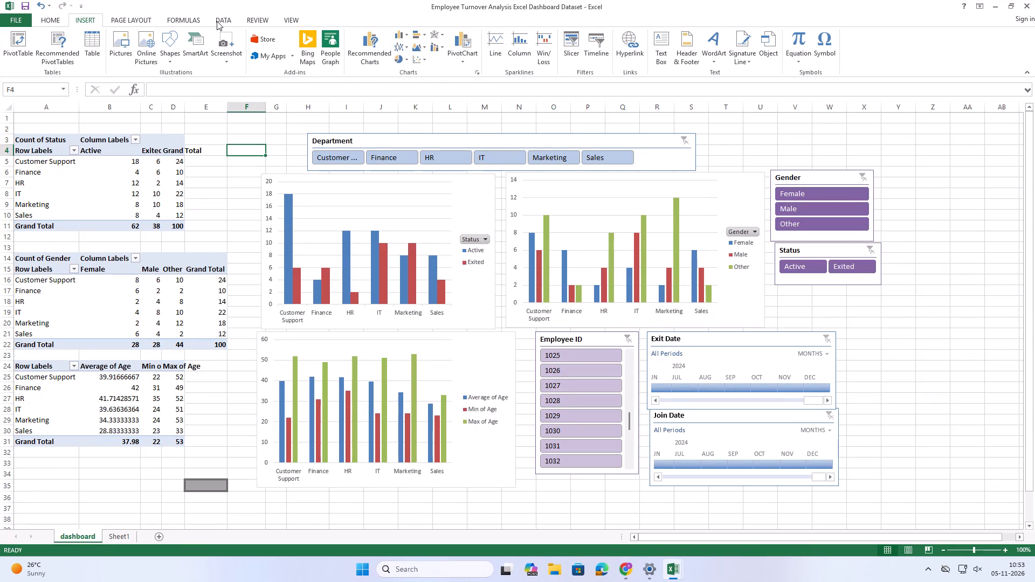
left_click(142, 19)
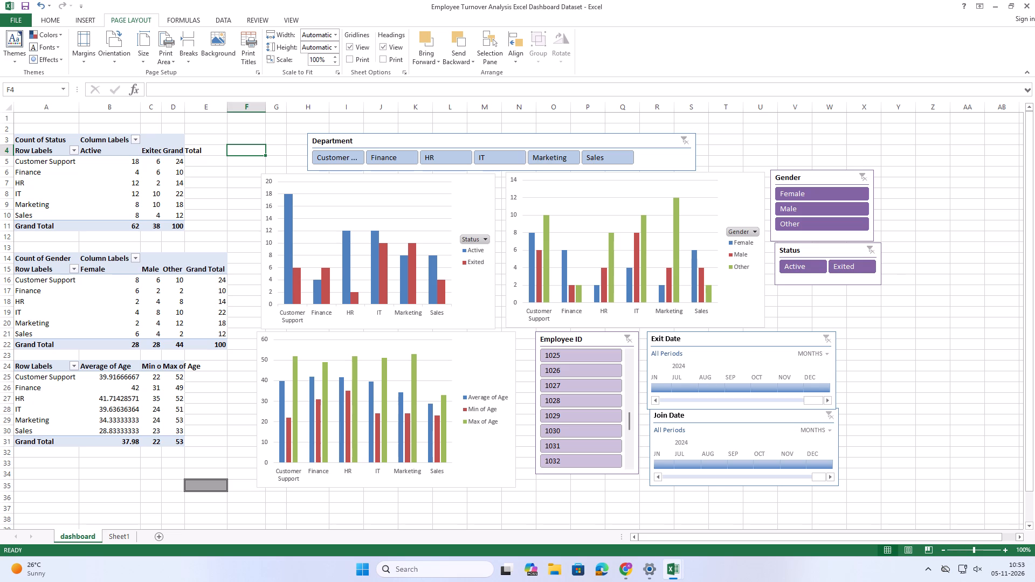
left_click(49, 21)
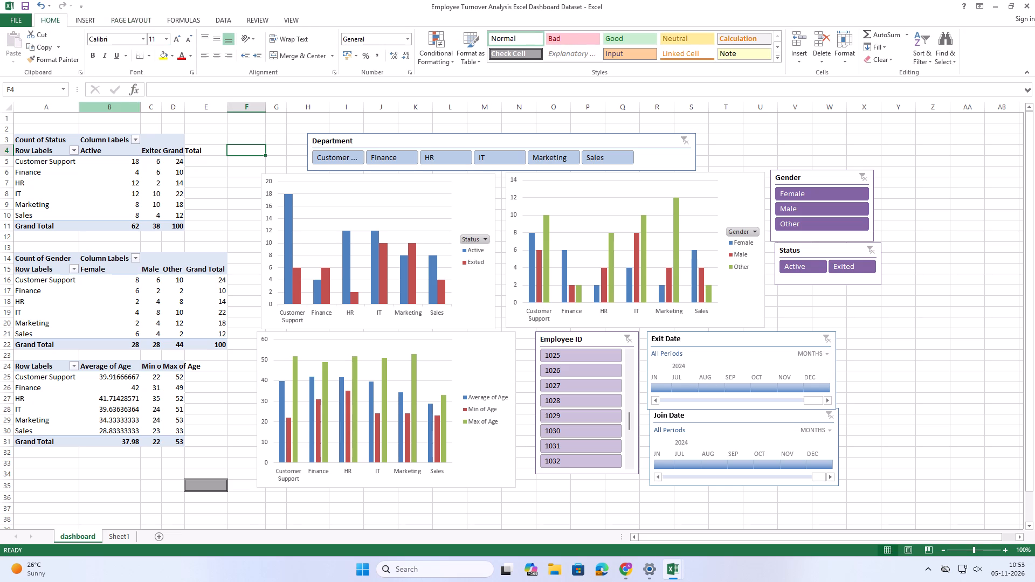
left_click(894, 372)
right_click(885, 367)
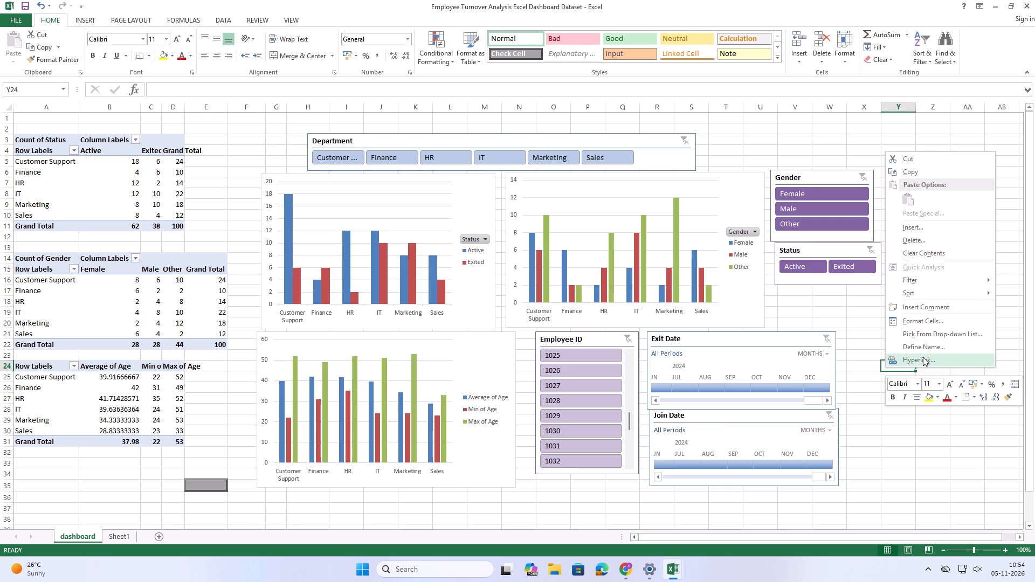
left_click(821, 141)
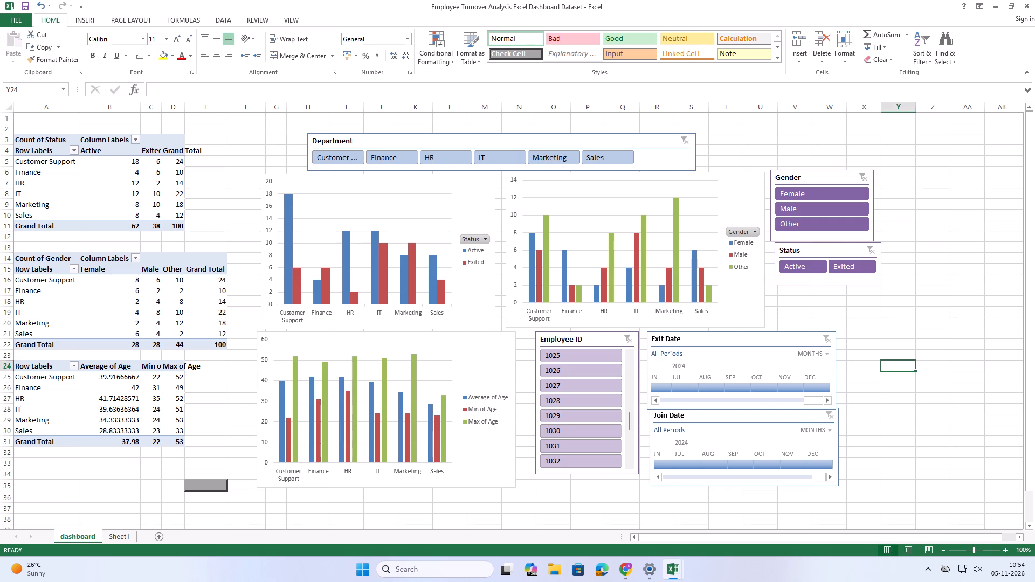
Enter the heading "department wise status" in cell A2 above the status PivotTable.
left_click(41, 128)
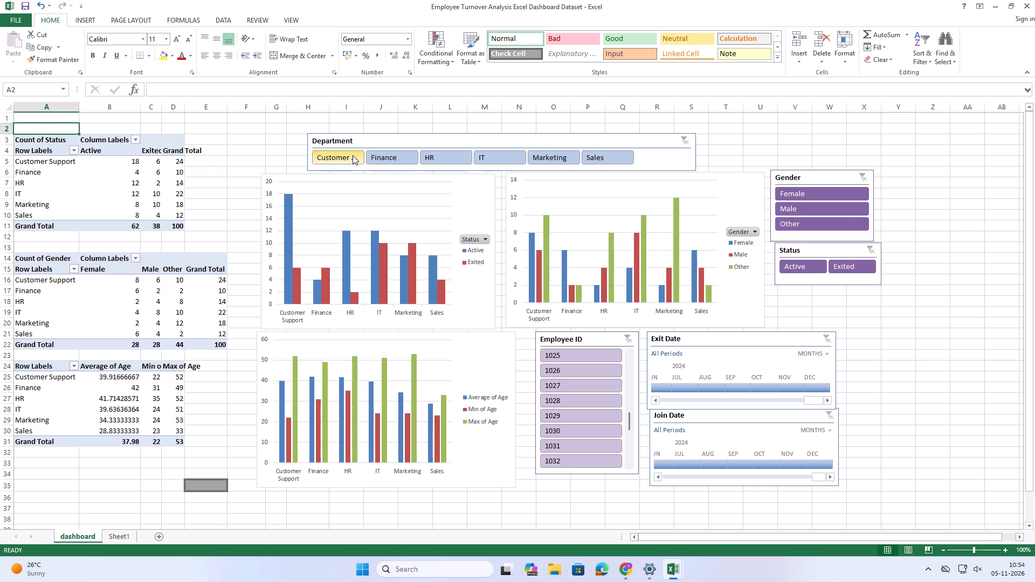
type("de")
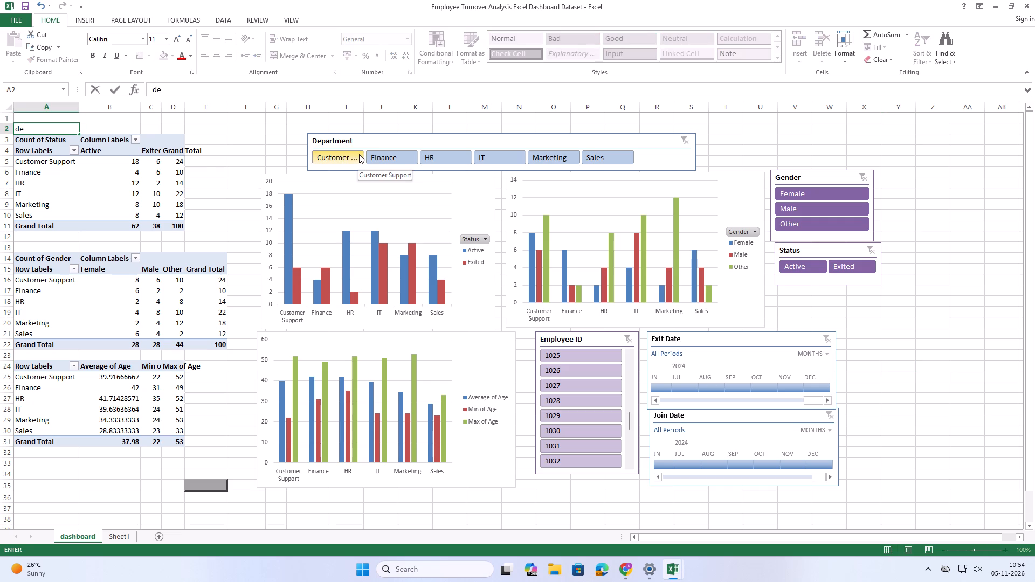
type("part")
type("ment wise a")
key("BackSpace")
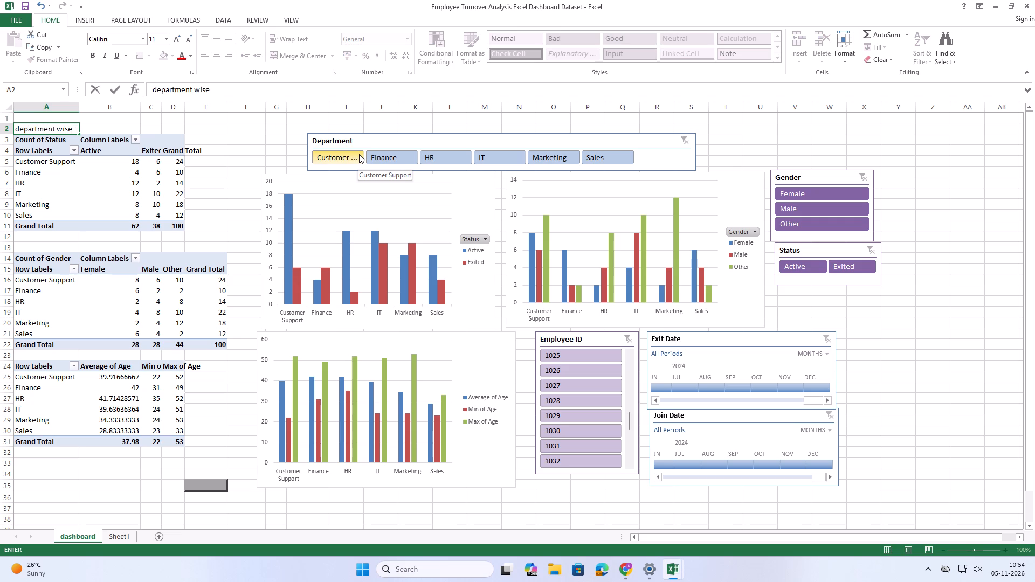
type("stats")
key("BackSpace")
type("atys")
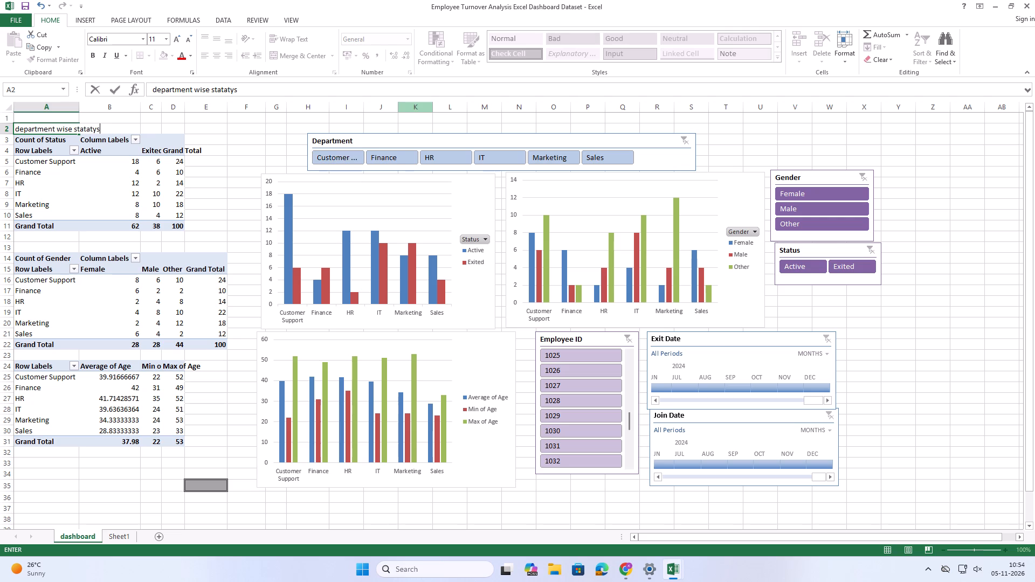
key("BackSpace")
key("BackSpace")
key("BackSpace")
key("BackSpace")
type("us")
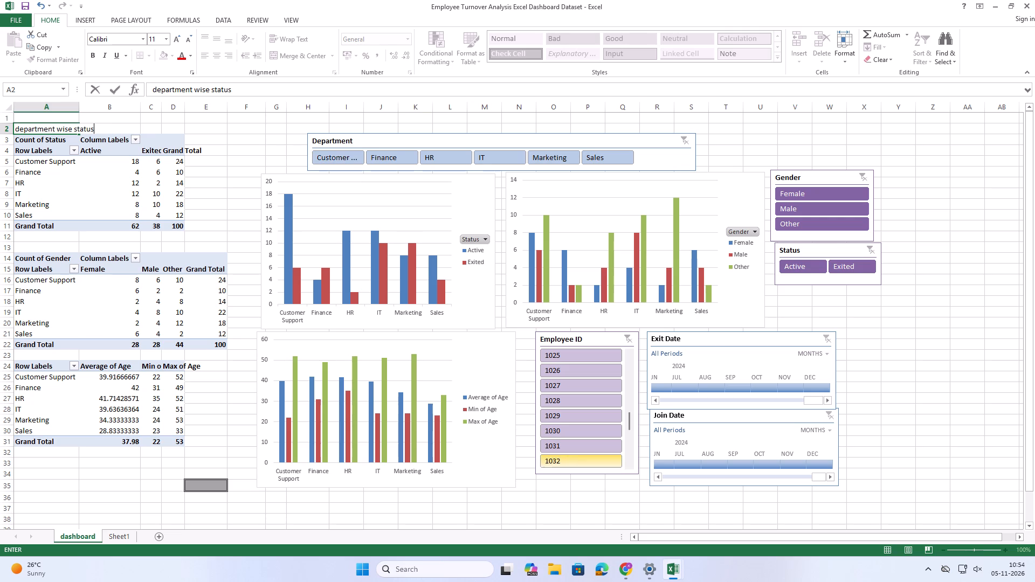
Enter the heading "department wise gender" in cell A13 above the gender PivotTable.
left_click(37, 246)
type("departm")
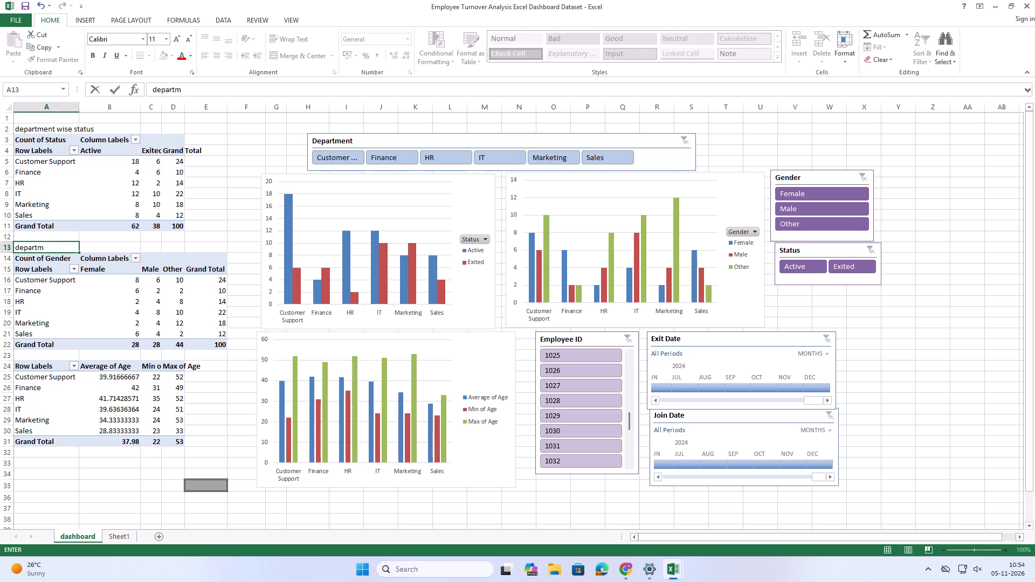
type("ent wise age")
key("BackSpace")
key("BackSpace")
key("BackSpace")
key("BackSpace")
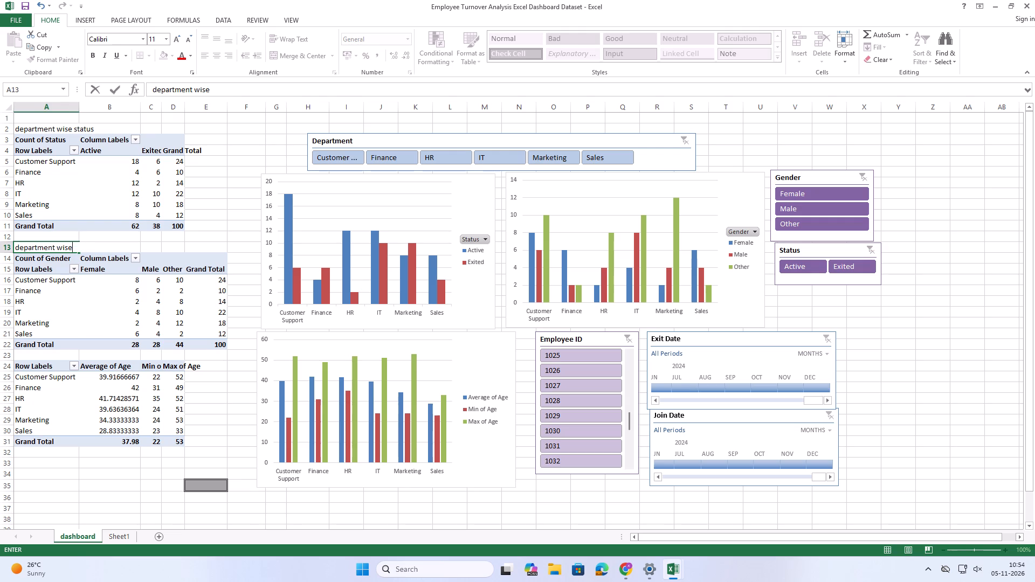
key("space")
type("gender")
left_click(43, 358)
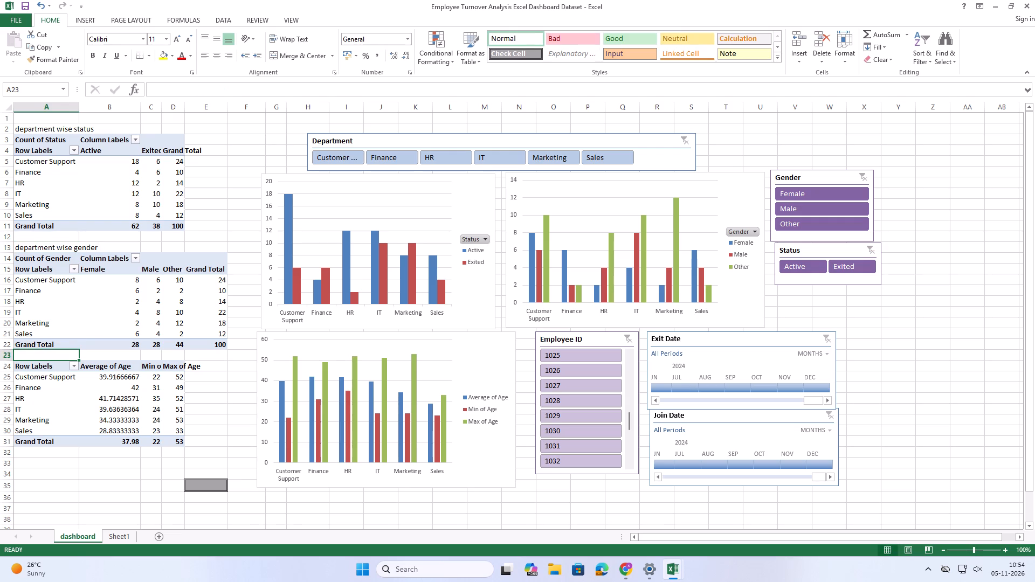
Enter the heading "department wise age" in cell A23 above the age PivotTable.
type("departmnet")
key("BackSpace")
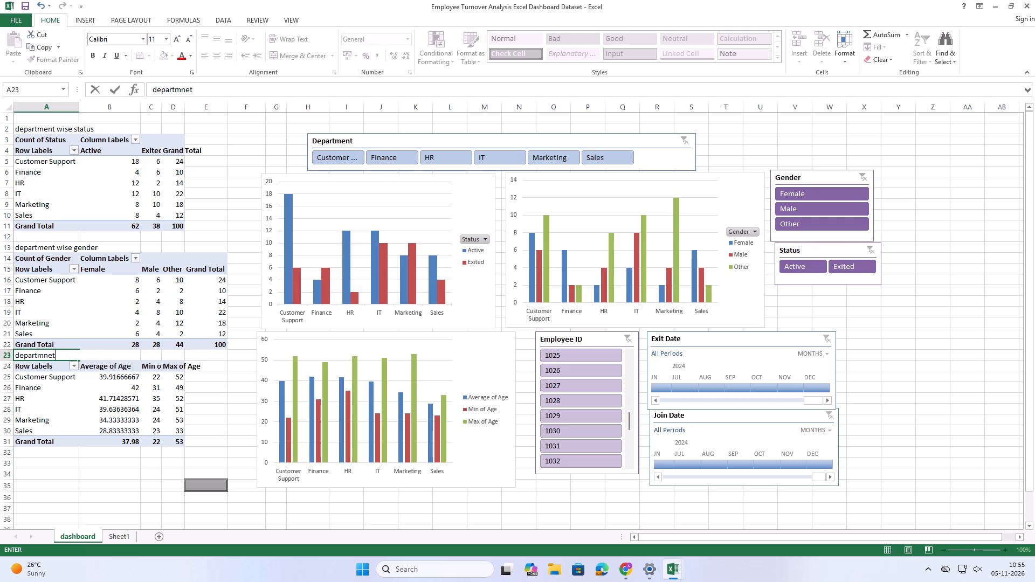
key("BackSpace")
key("BackSpace")
type("ent wise")
key("space")
type("age")
left_click(120, 476)
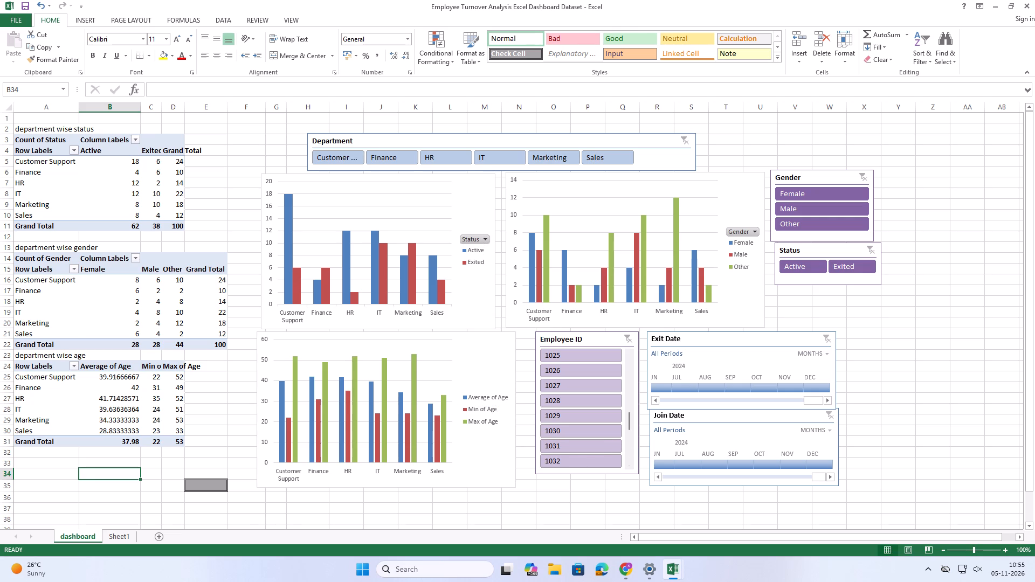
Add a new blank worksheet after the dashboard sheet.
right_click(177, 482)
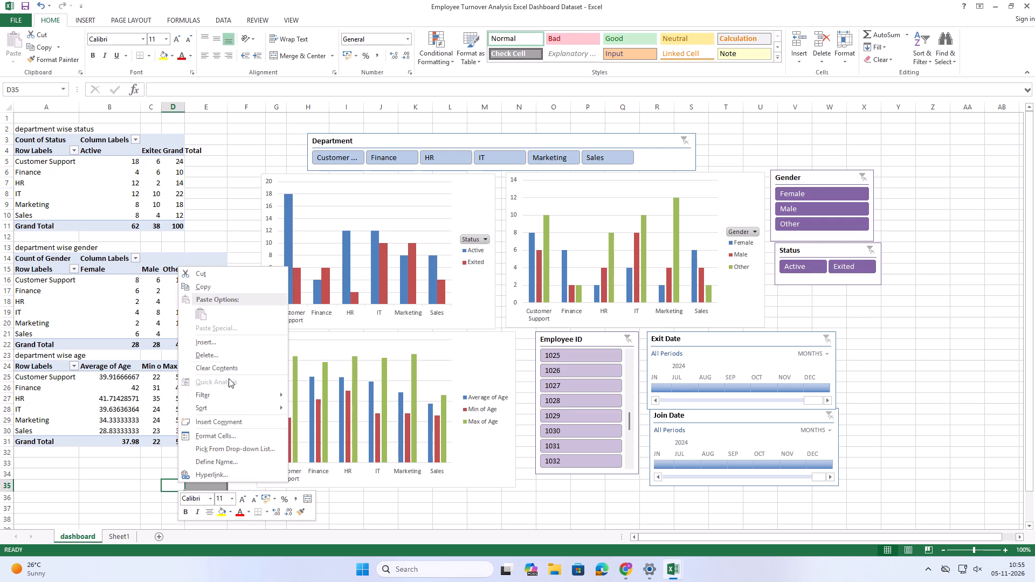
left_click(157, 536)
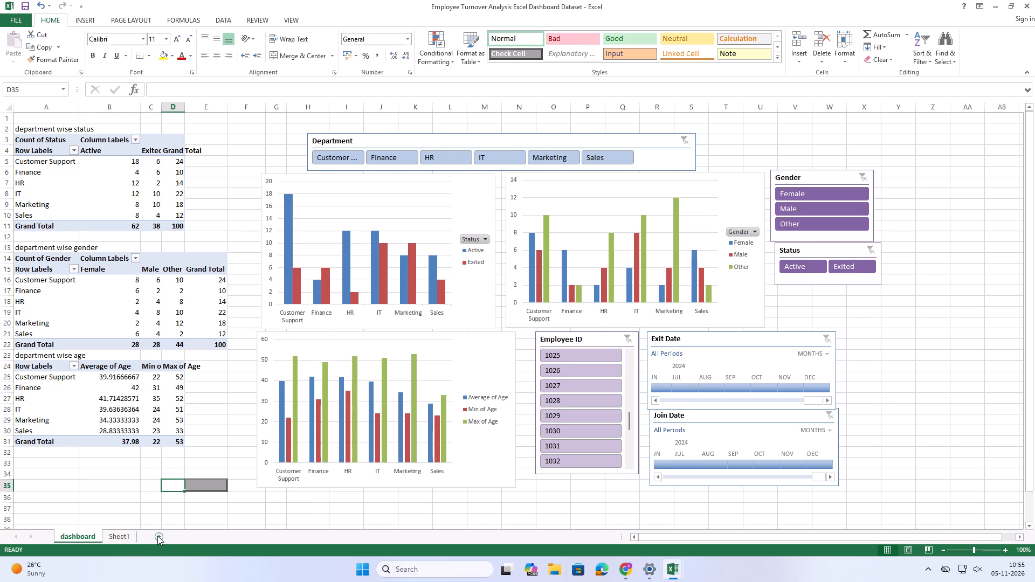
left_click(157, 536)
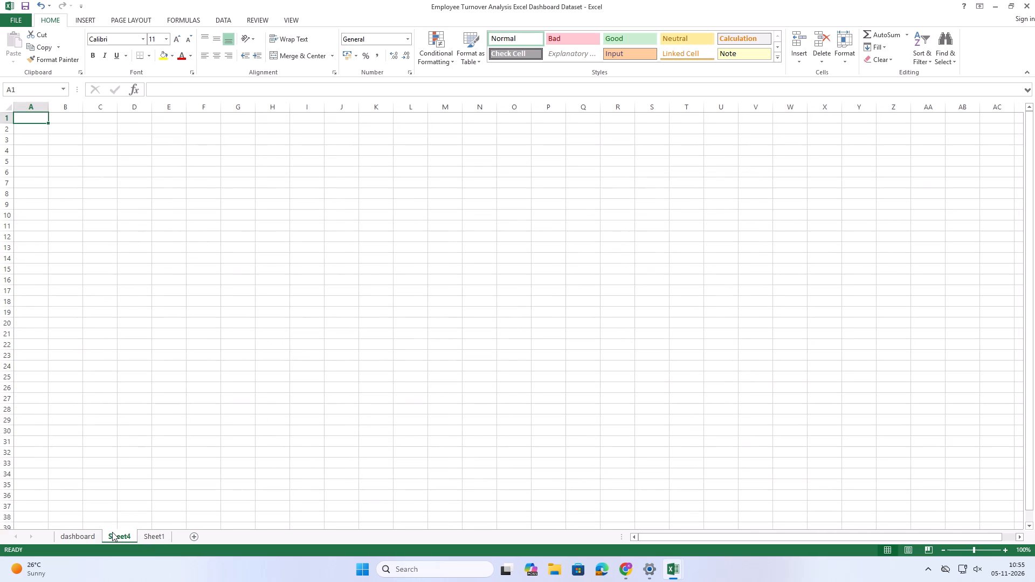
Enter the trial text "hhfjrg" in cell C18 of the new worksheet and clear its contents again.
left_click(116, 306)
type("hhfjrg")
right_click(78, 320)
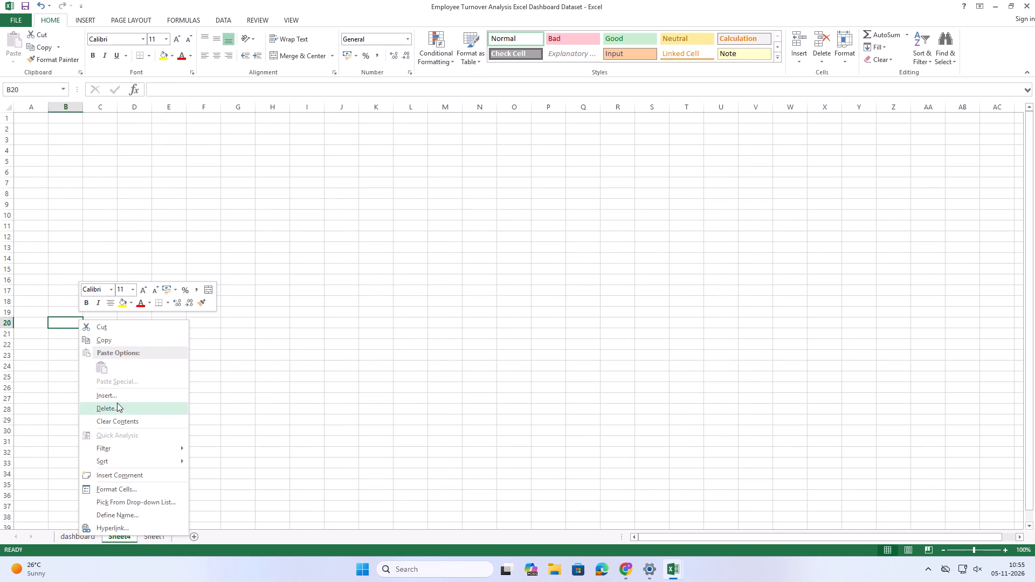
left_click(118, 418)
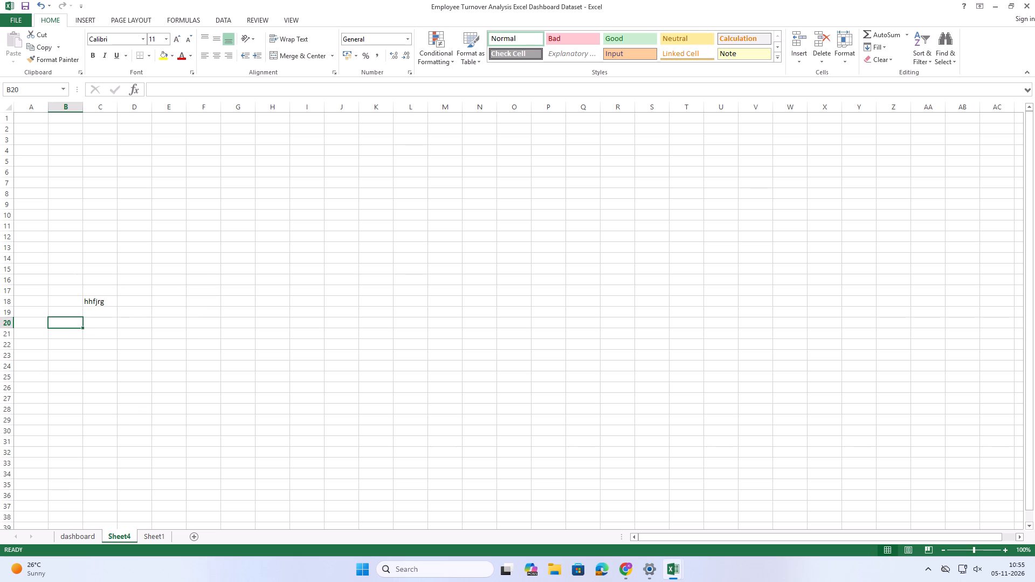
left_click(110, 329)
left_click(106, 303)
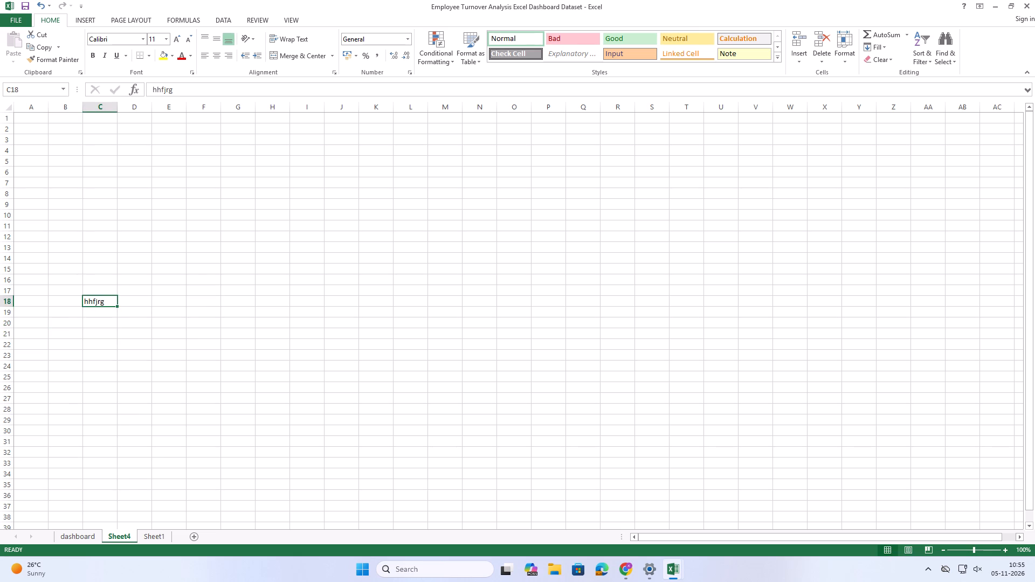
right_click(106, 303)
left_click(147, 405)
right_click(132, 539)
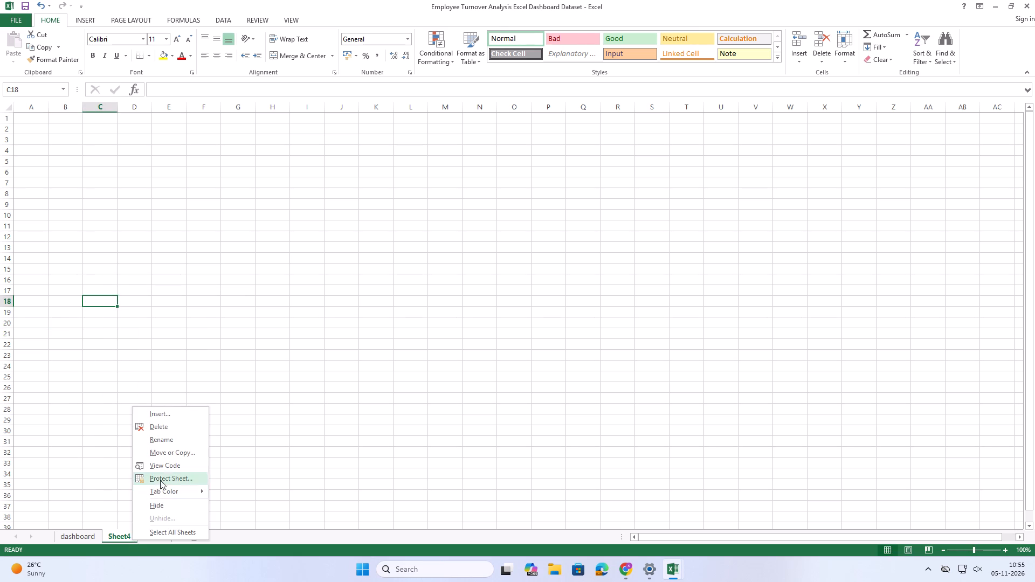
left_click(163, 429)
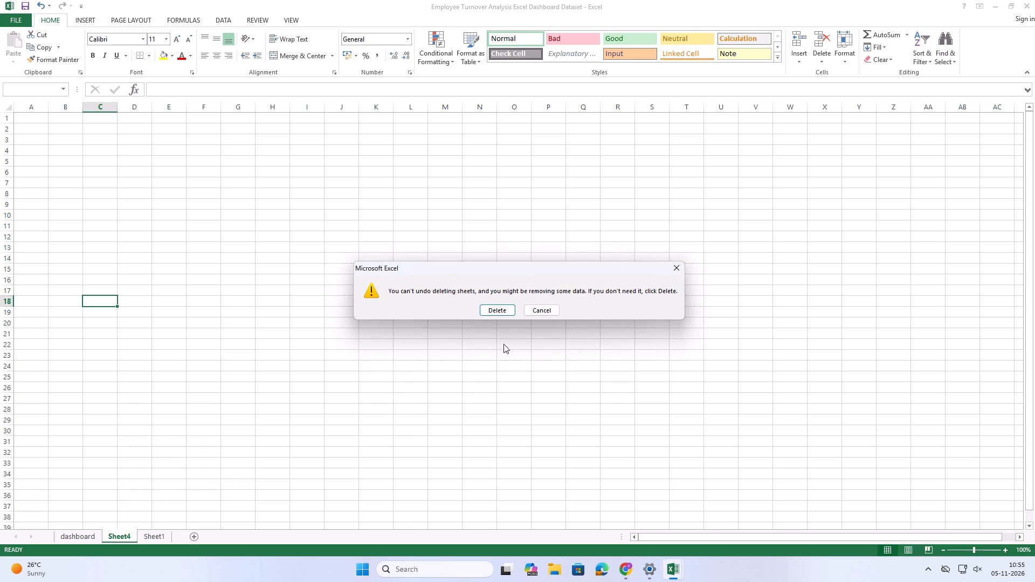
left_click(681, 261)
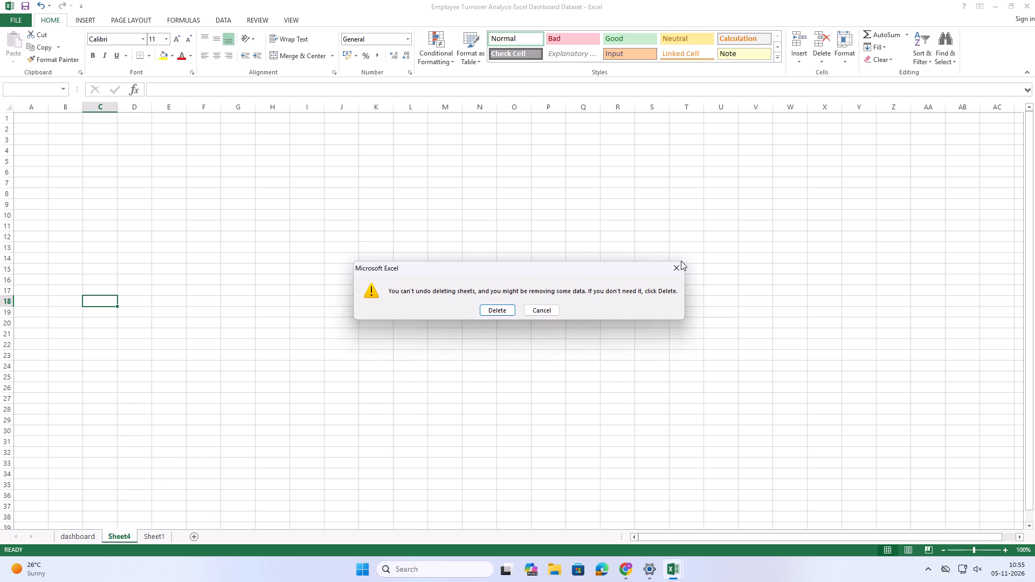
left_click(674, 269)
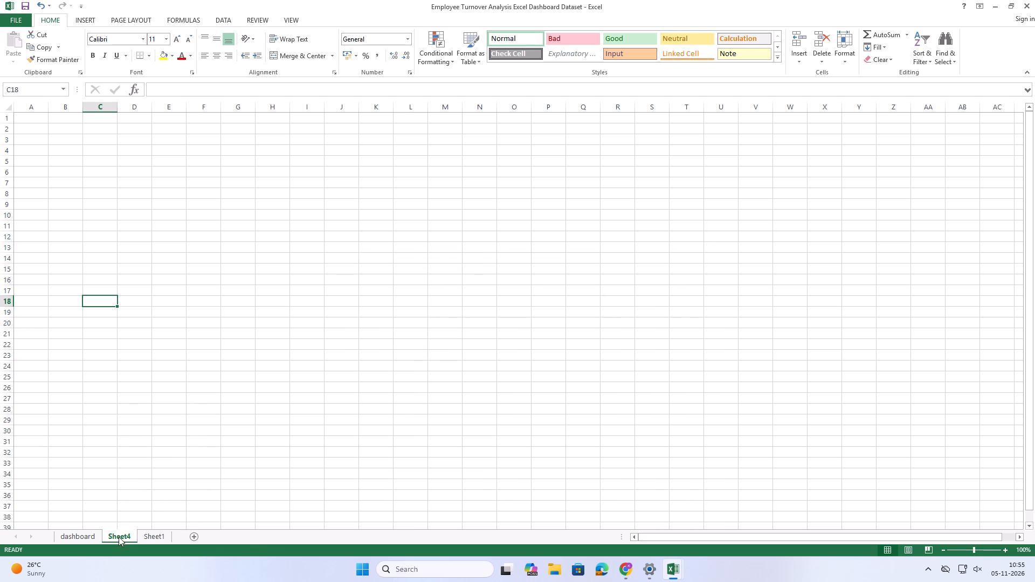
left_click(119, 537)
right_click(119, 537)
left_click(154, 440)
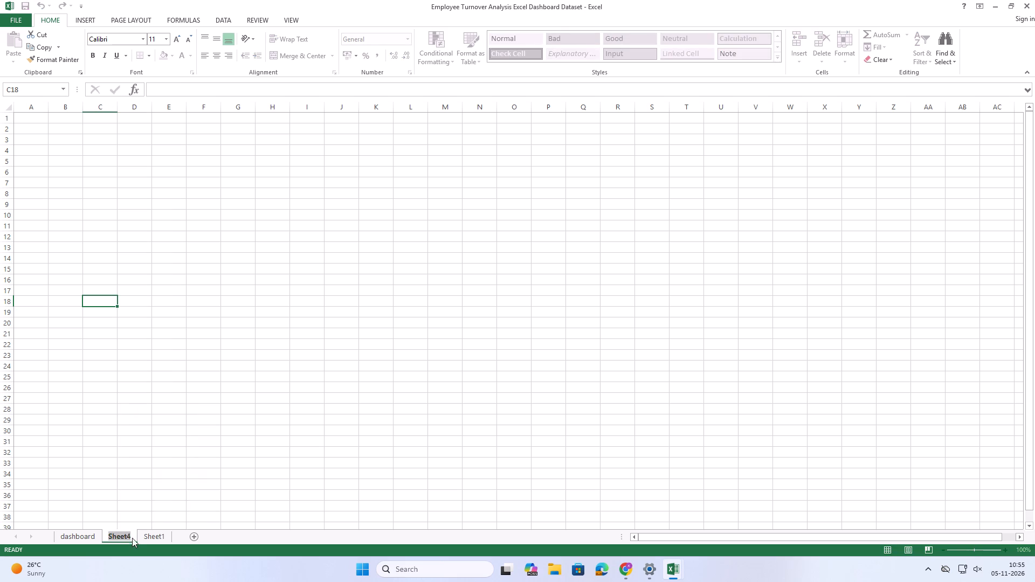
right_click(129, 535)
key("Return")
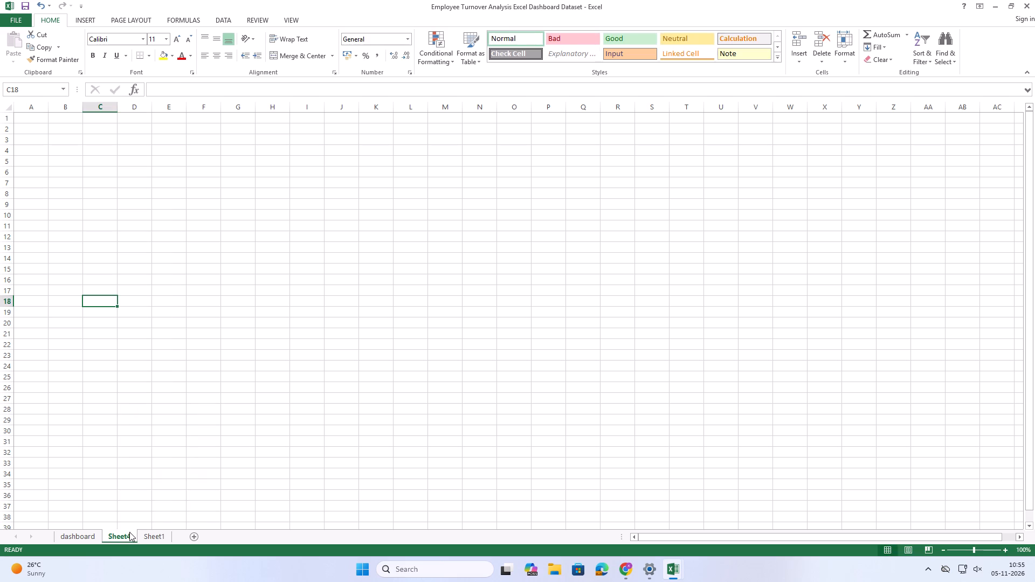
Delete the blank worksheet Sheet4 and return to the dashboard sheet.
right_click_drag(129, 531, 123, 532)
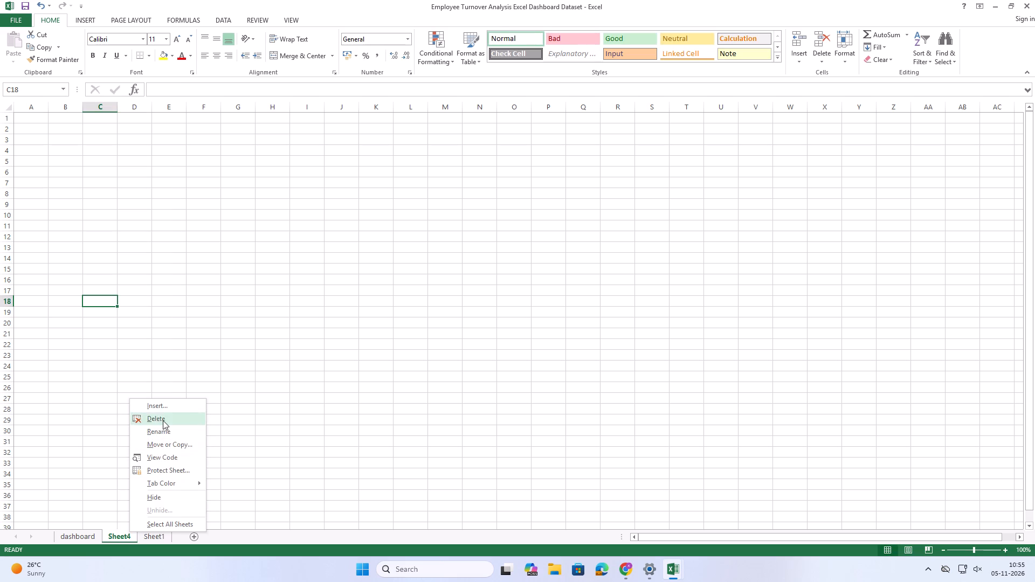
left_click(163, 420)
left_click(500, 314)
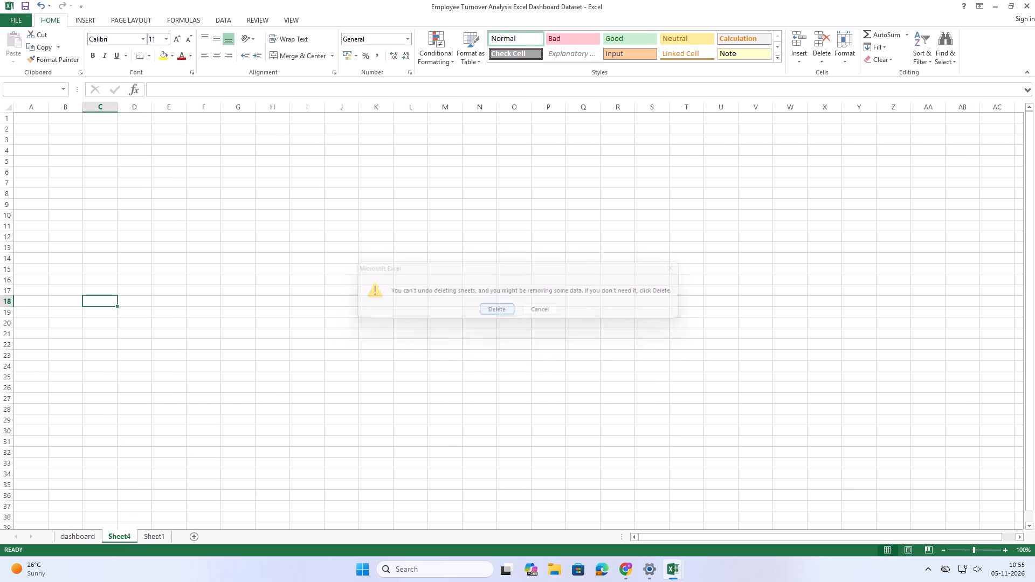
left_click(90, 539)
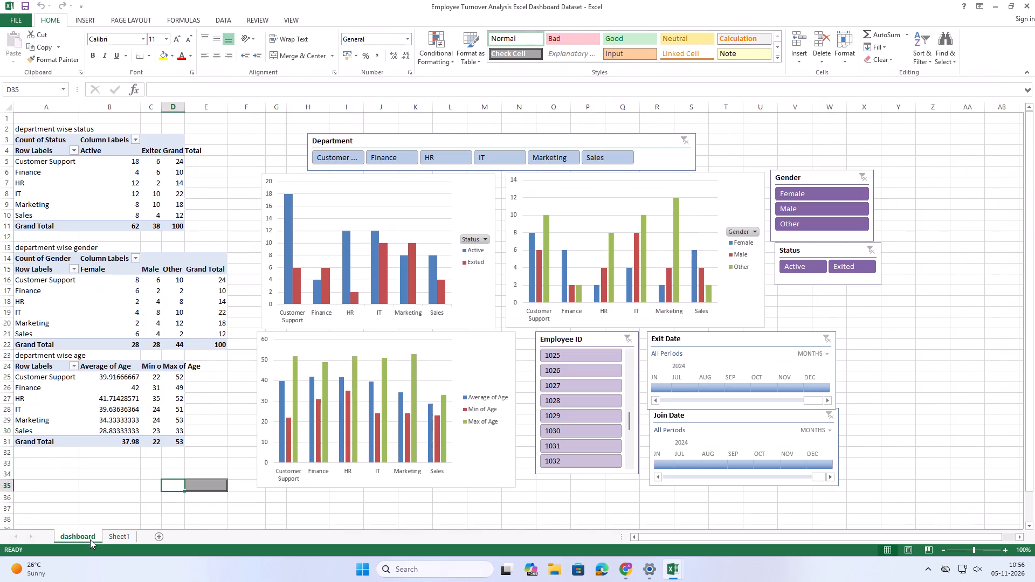
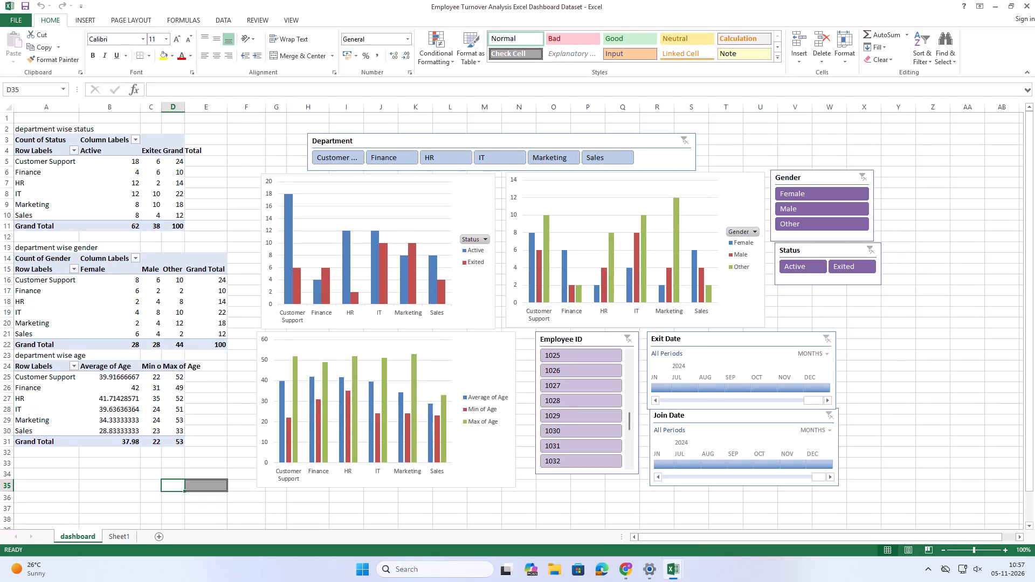
Enlarge the Employee ID slicer slightly to about 7.38 cm high and 5.16 cm wide.
left_click(540, 473)
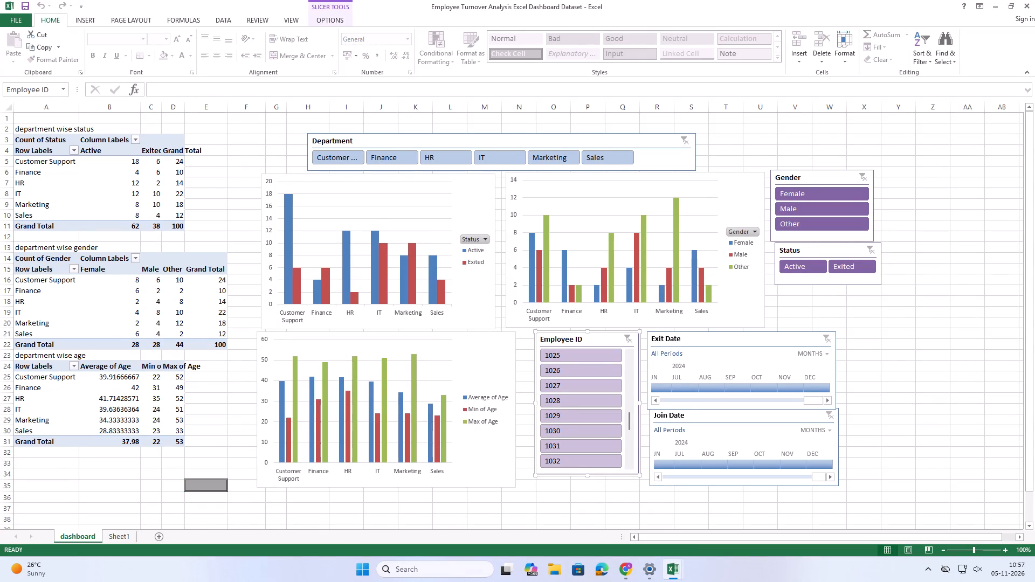
left_click_drag(641, 476, 641, 486)
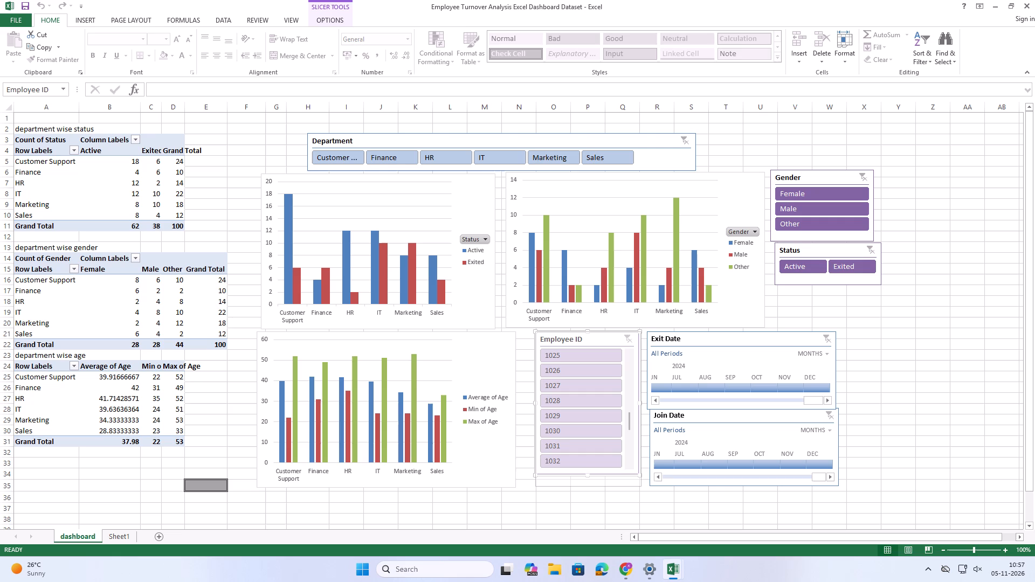
left_click_drag(641, 486, 641, 486)
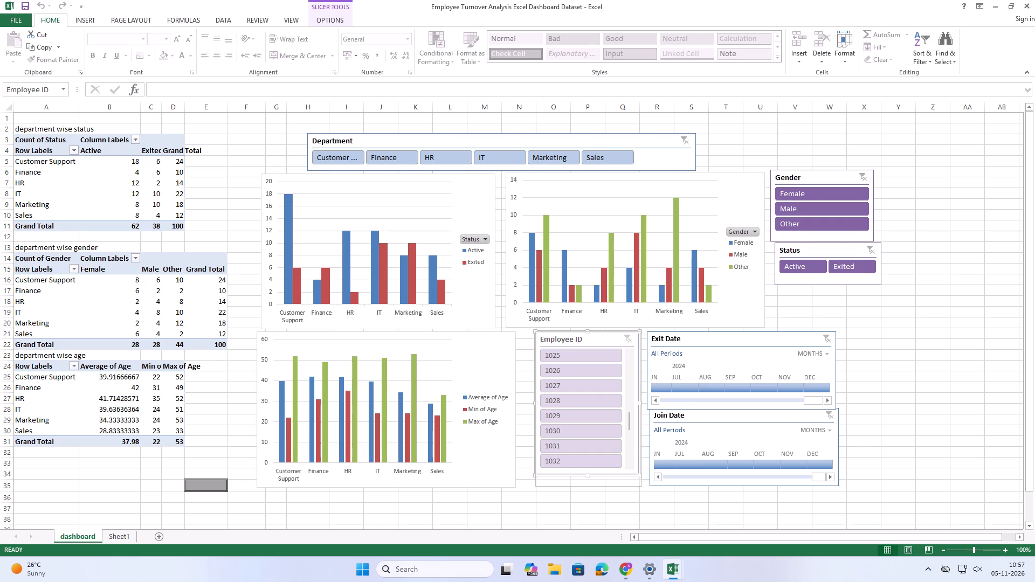
left_click_drag(641, 486, 641, 486)
left_click(640, 486)
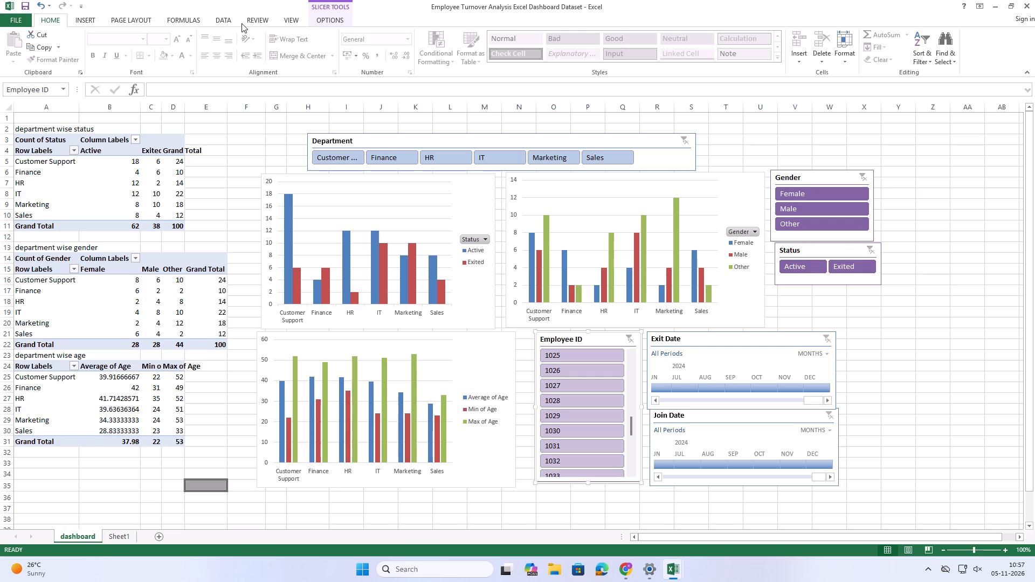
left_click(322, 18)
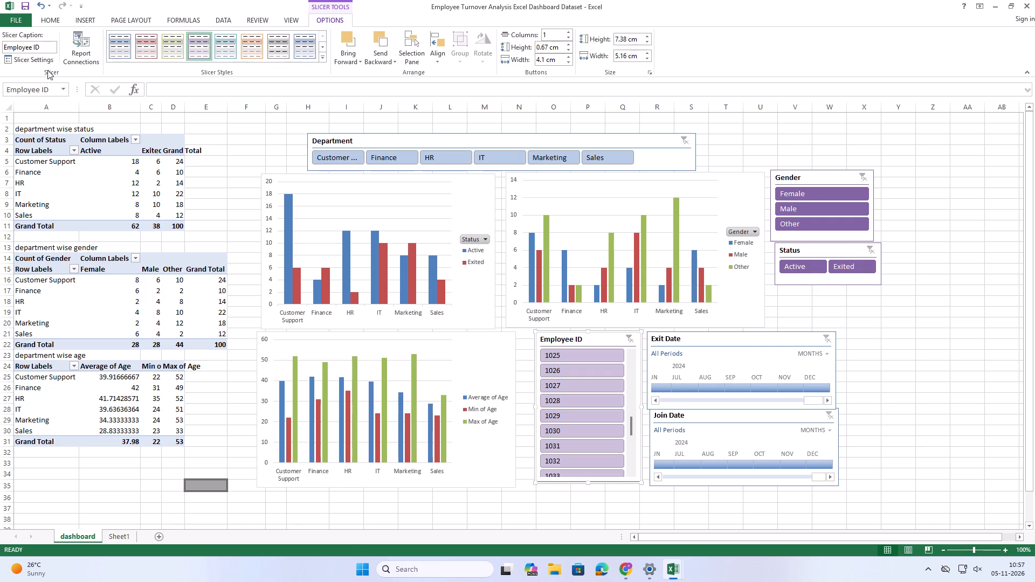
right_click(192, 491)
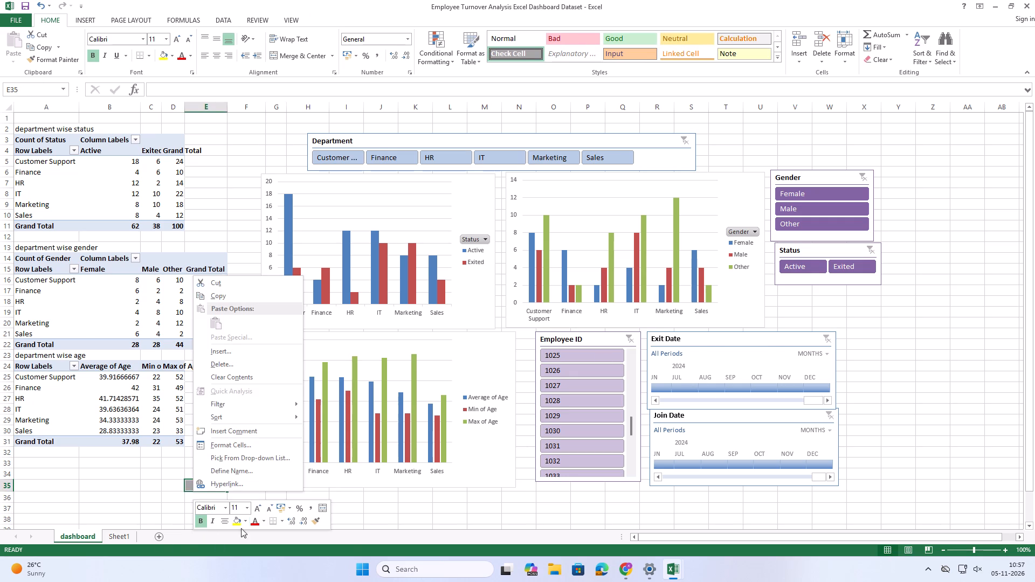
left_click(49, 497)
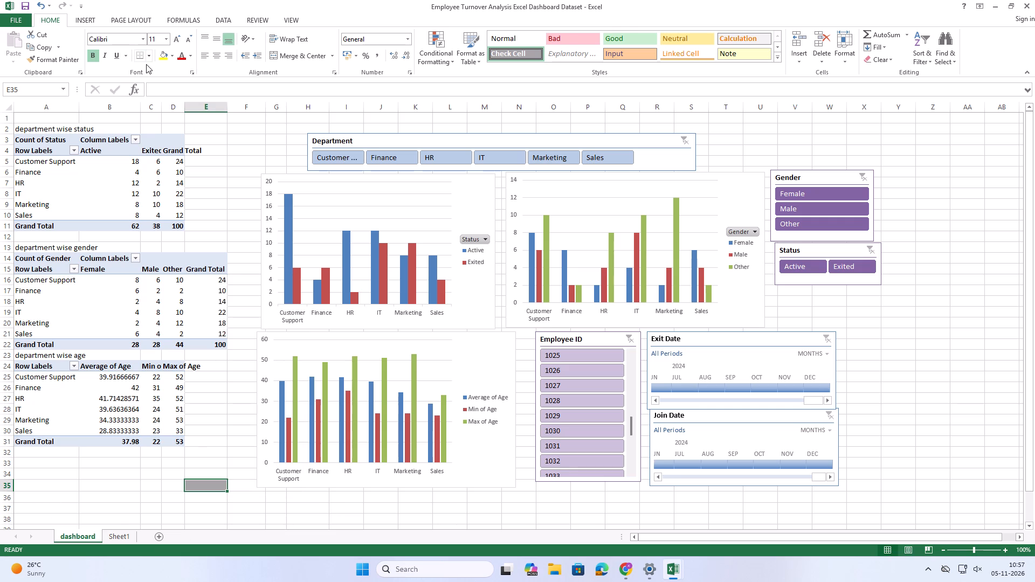
Preview the dashboard sheet's page breaks and return to the normal view.
left_click(930, 549)
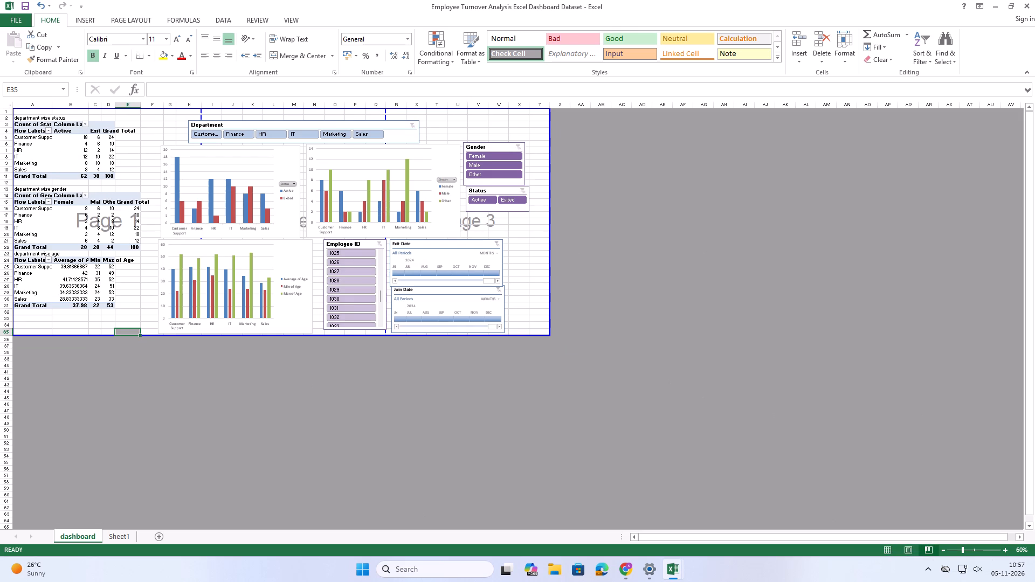
left_click(934, 549)
left_click(926, 550)
left_click(888, 548)
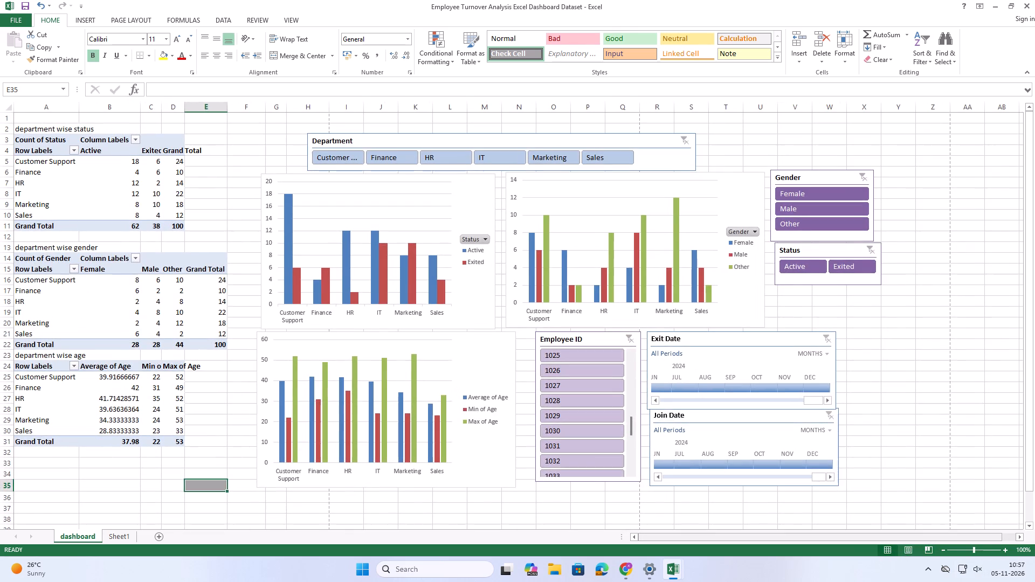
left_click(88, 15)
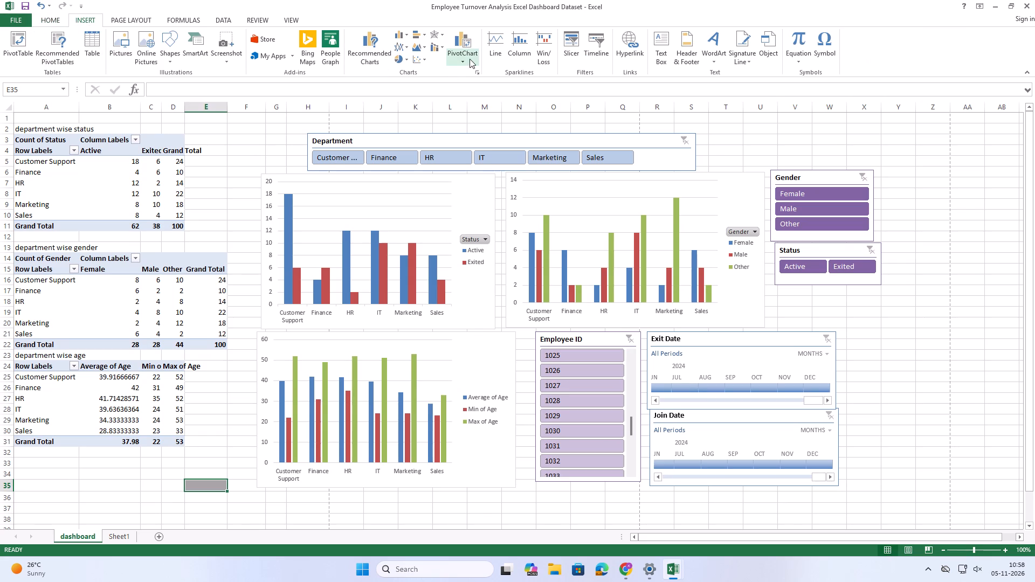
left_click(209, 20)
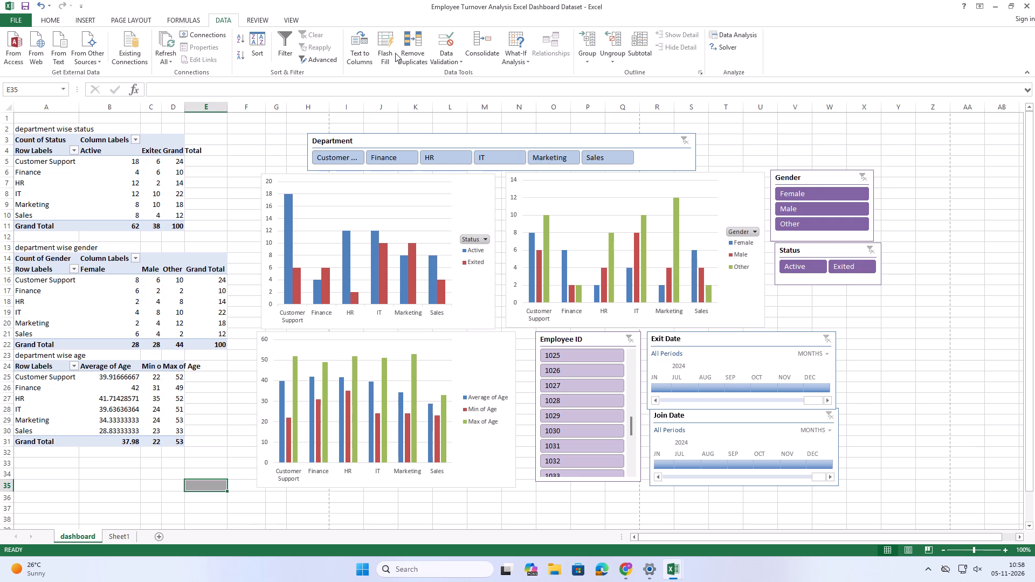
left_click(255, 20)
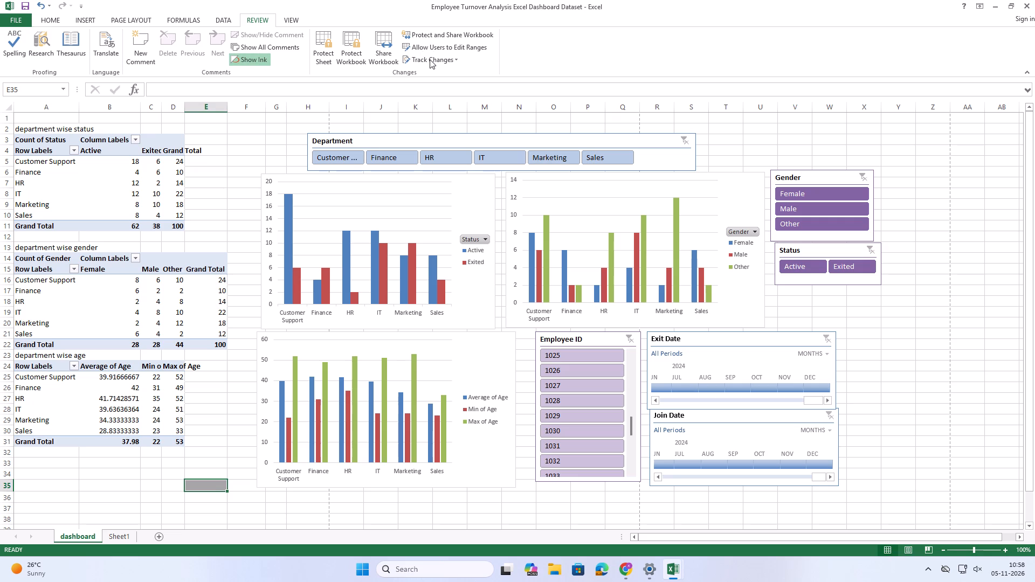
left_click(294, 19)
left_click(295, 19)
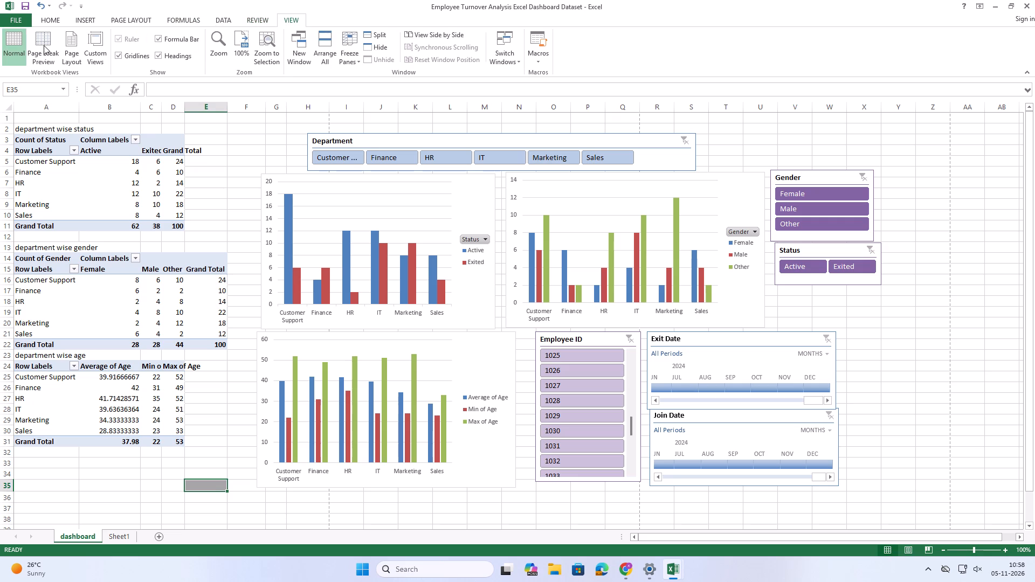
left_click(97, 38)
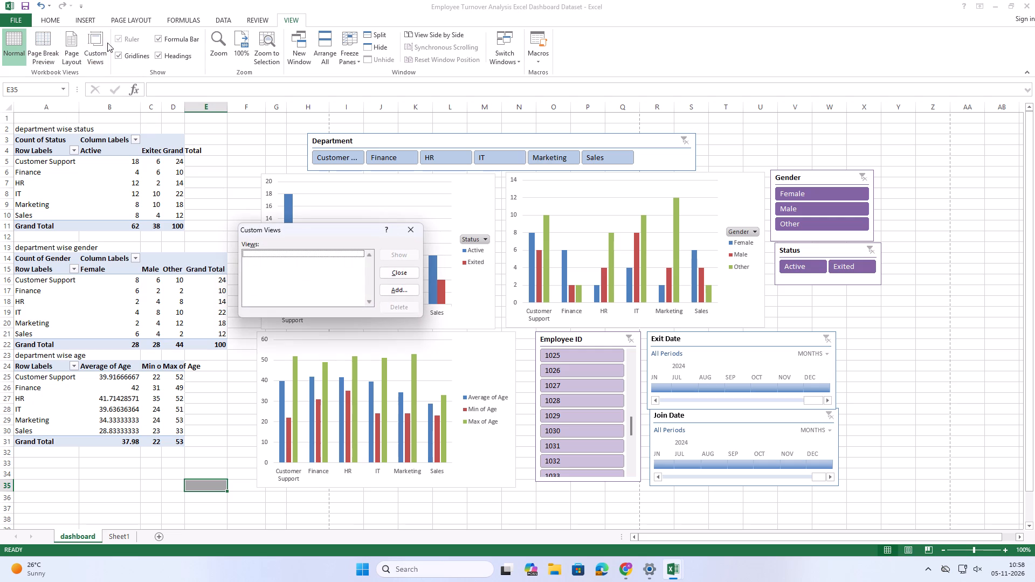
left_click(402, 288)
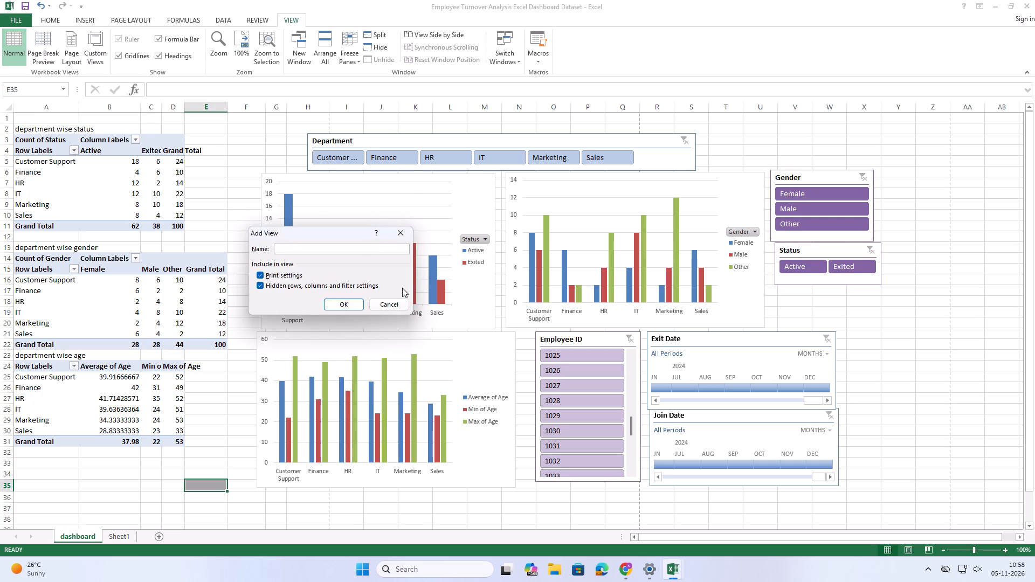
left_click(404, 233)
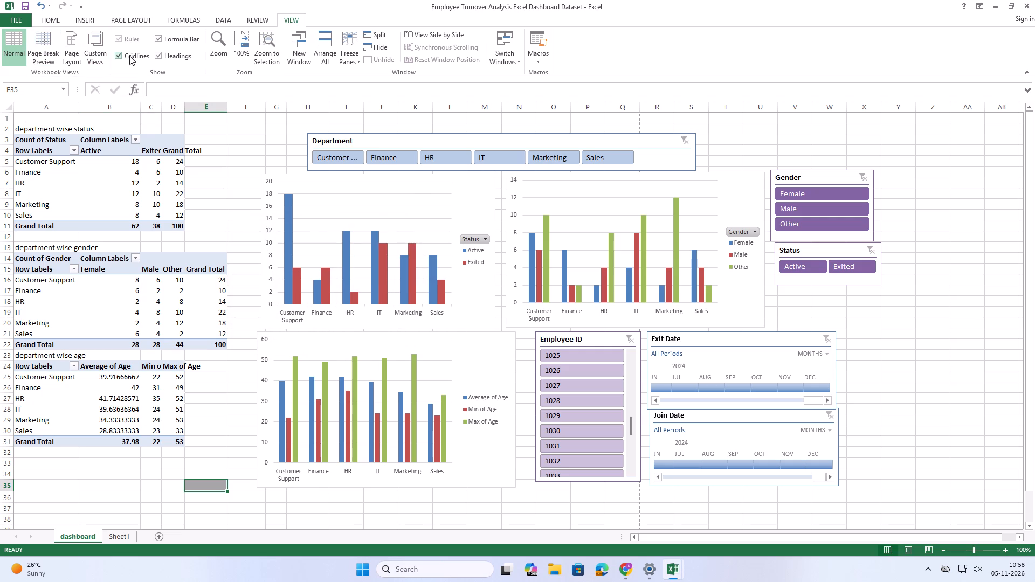
Hide the gridlines on the dashboard sheet.
left_click(129, 56)
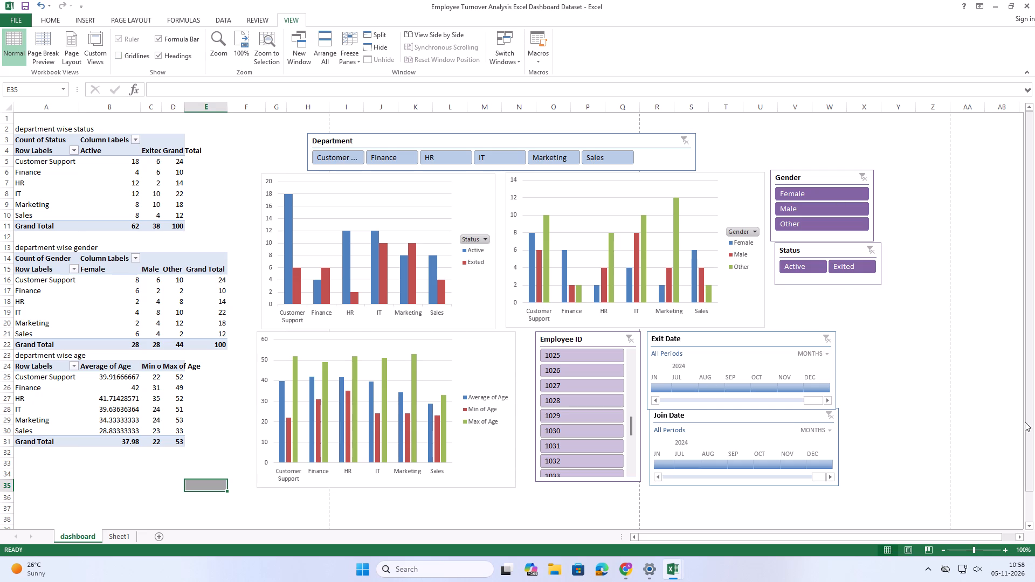
left_click(974, 417)
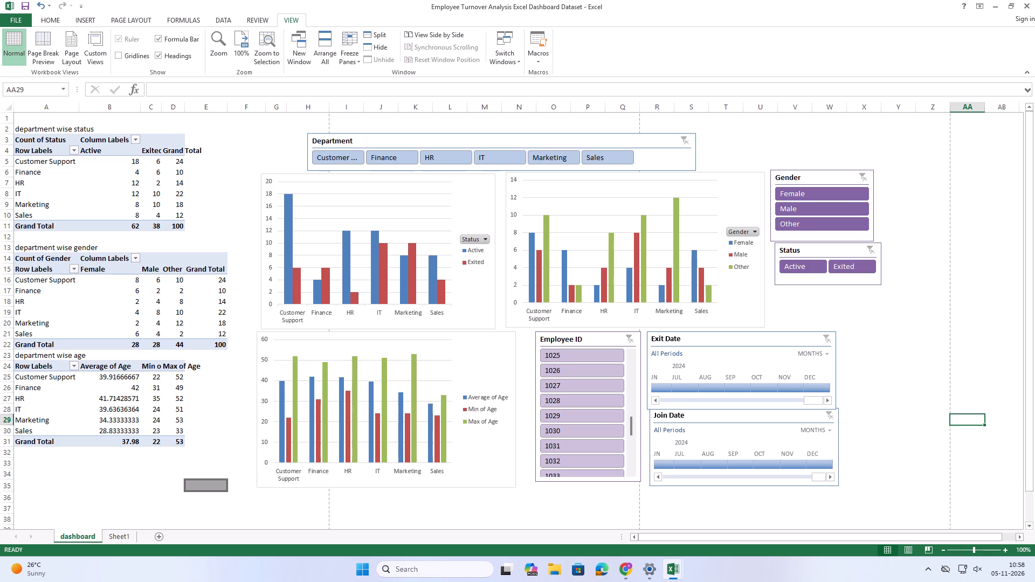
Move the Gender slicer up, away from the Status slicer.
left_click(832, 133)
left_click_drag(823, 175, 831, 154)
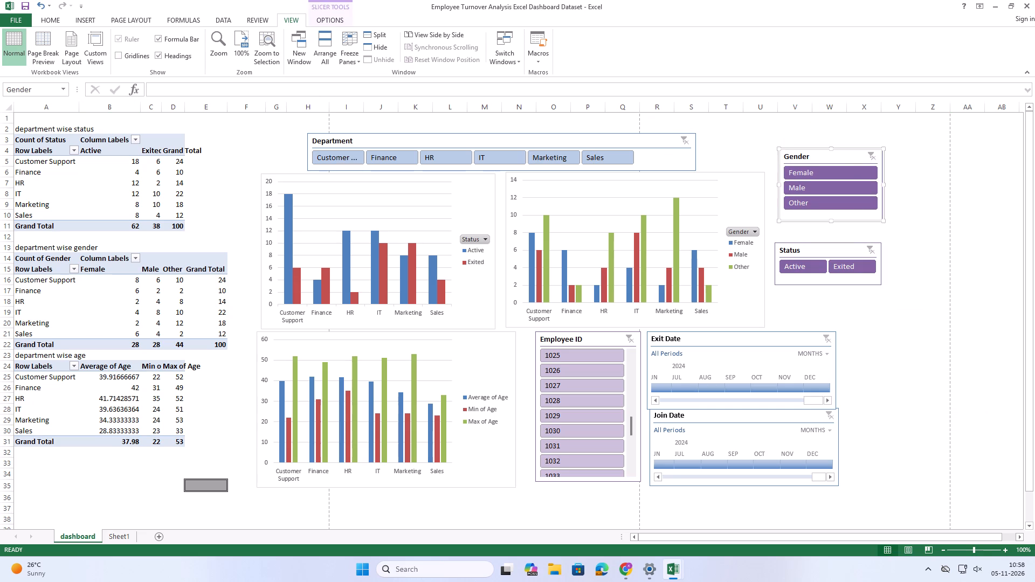
Shift the Department slicer to the right so it sits above the status and gender charts.
left_click_drag(654, 141, 691, 135)
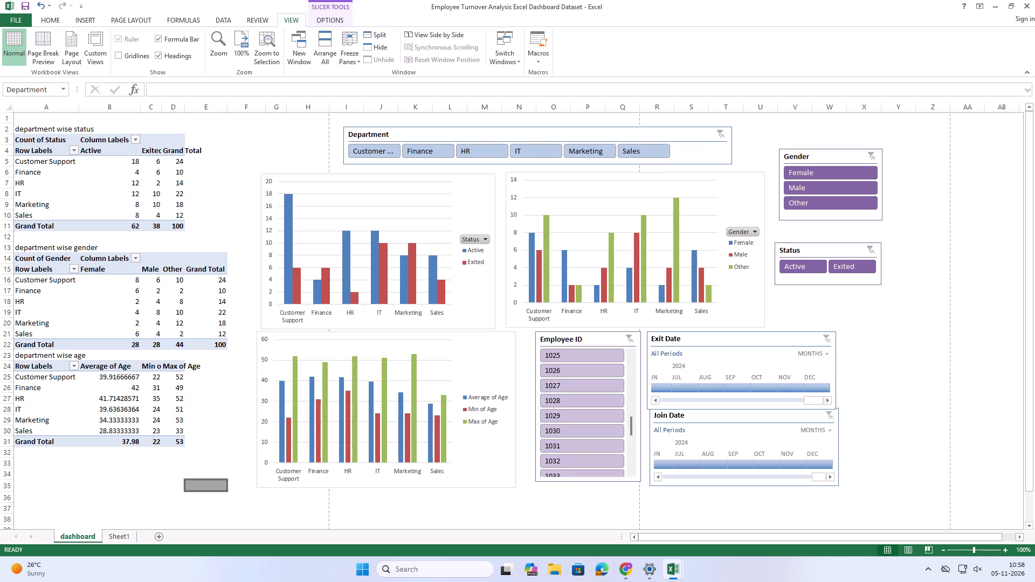
left_click_drag(691, 135, 692, 141)
Place the Gender slicer back beside the gender chart and the Status slicer just below it with a small gap.
left_click_drag(834, 155, 829, 174)
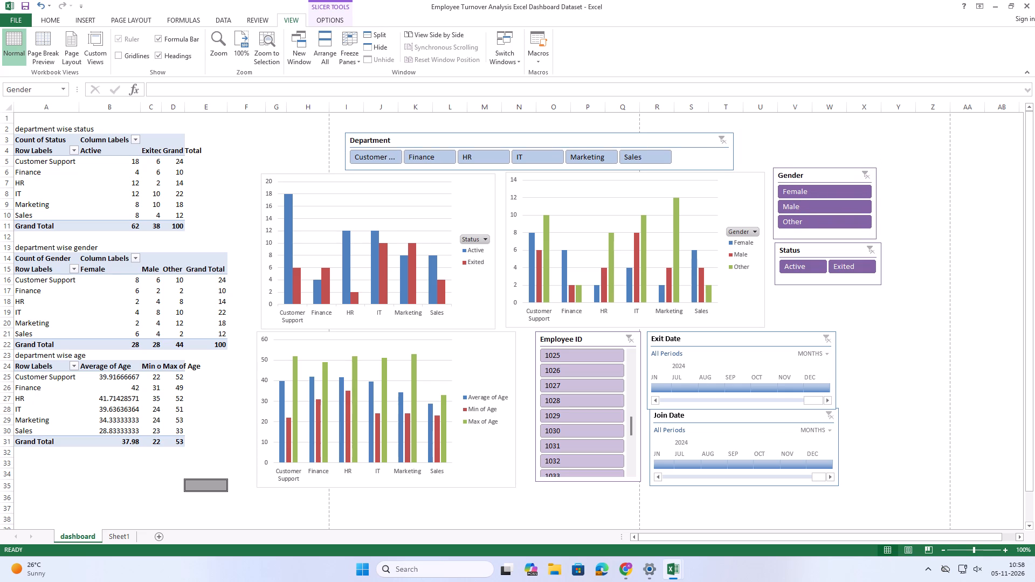
left_click_drag(829, 174, 829, 174)
left_click_drag(829, 251, 832, 257)
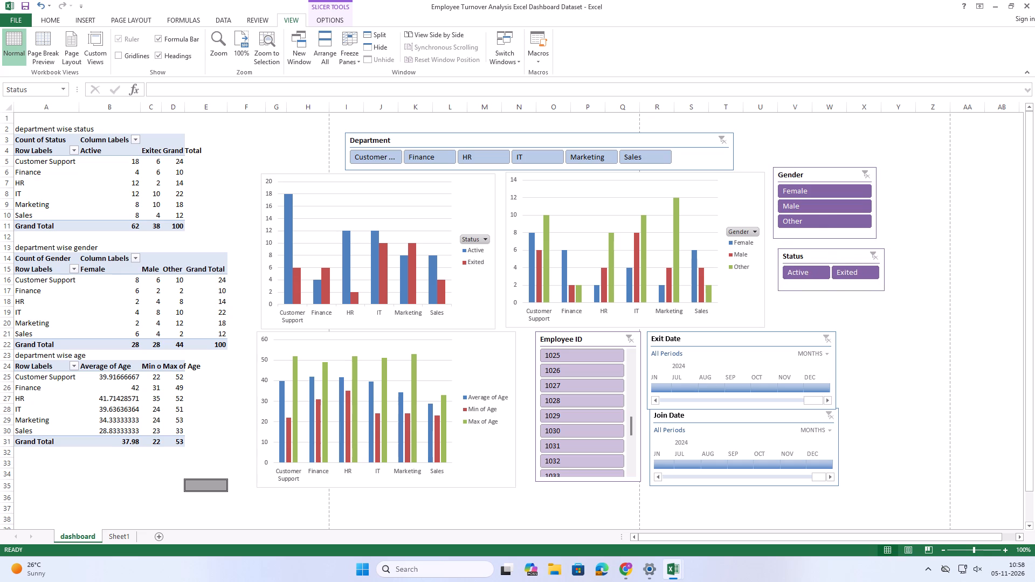
left_click_drag(832, 257, 829, 256)
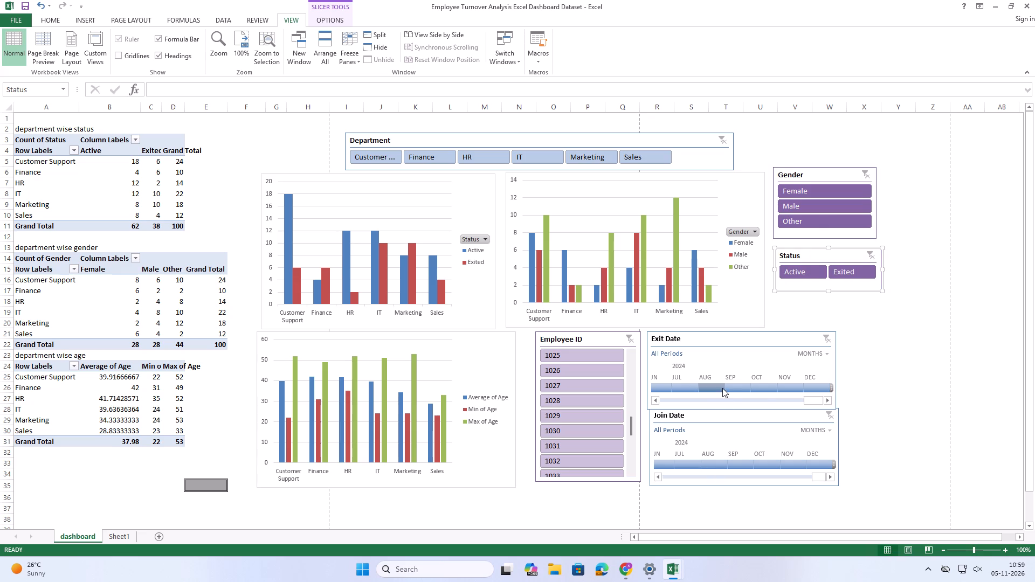
Widen the age PivotChart slightly toward the Employee ID slicer.
left_click(509, 350)
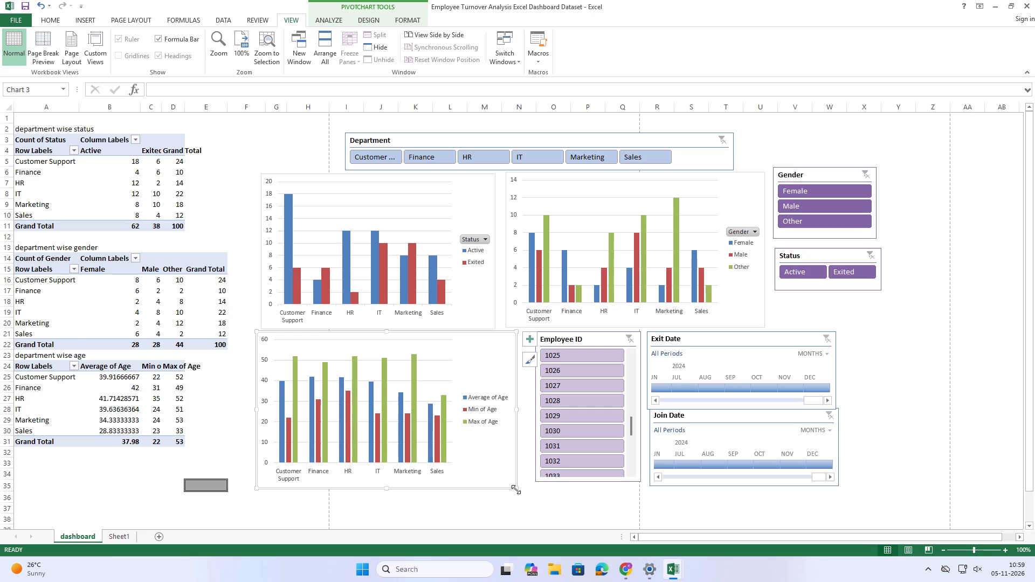
left_click_drag(516, 489, 527, 488)
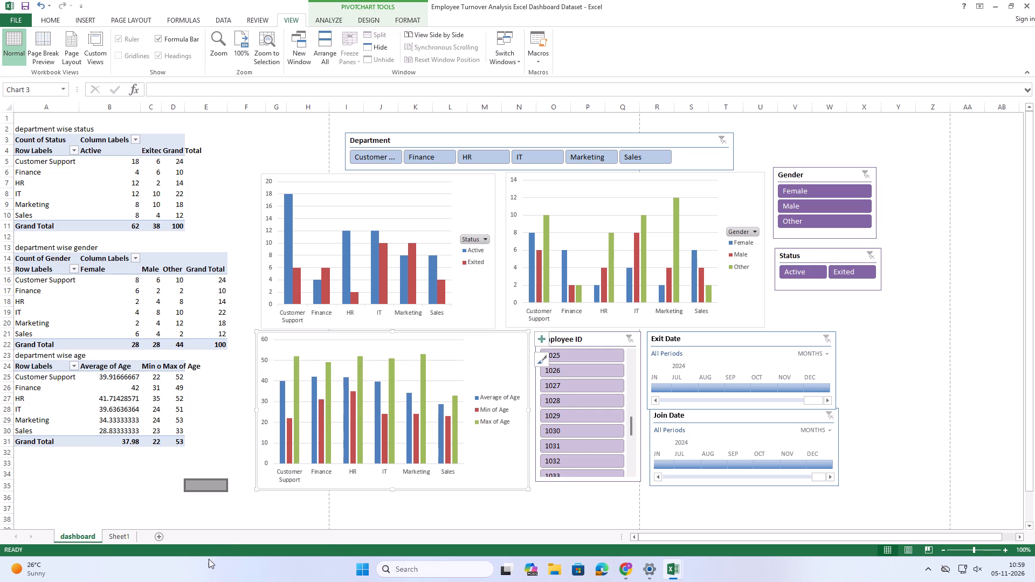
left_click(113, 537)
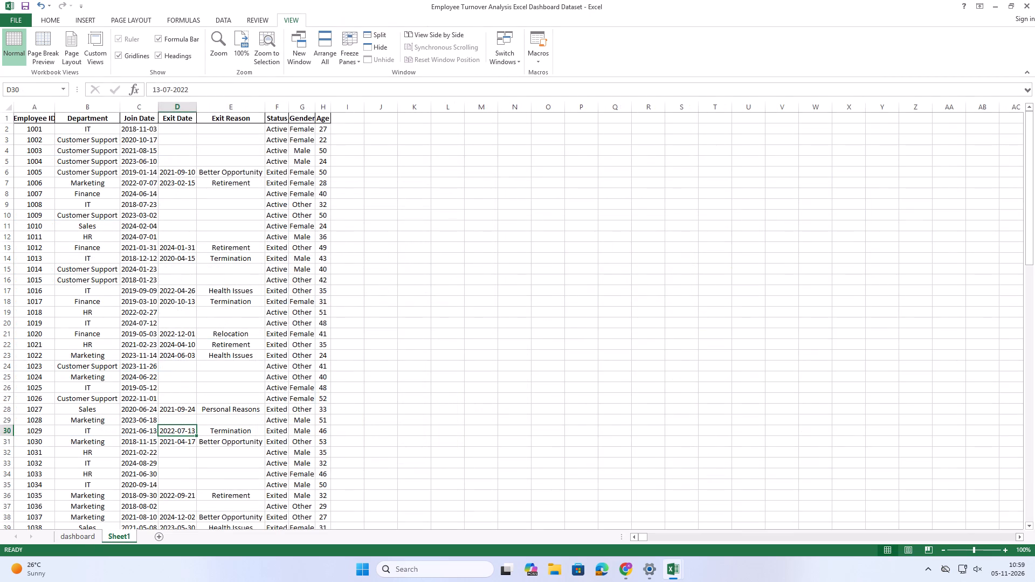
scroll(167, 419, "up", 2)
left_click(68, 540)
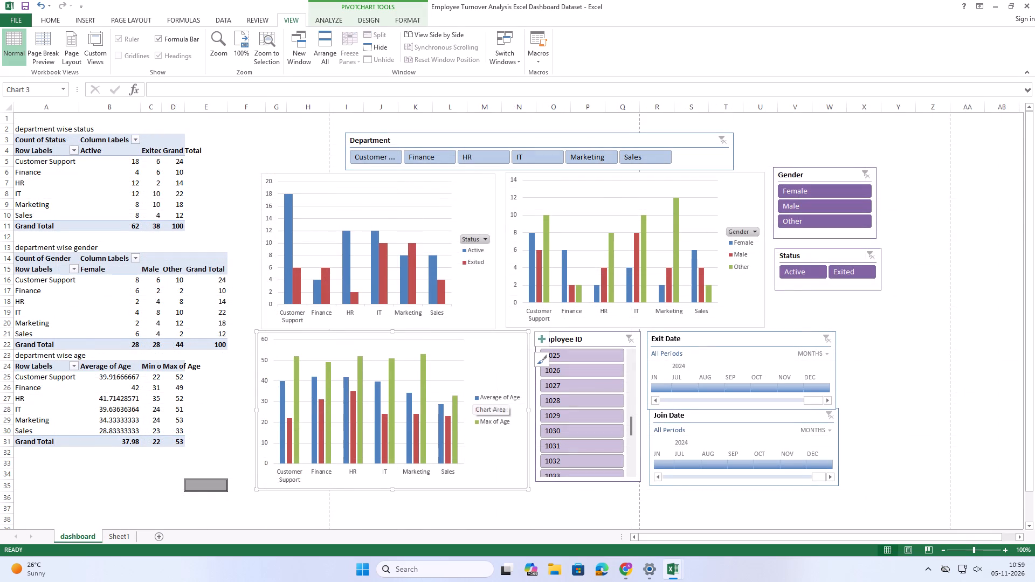
Create a PivotTable from the Sheet1 data range A1:H101, placed on the existing dashboard sheet at cell A34.
left_click(124, 537)
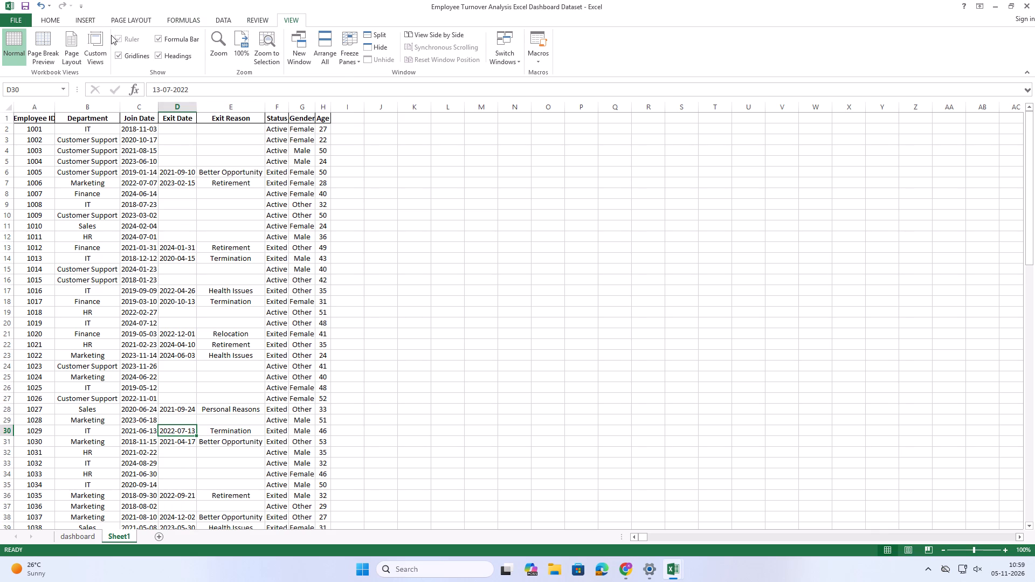
left_click(85, 22)
left_click(24, 45)
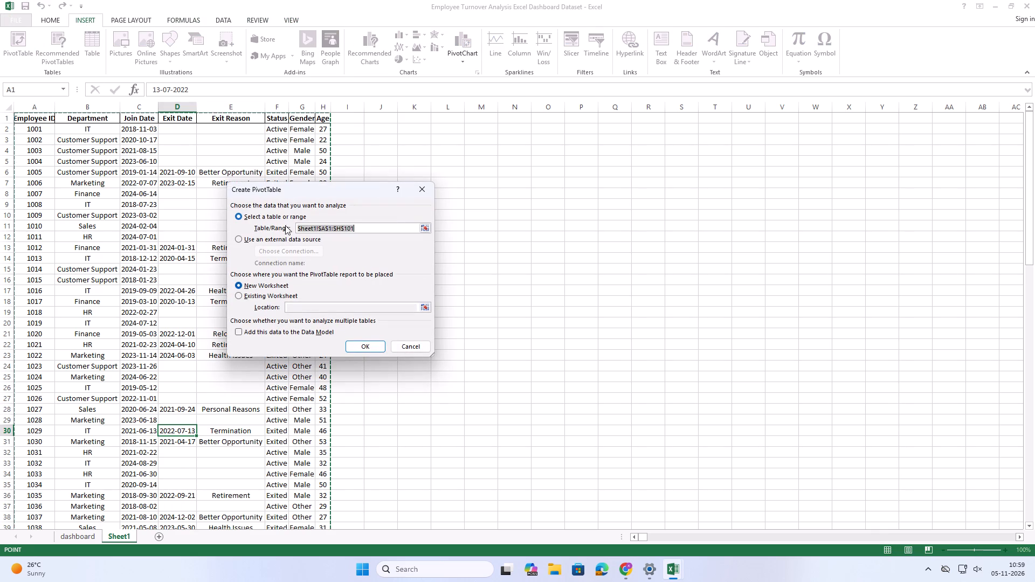
left_click(238, 294)
left_click(322, 311)
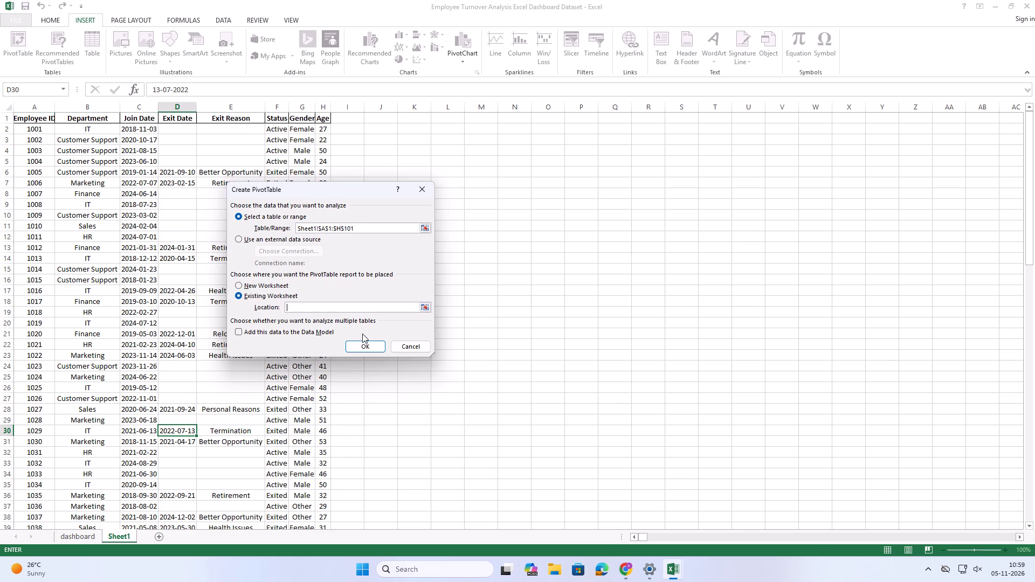
left_click(426, 309)
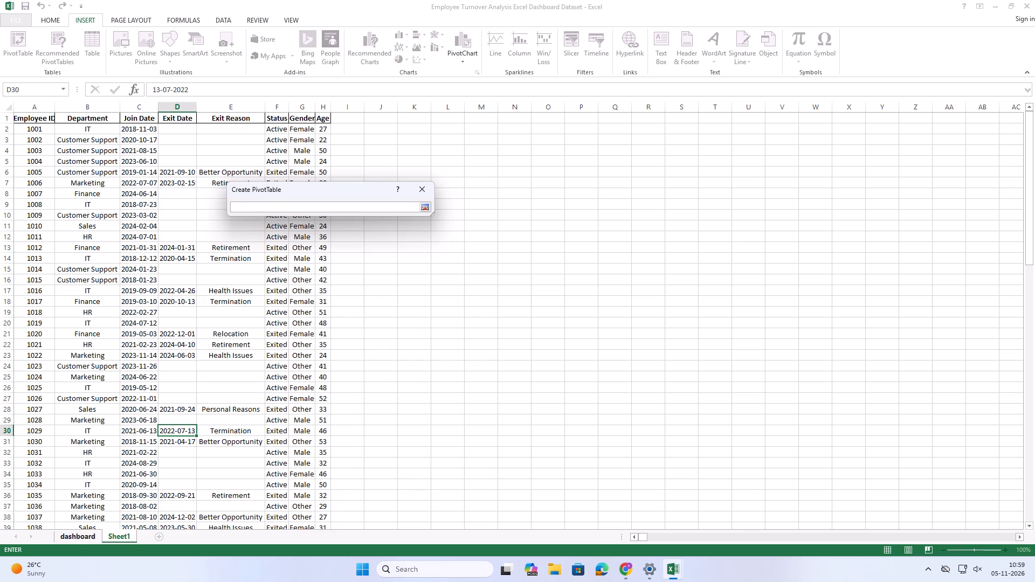
left_click(78, 535)
left_click(30, 477)
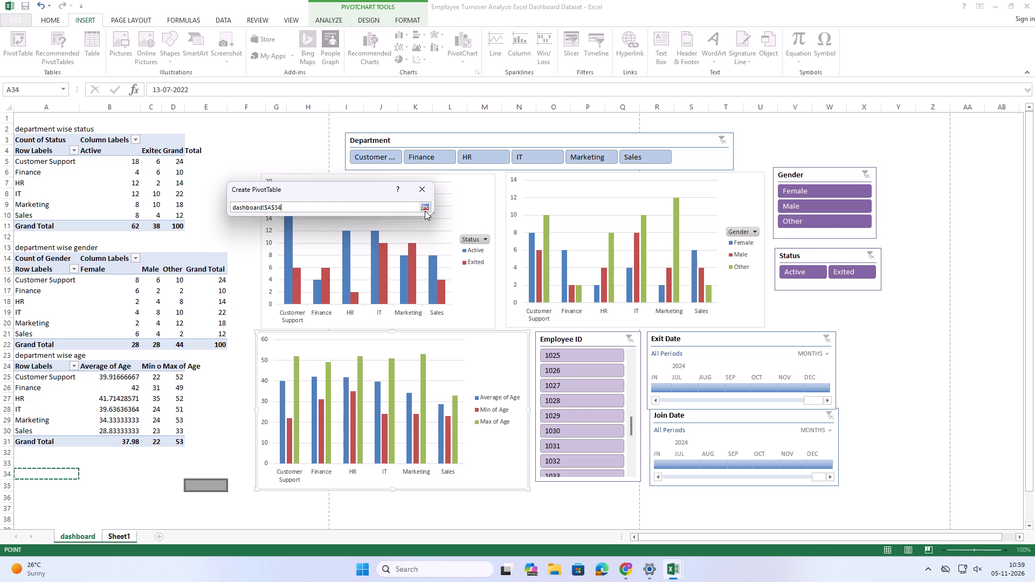
key("Return")
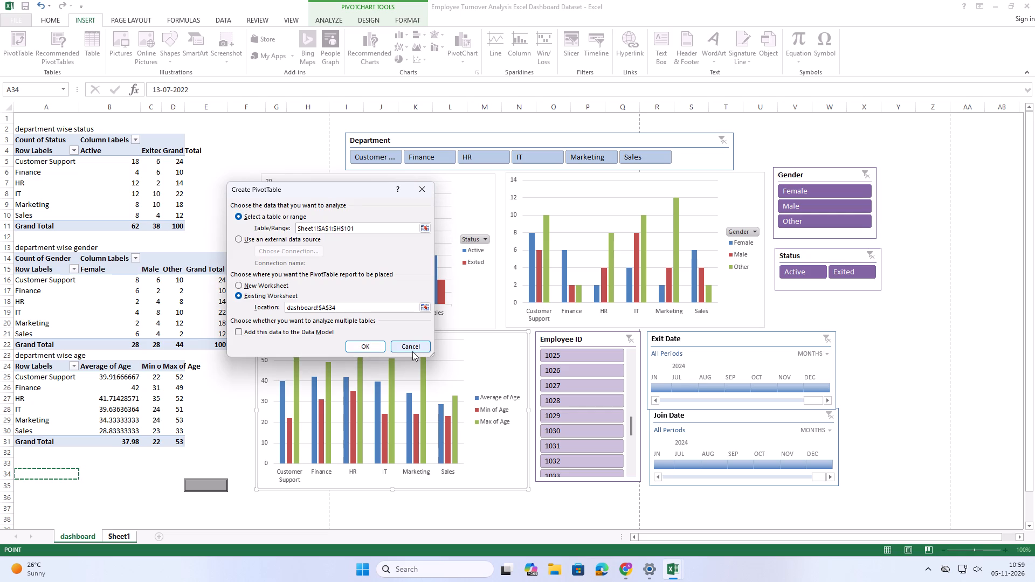
left_click(383, 350)
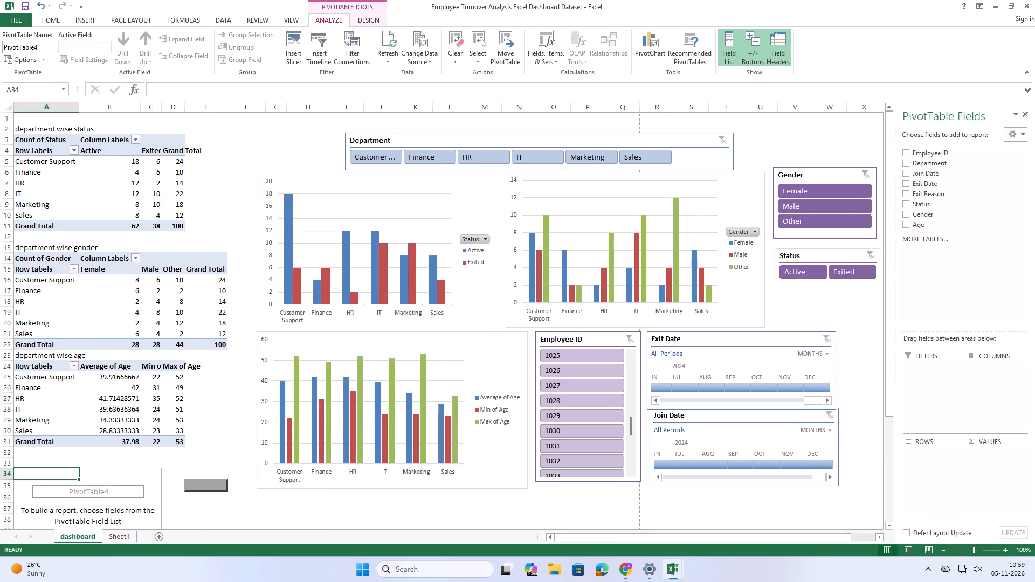
Add Gender as rows and Age as values in the new PivotTable at A34.
scroll(121, 476, "down", 2)
left_click_drag(914, 216, 914, 355)
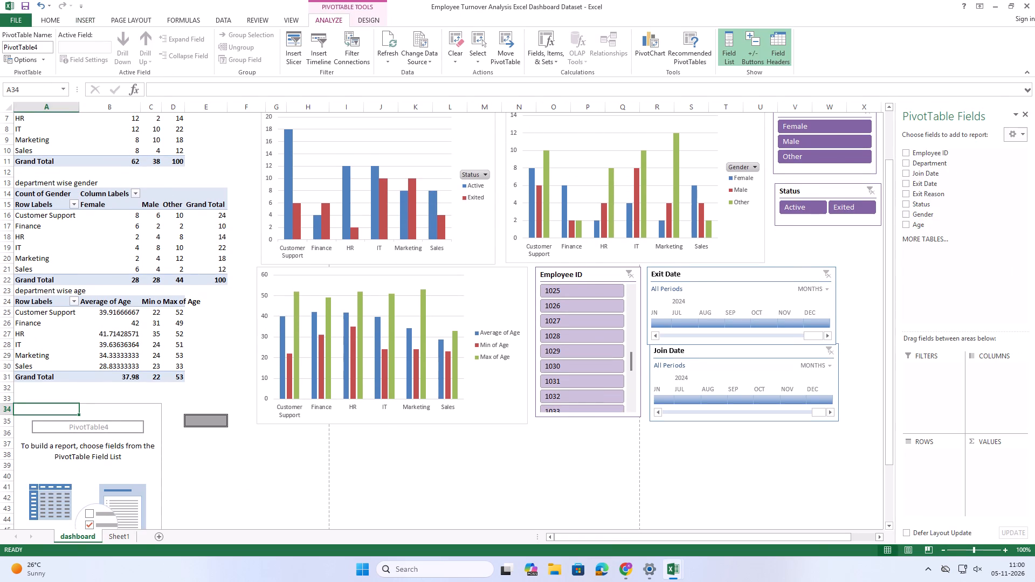
left_click_drag(914, 355, 927, 447)
left_click(902, 215)
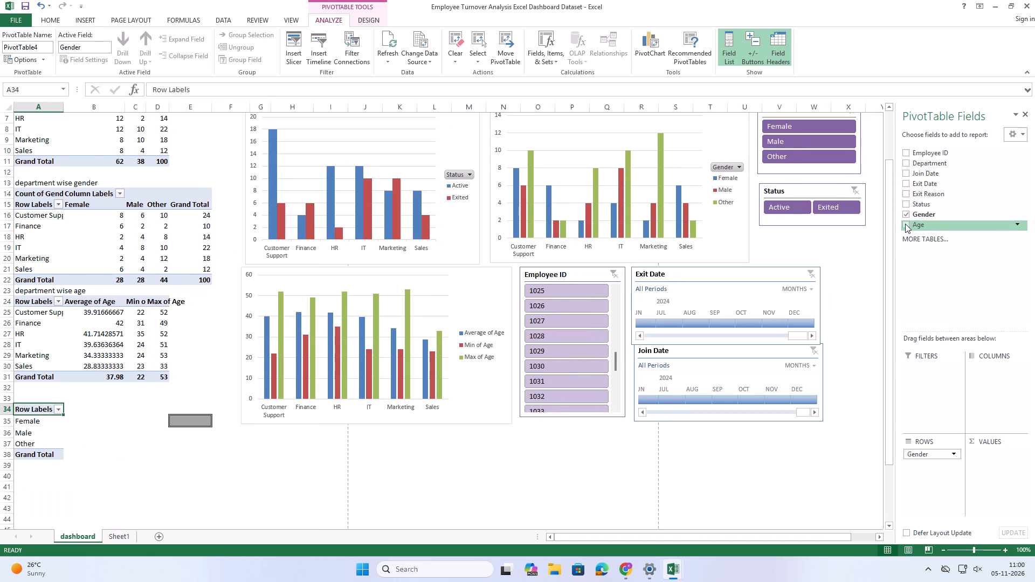
left_click(913, 224)
left_click(910, 226)
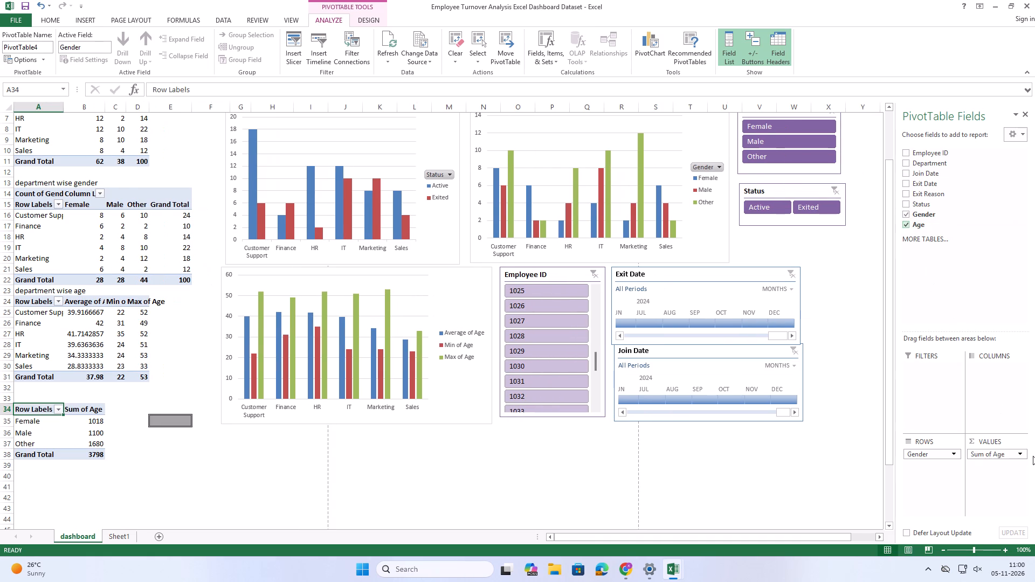
Summarize the Age value field of the gender PivotTable by Count.
left_click(1022, 452)
left_click(982, 442)
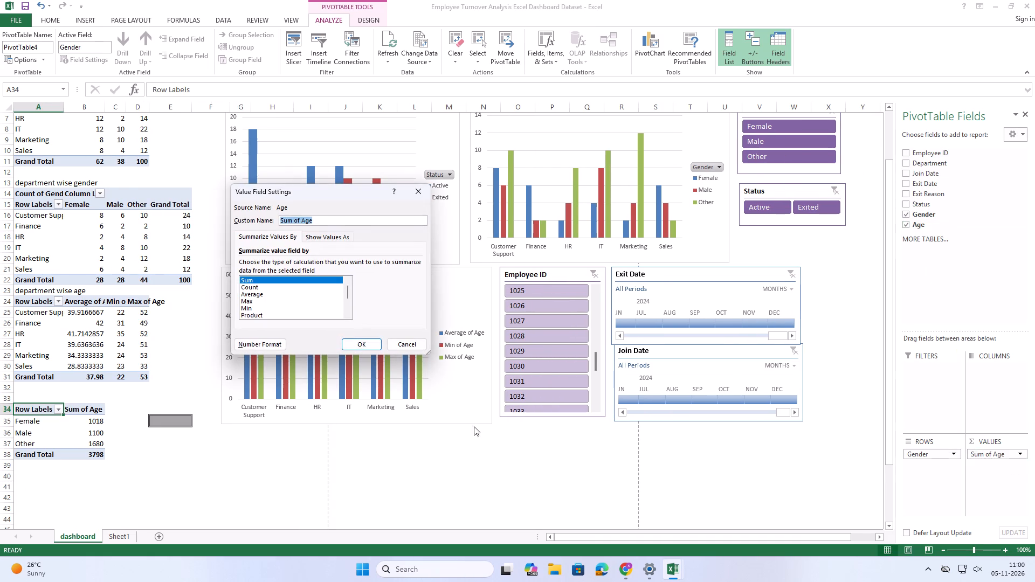
left_click(270, 287)
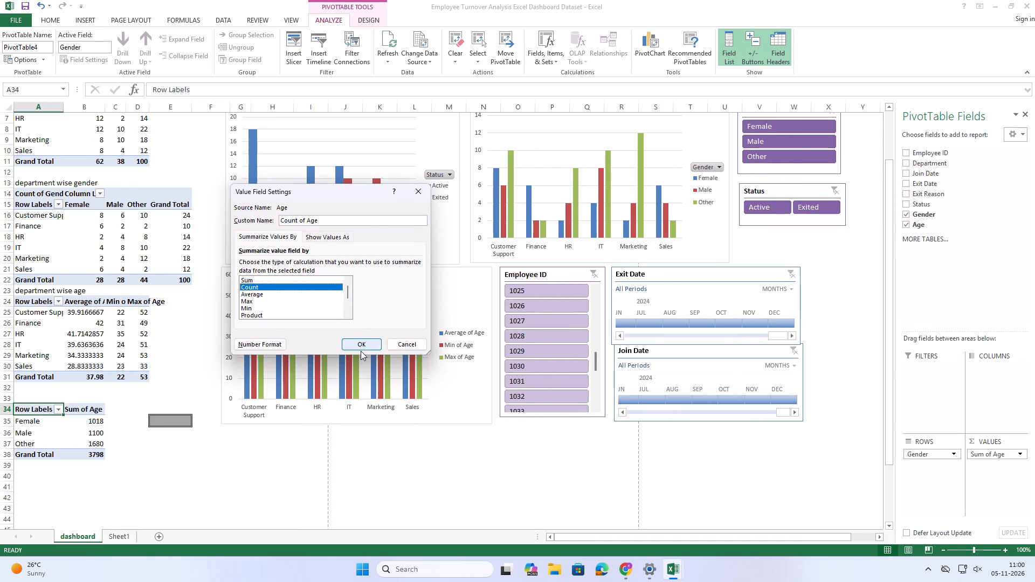
left_click(362, 344)
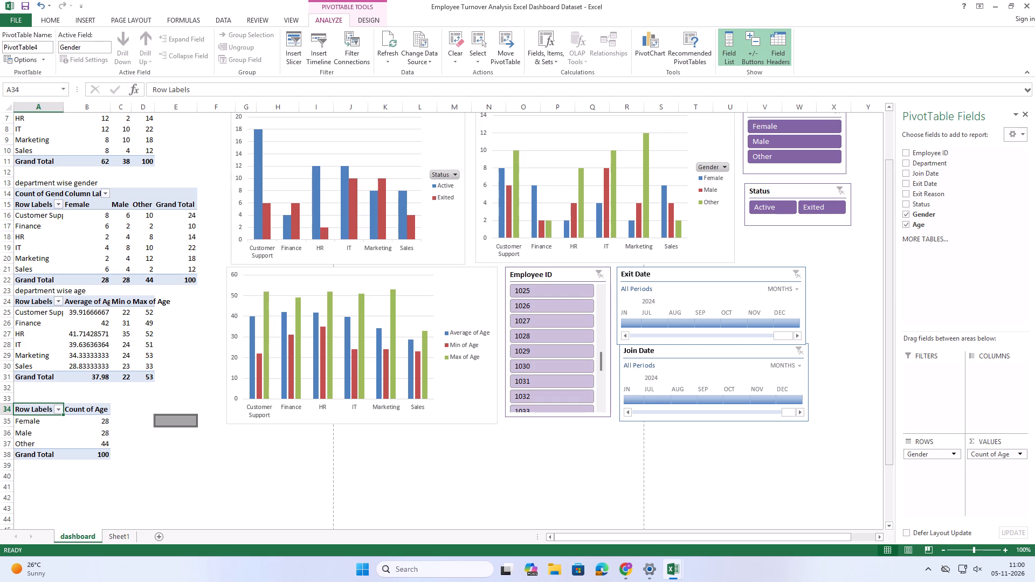
Shift the Exit Date and Join Date timelines to the right, stacked one above the other with a small gap between them.
left_click_drag(742, 278, 790, 274)
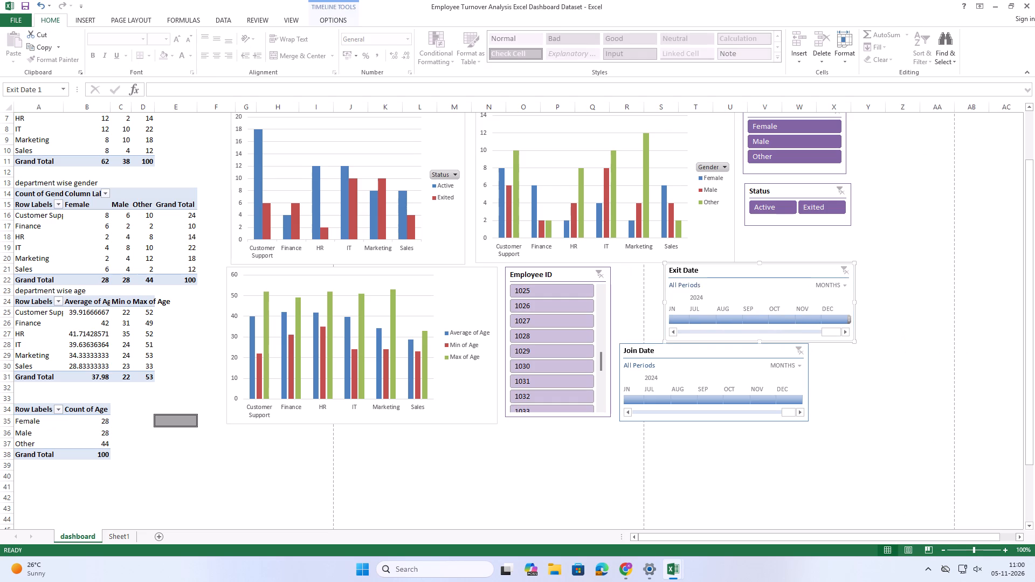
left_click_drag(747, 350, 795, 356)
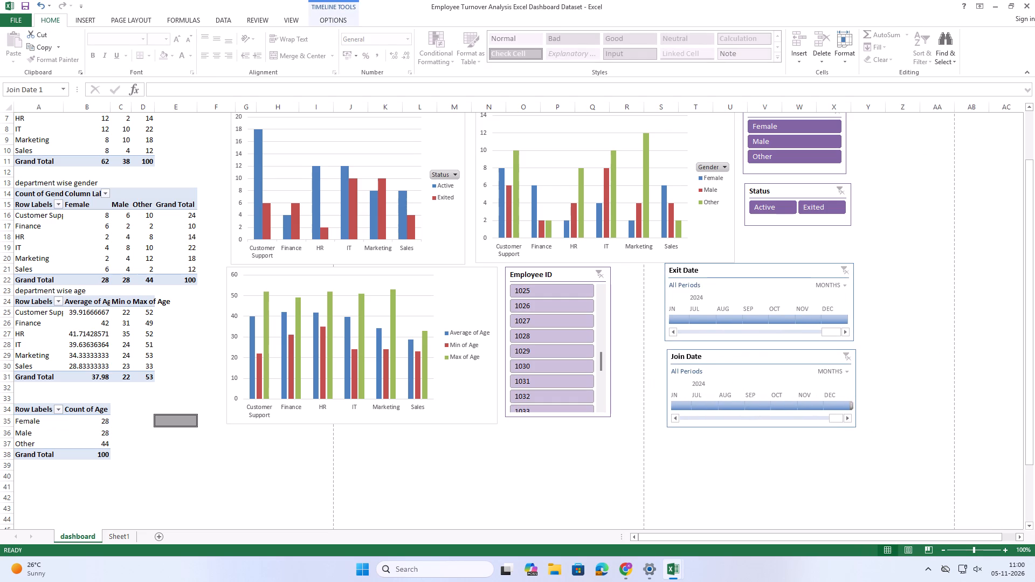
left_click_drag(795, 356, 791, 354)
left_click(791, 354)
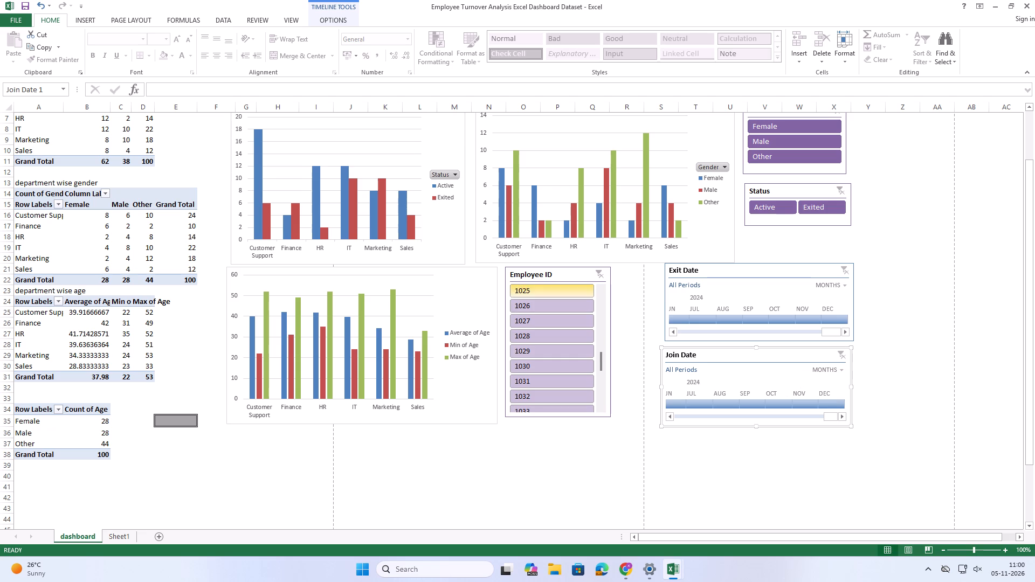
Move the Employee ID slicer to the right-hand side of the Exit Date and Join Date timelines, level with the Exit Date timeline.
left_click_drag(584, 274, 623, 274)
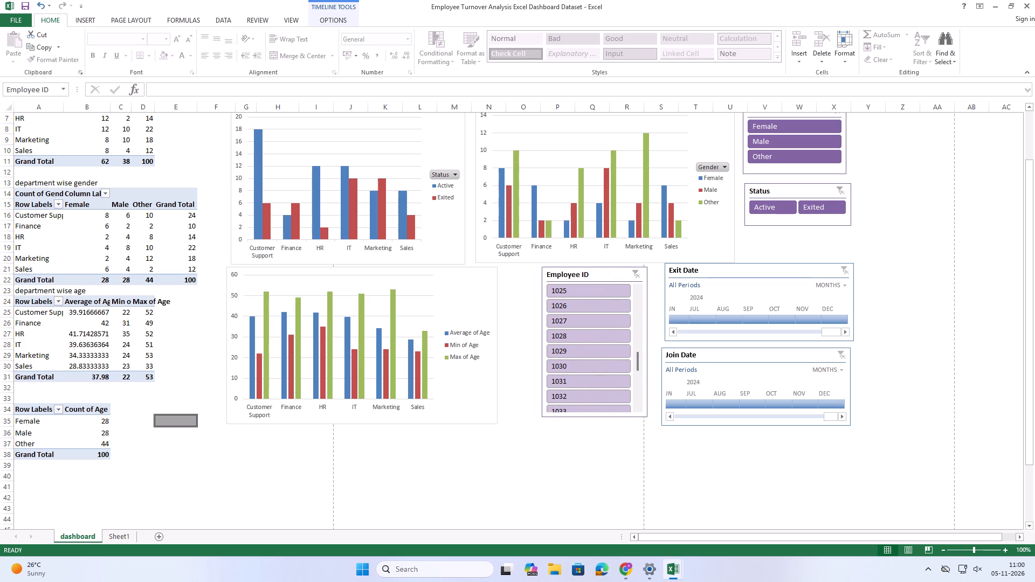
left_click_drag(623, 274, 633, 271)
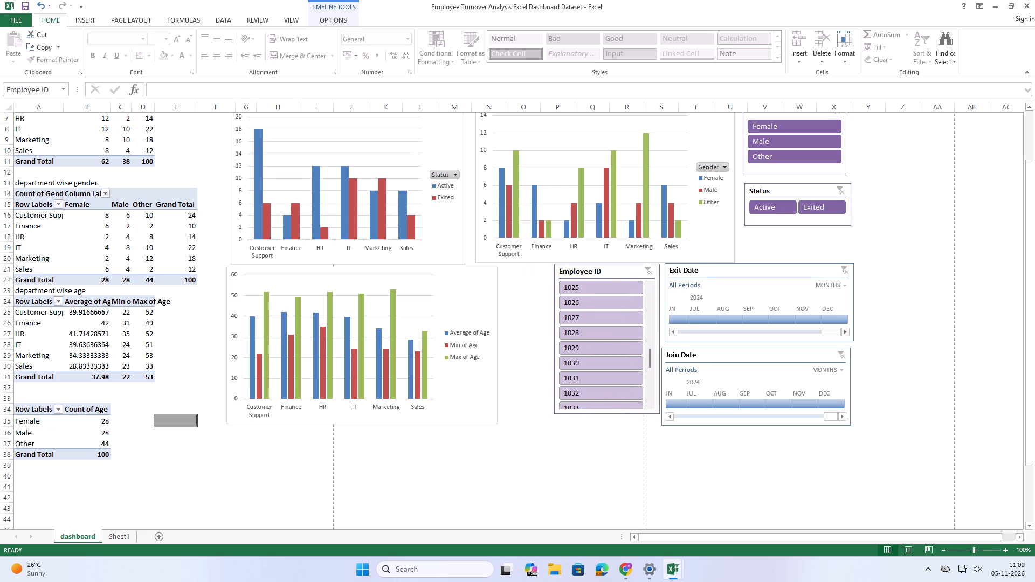
left_click_drag(633, 271, 633, 272)
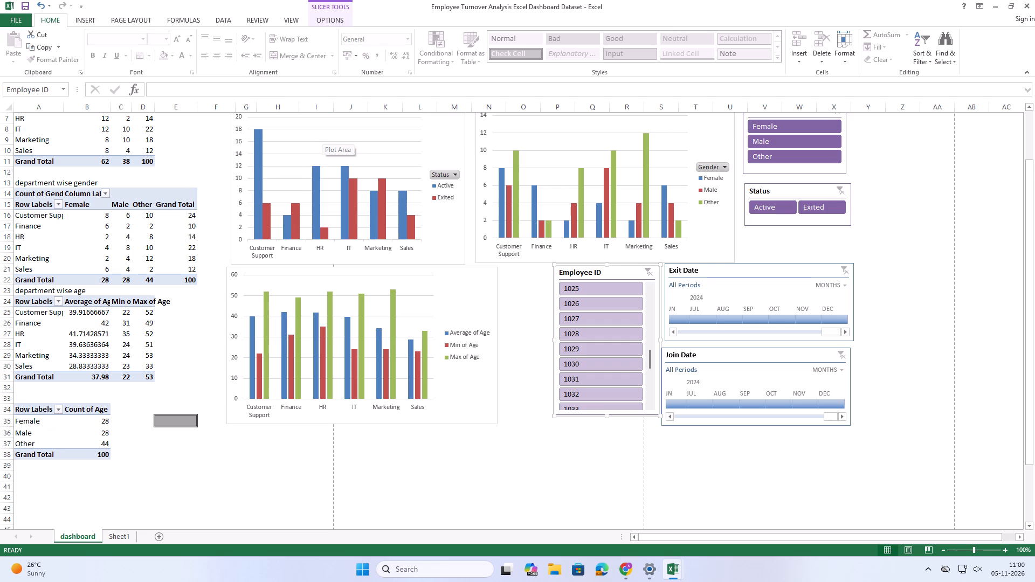
left_click(604, 265)
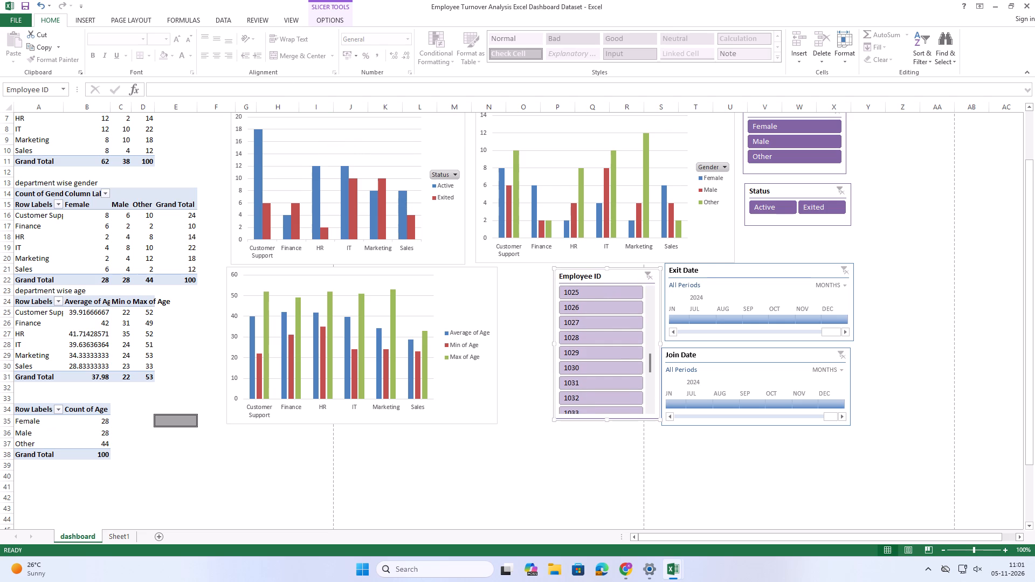
left_click_drag(611, 272, 891, 315)
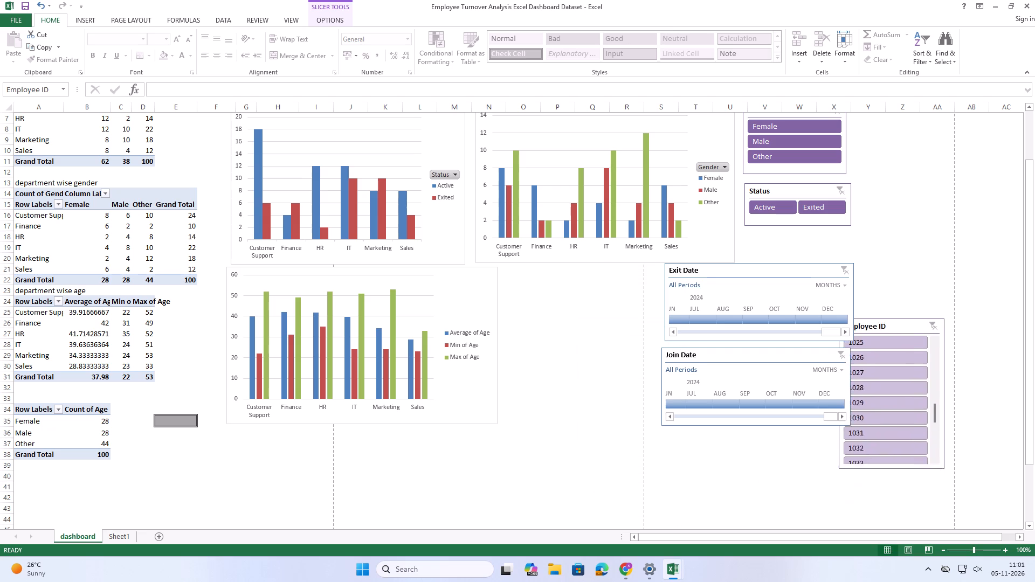
left_click_drag(891, 315, 913, 264)
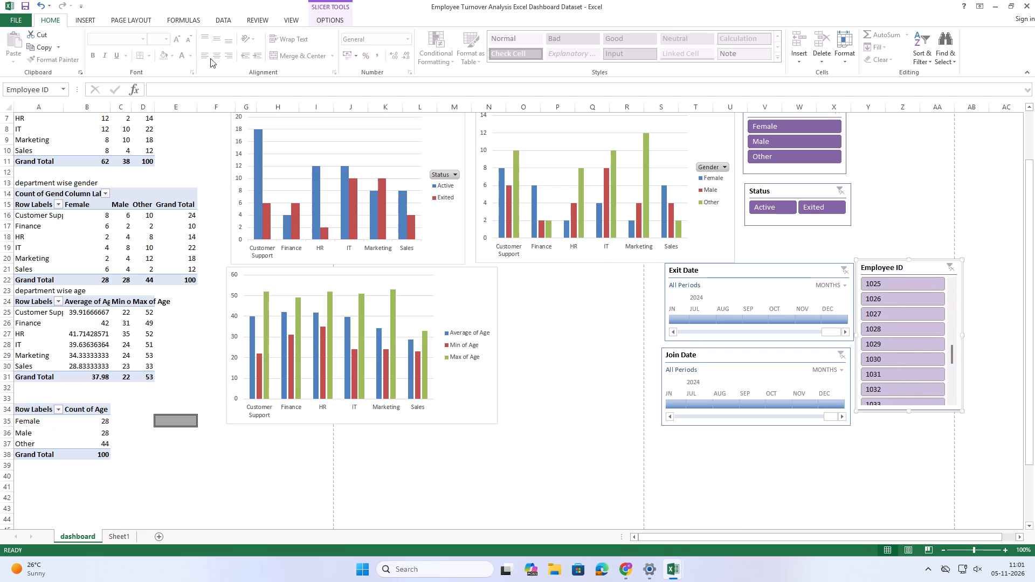
Show the gridlines on the dashboard sheet.
left_click(299, 24)
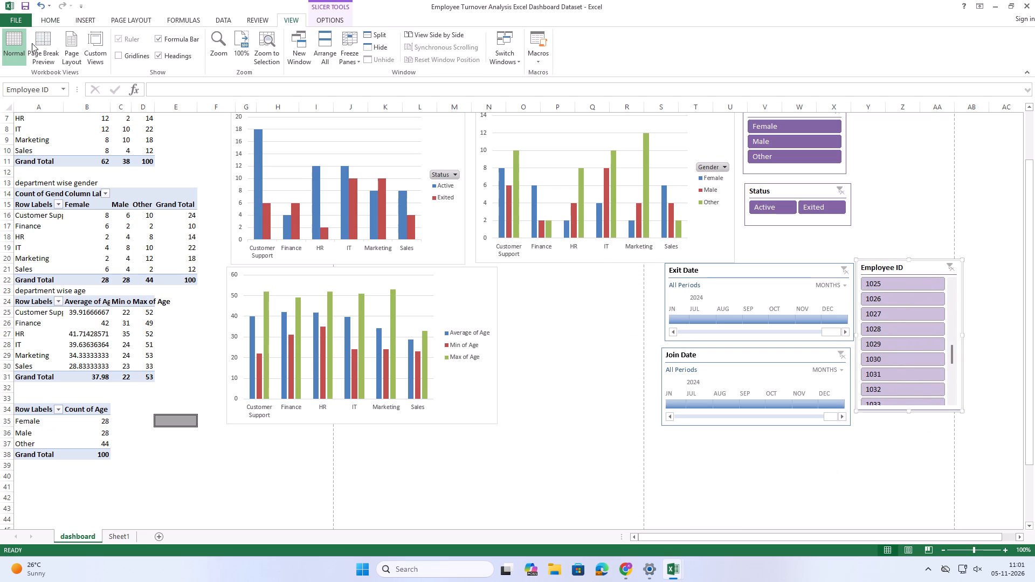
left_click(19, 44)
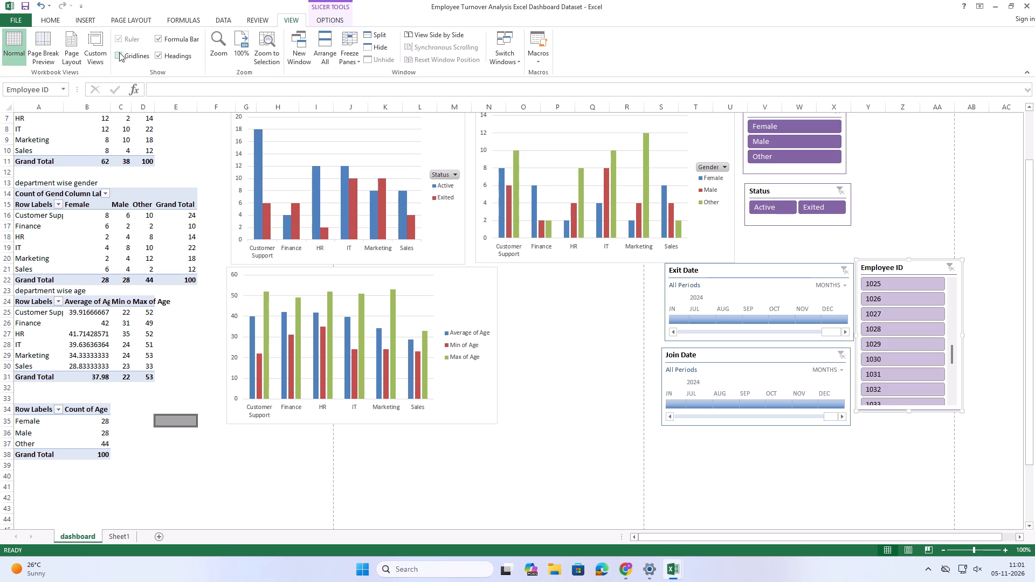
left_click(117, 52)
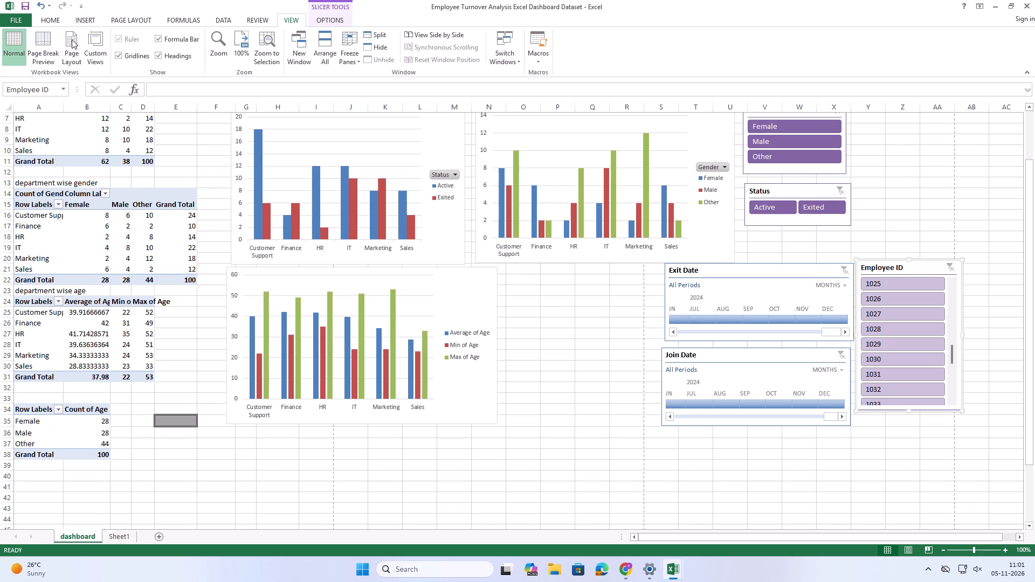
left_click(116, 53)
left_click(116, 53)
Add Age a second time to the gender PivotTable, placing it in the columns first and moving it from there into the values.
left_click(80, 428)
left_click_drag(931, 224, 989, 396)
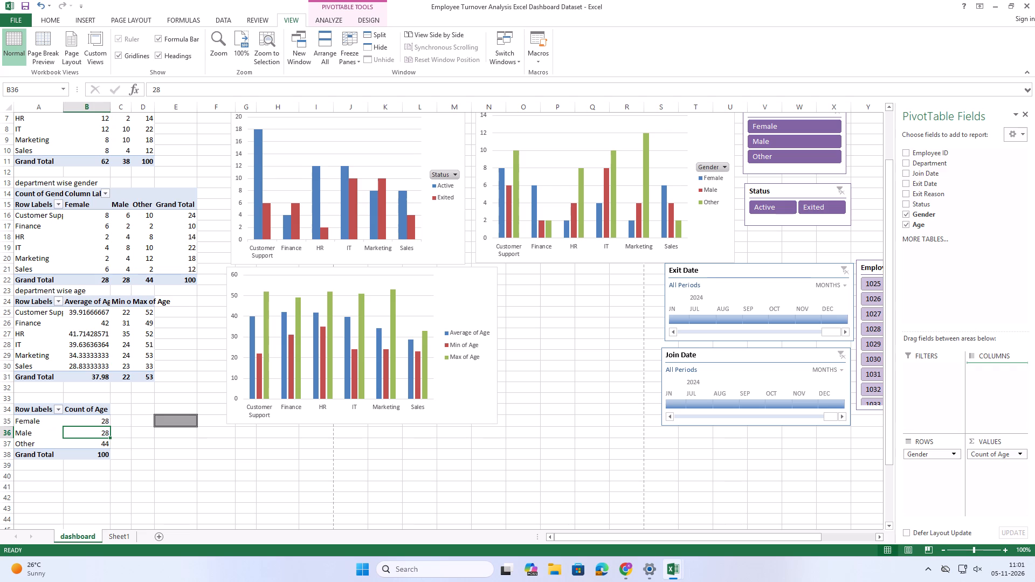
left_click_drag(989, 396, 985, 424)
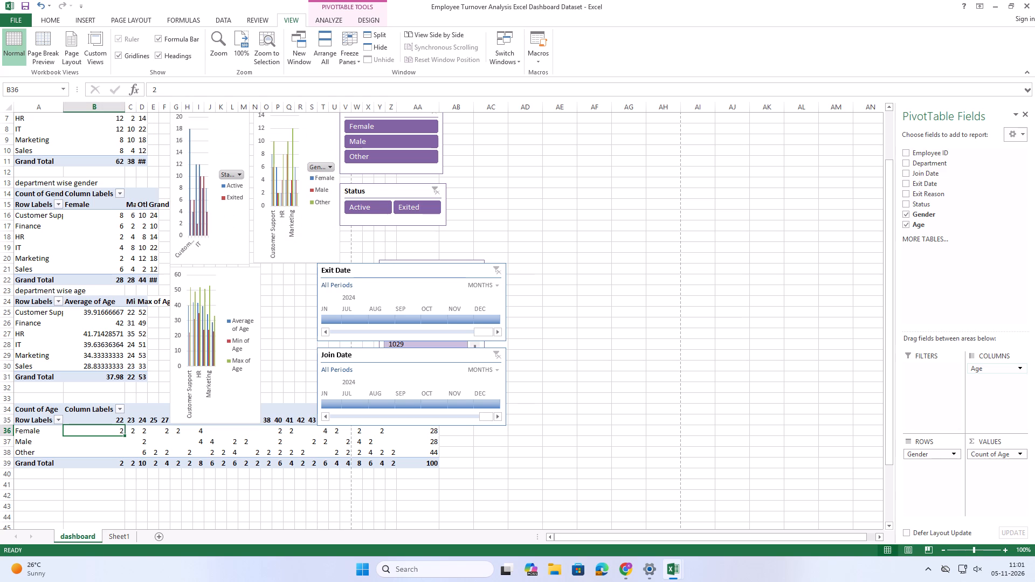
left_click_drag(985, 365, 998, 467)
left_click_drag(998, 467, 997, 467)
Summarize the second Age value field of the gender PivotTable by Average.
left_click(1020, 466)
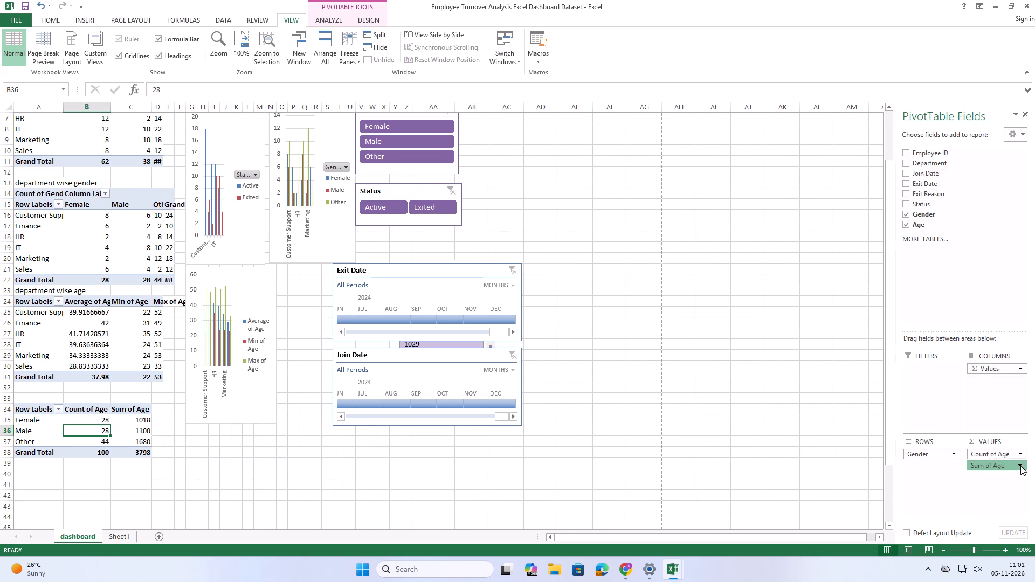
left_click(964, 452)
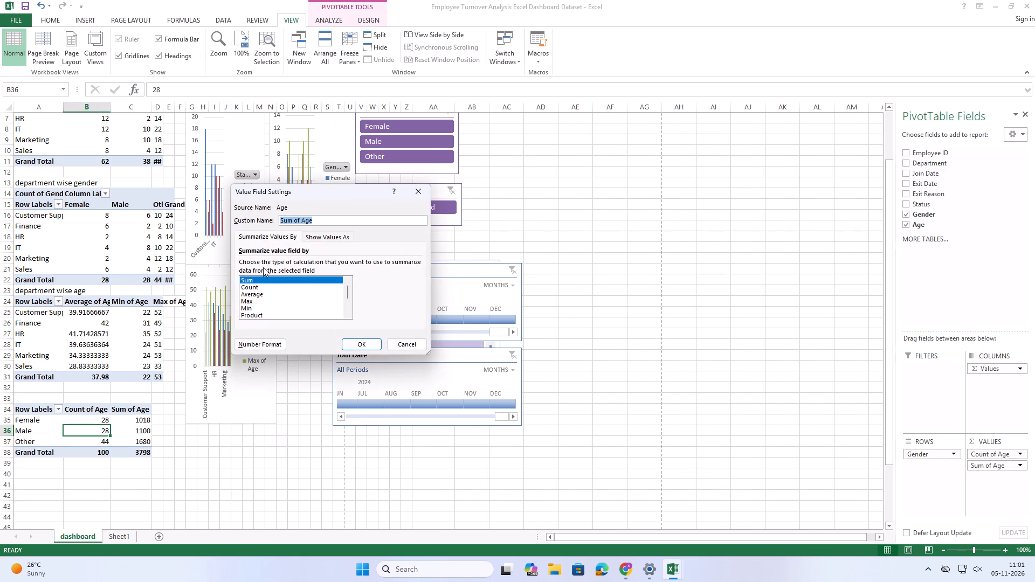
left_click(257, 295)
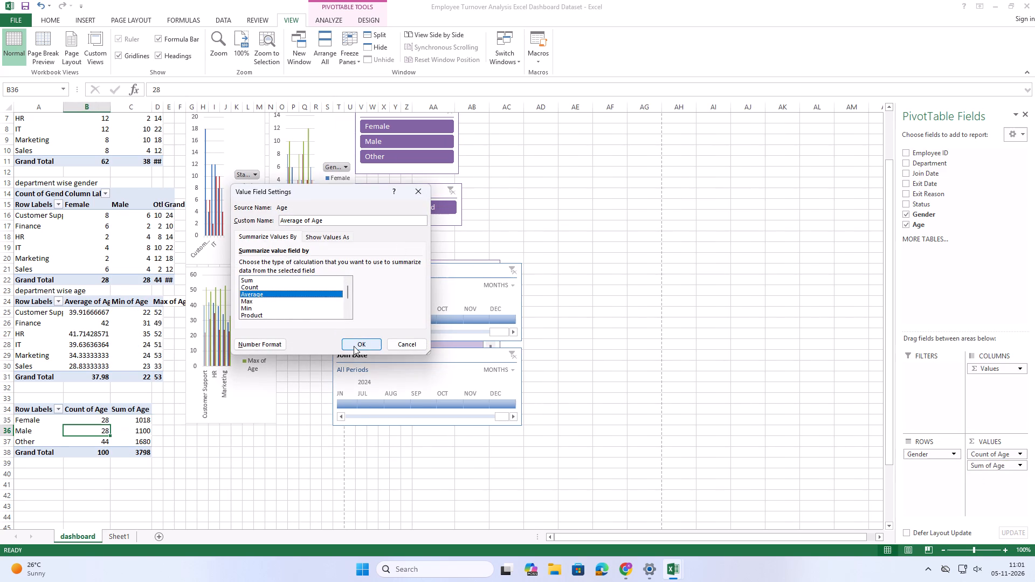
left_click(354, 346)
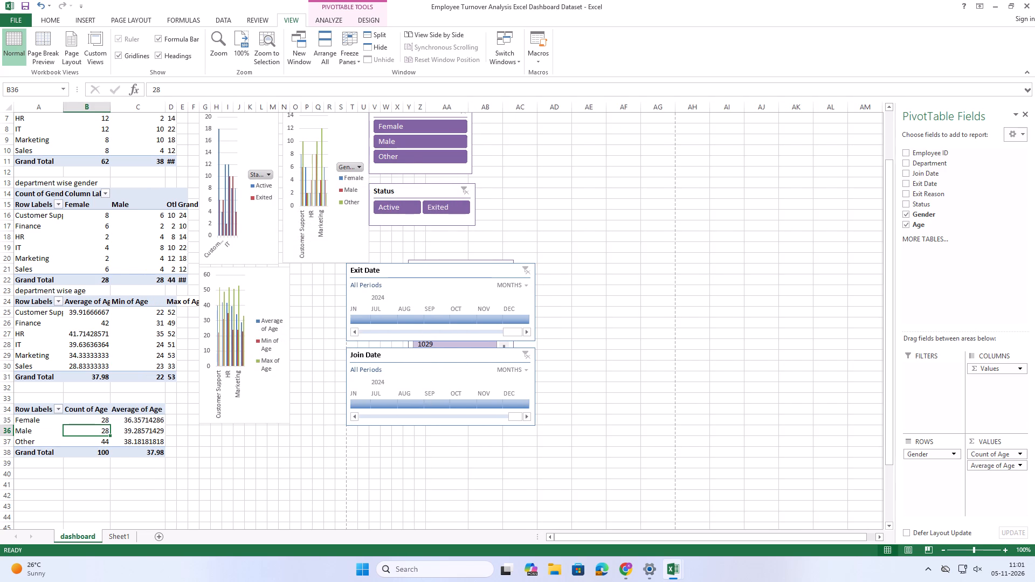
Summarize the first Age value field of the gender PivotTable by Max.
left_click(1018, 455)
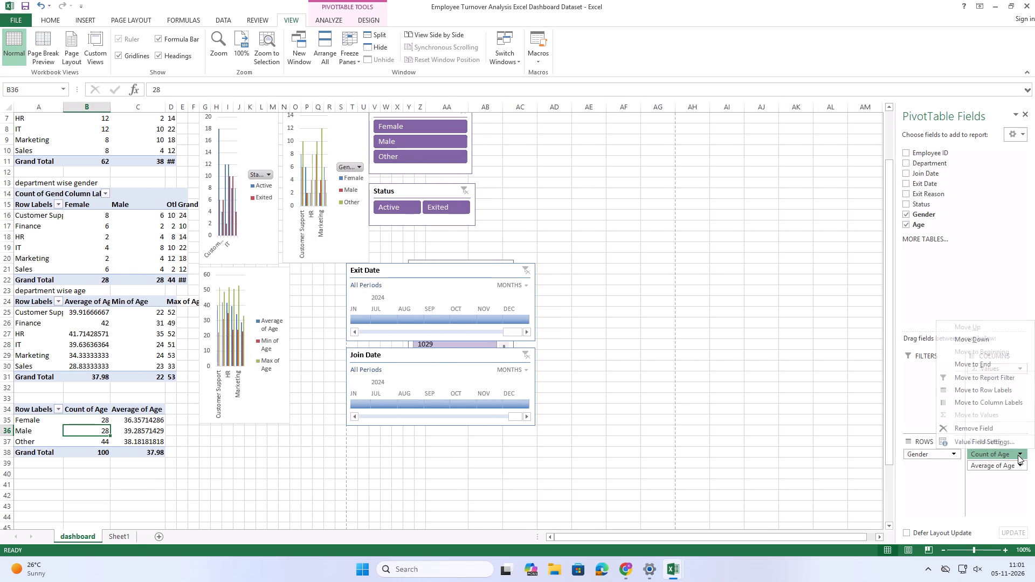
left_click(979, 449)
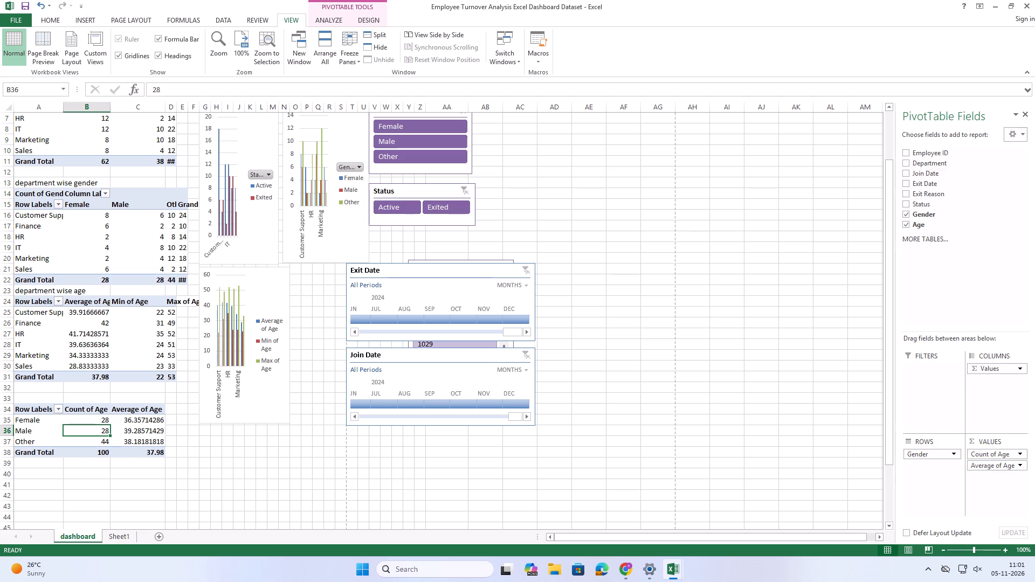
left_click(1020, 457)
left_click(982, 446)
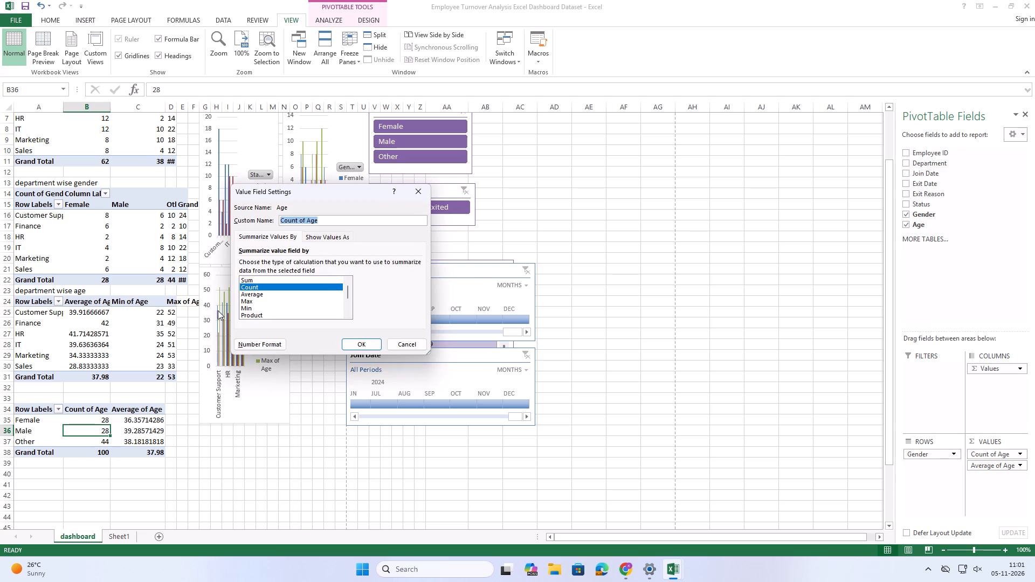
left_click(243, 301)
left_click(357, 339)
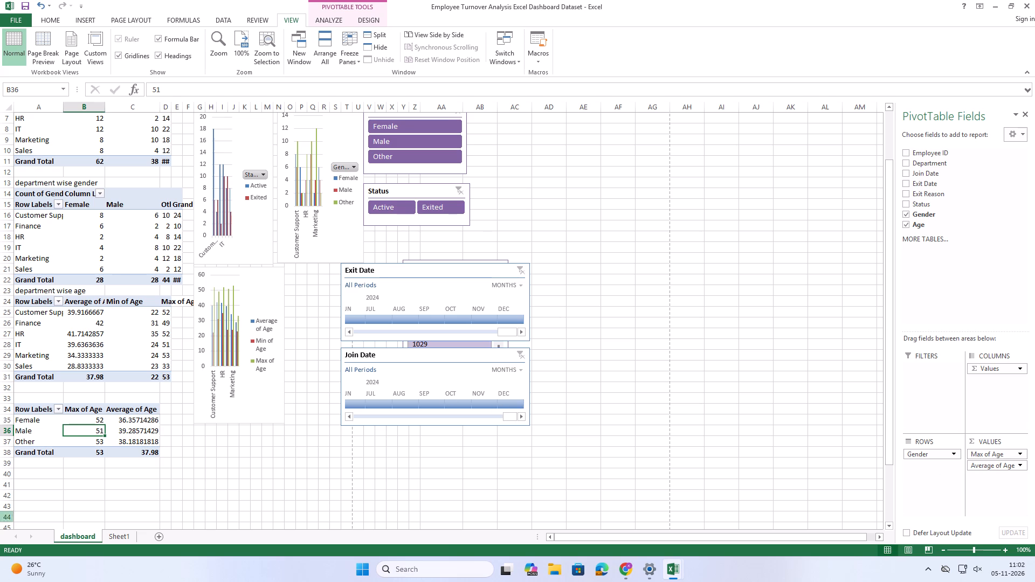
Remove the Values field from the gender PivotTable's columns, taking both Age value fields out of the table.
left_click(1020, 369)
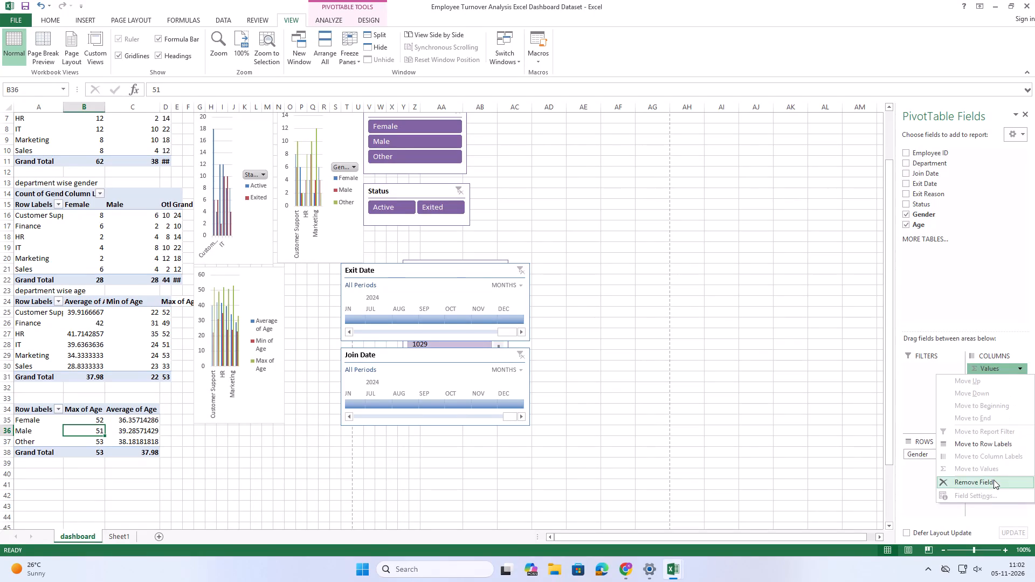
left_click(993, 480)
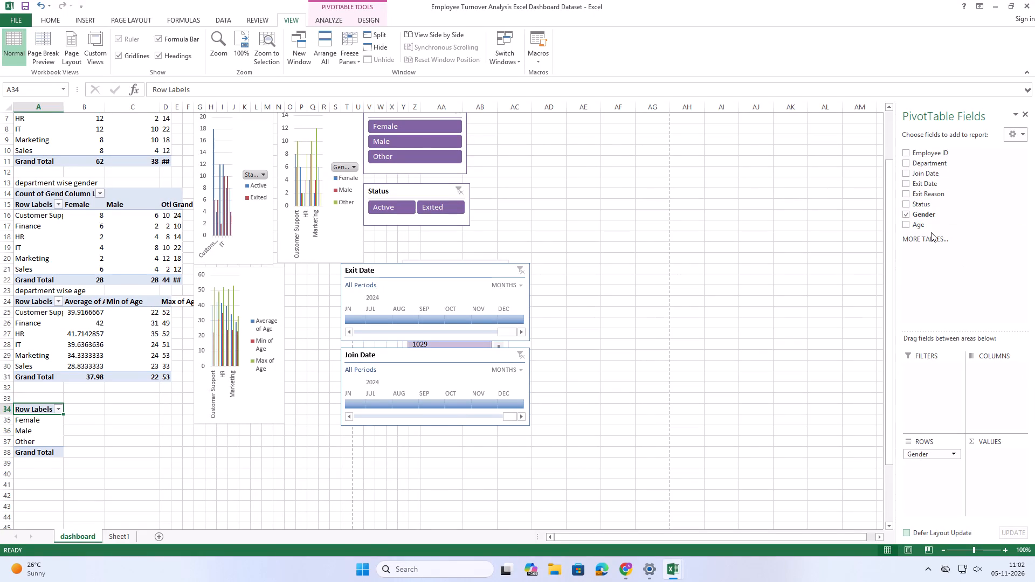
Move the Exit Date timeline off the Employee ID slicer into the empty cells beyond the Gender slicer.
left_click_drag(584, 203, 679, 224)
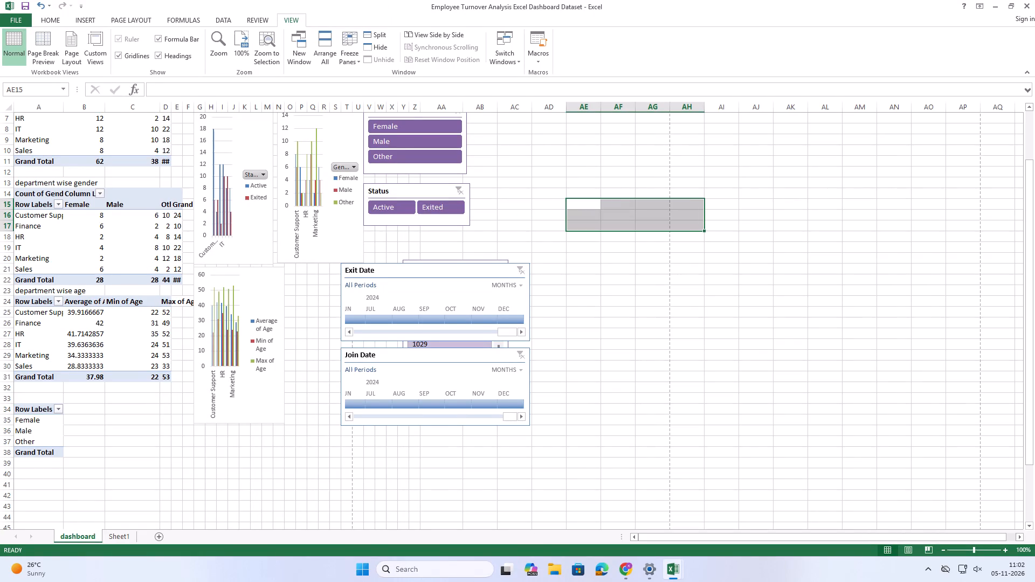
left_click(713, 464)
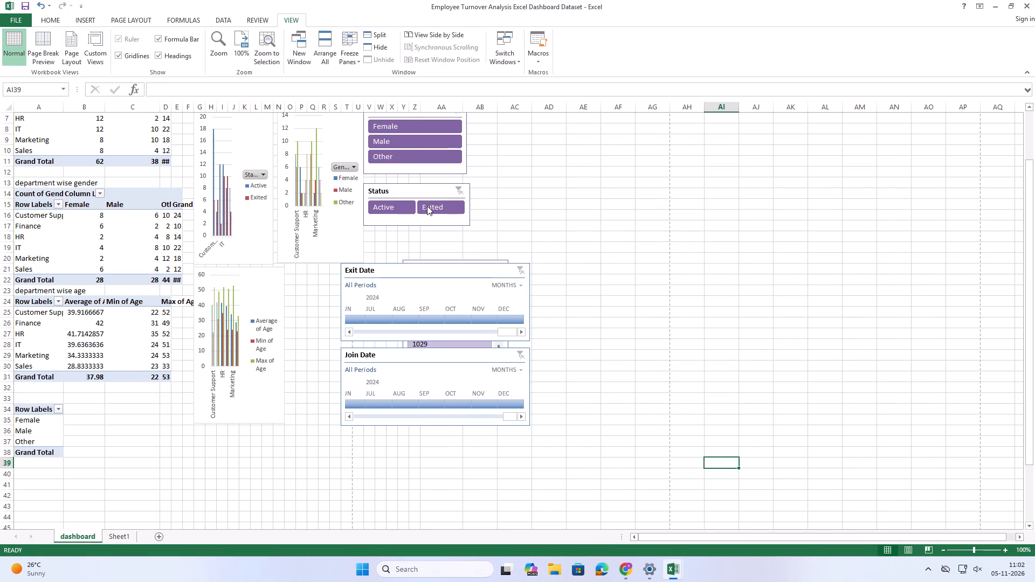
left_click_drag(453, 273, 626, 130)
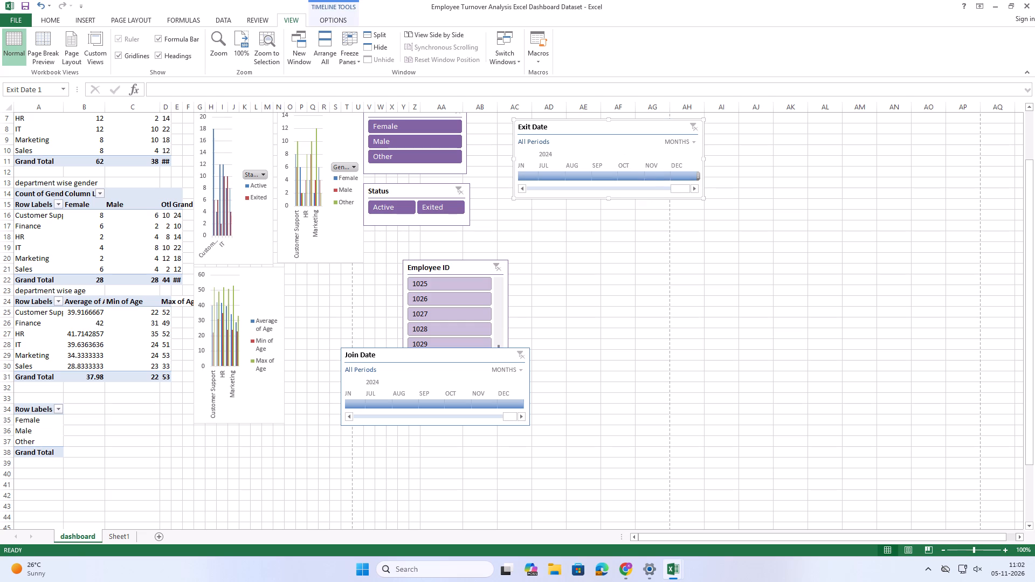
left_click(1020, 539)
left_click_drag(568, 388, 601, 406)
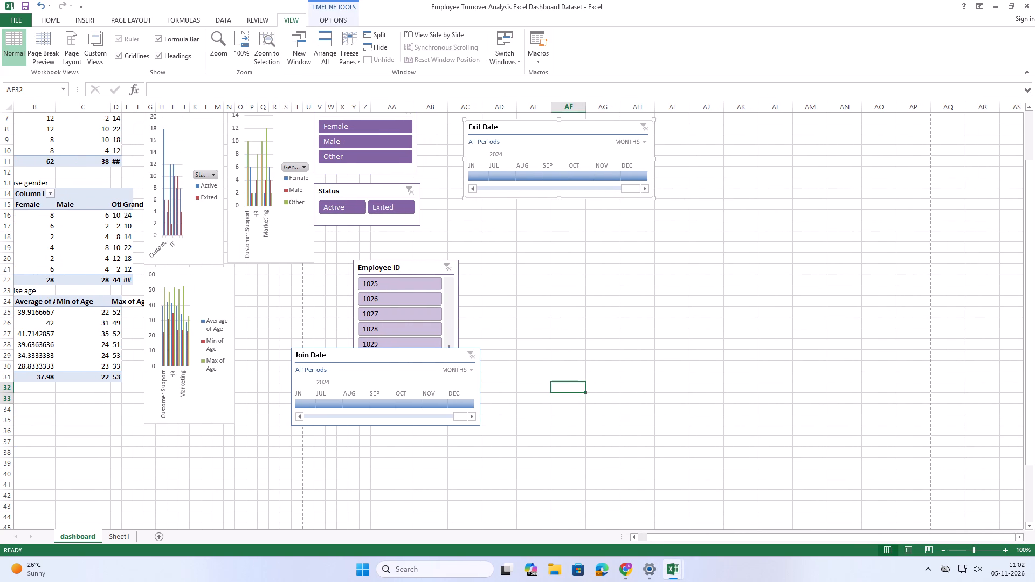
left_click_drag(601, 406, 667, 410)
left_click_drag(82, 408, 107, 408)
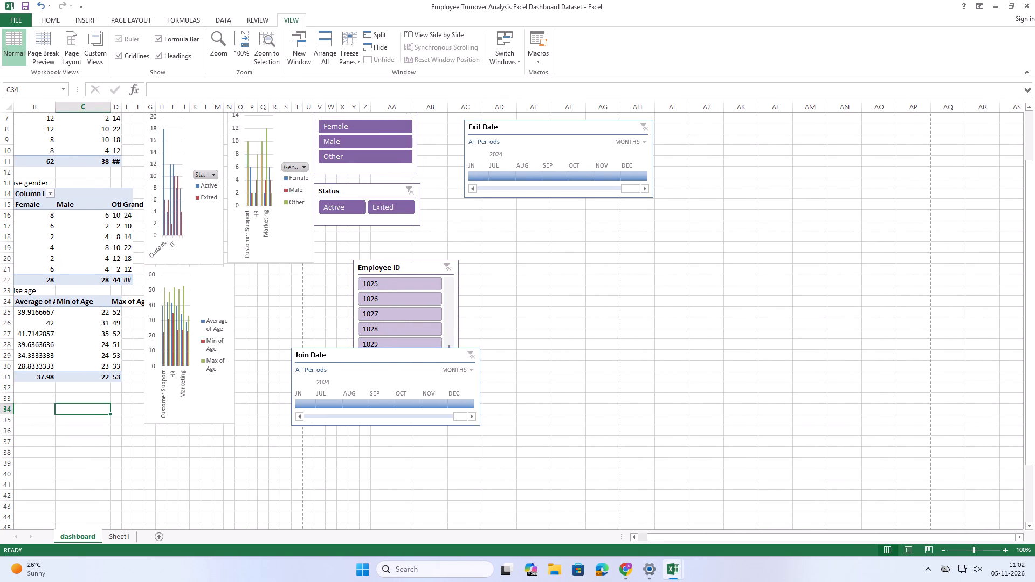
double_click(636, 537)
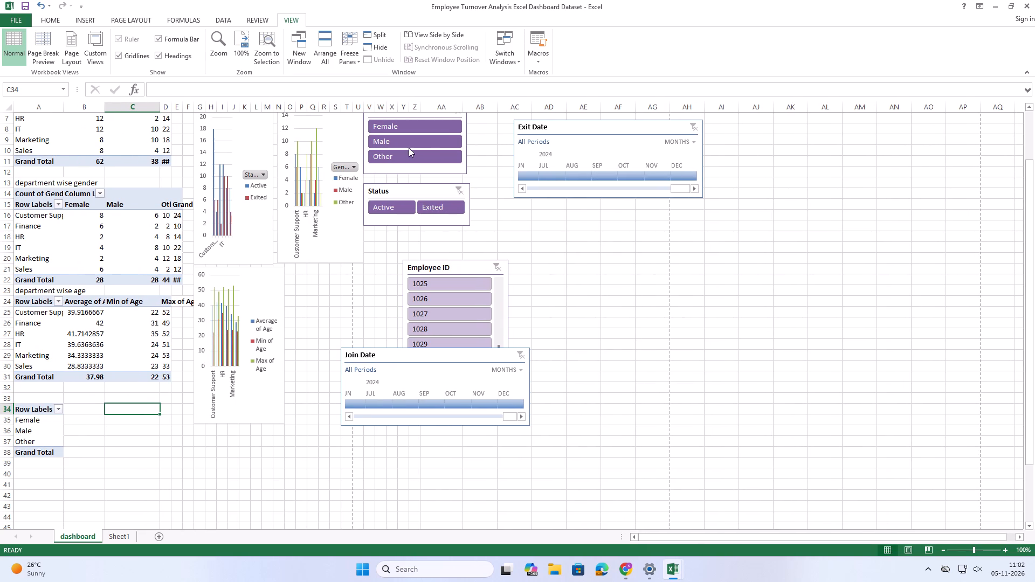
Move the Gender and Status slicers away from the charts, stacking them beneath the Exit Date timeline.
scroll(435, 183, "up", 4)
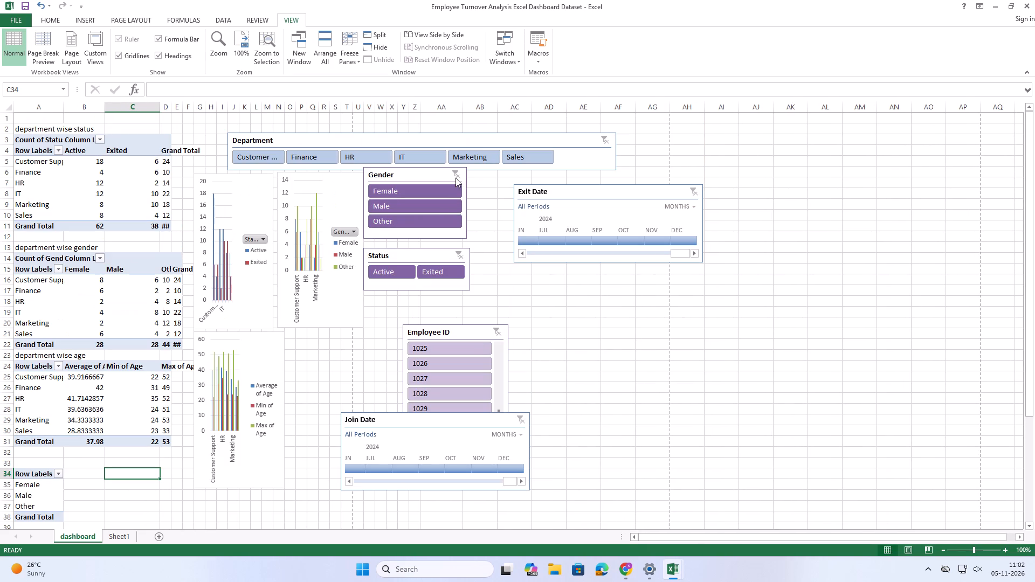
left_click_drag(457, 171, 665, 278)
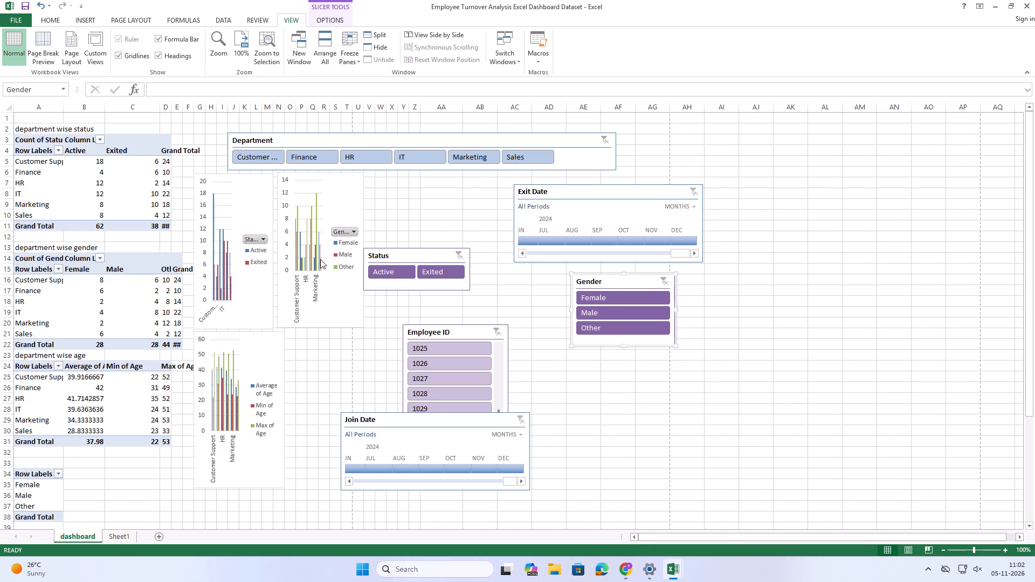
left_click_drag(409, 248, 583, 347)
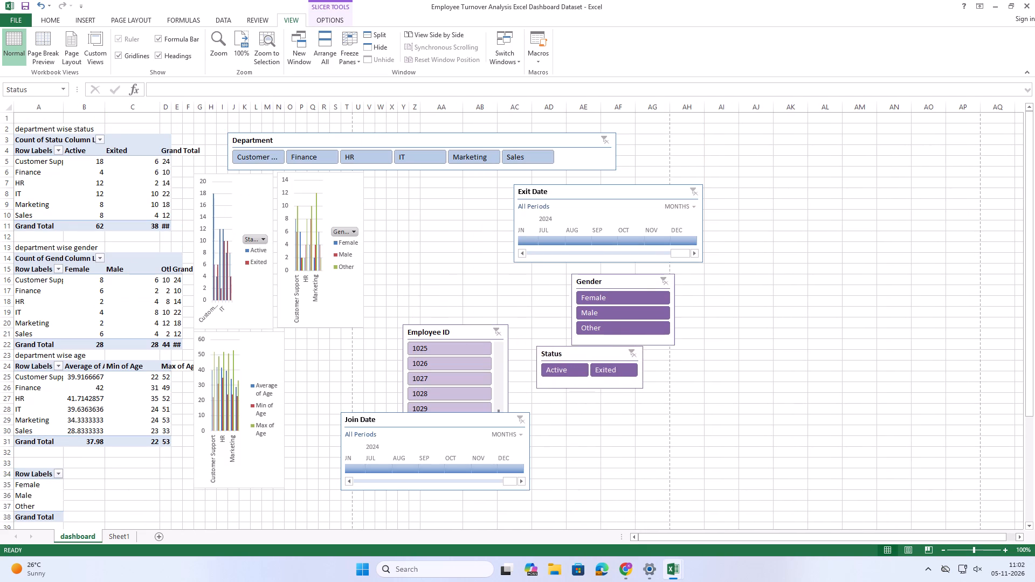
left_click_drag(583, 347, 592, 352)
Widen the department-wise gender chart to more than double its width and shift it up against the Exit Date timeline.
left_click(328, 179)
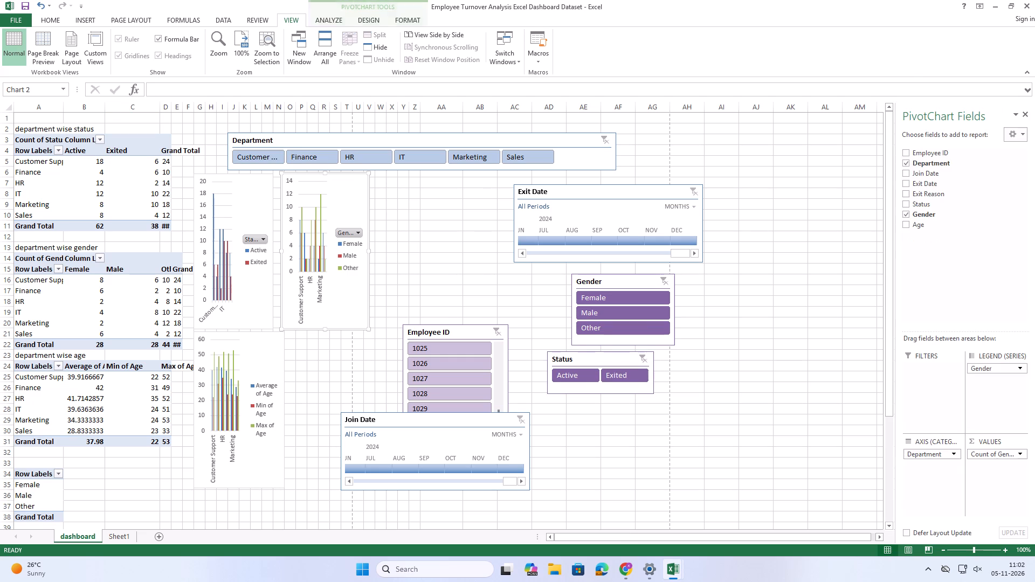
left_click_drag(370, 250, 440, 235)
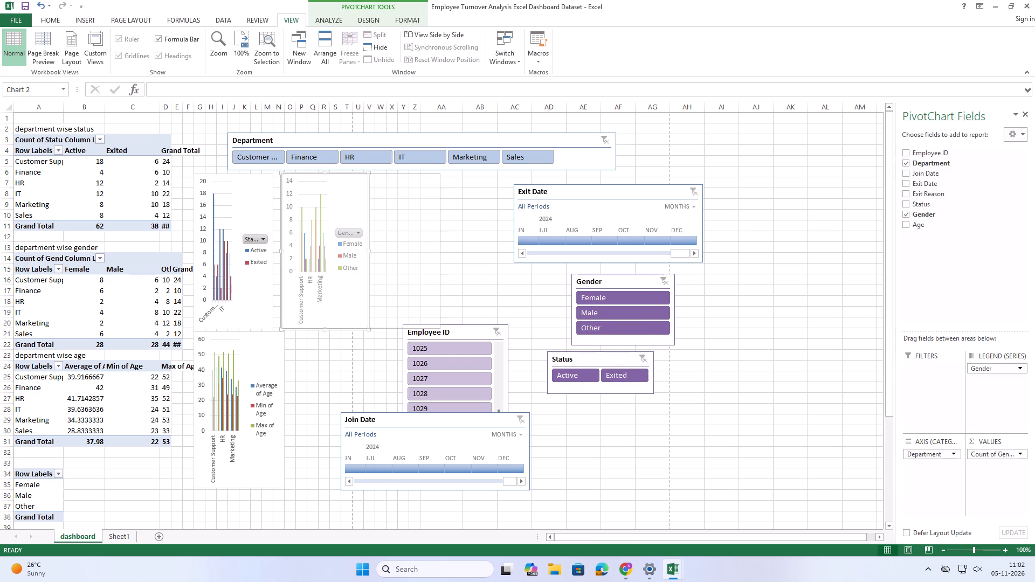
left_click_drag(440, 235, 477, 241)
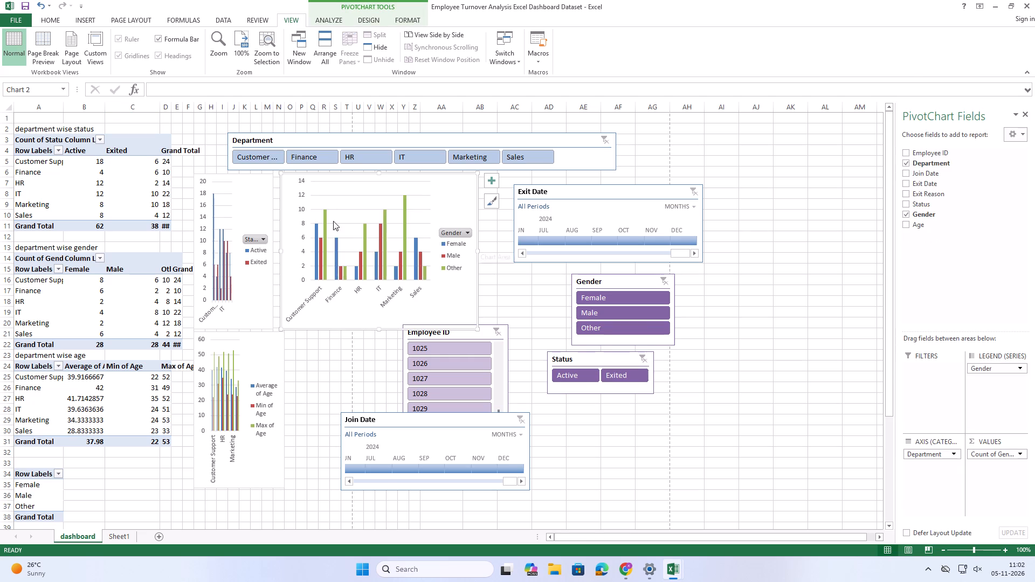
left_click_drag(440, 182, 466, 179)
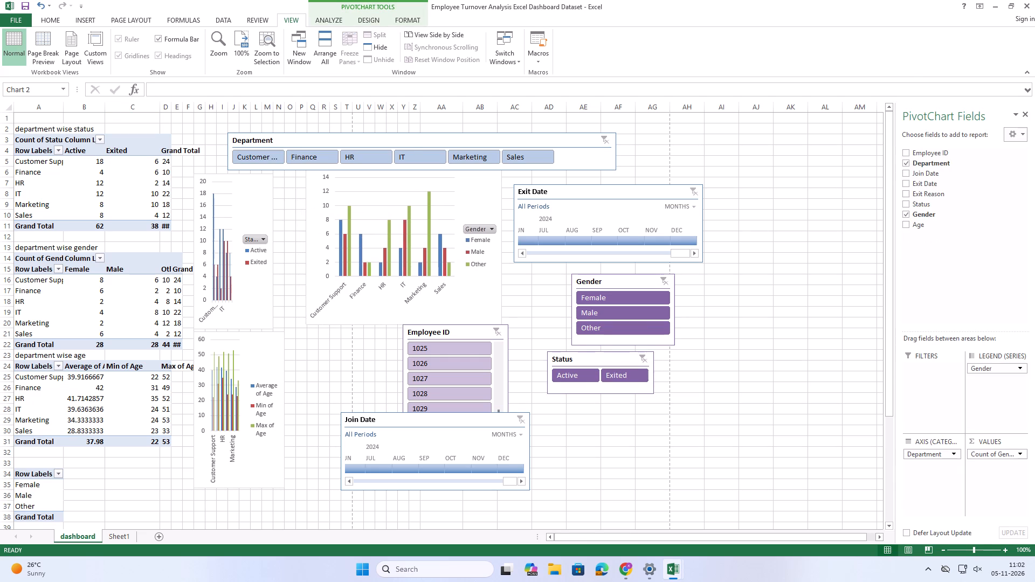
left_click_drag(466, 179, 475, 183)
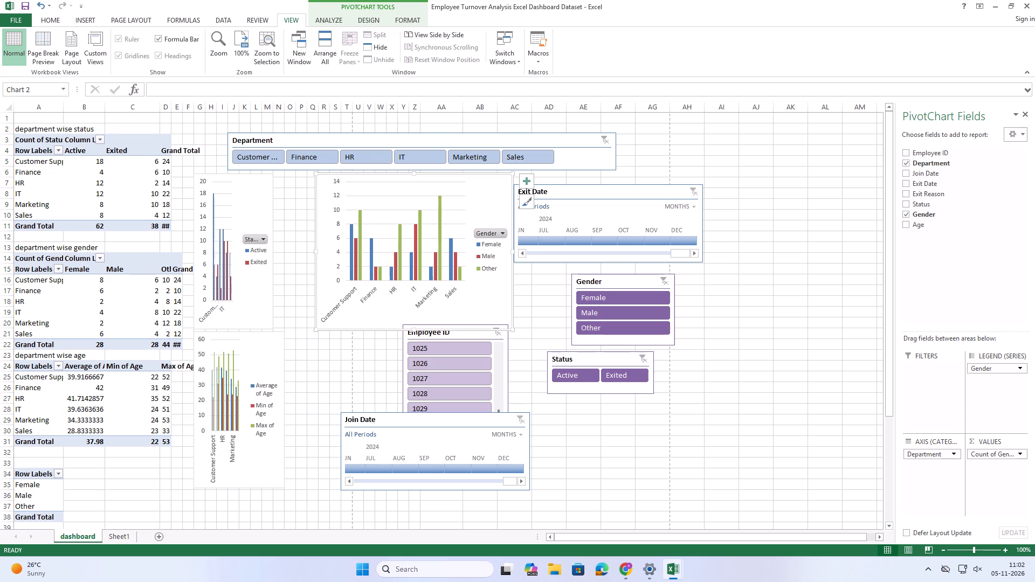
Move the Join Date timeline off the Employee ID slicer to just below the Status slicer.
left_click_drag(434, 418, 439, 420)
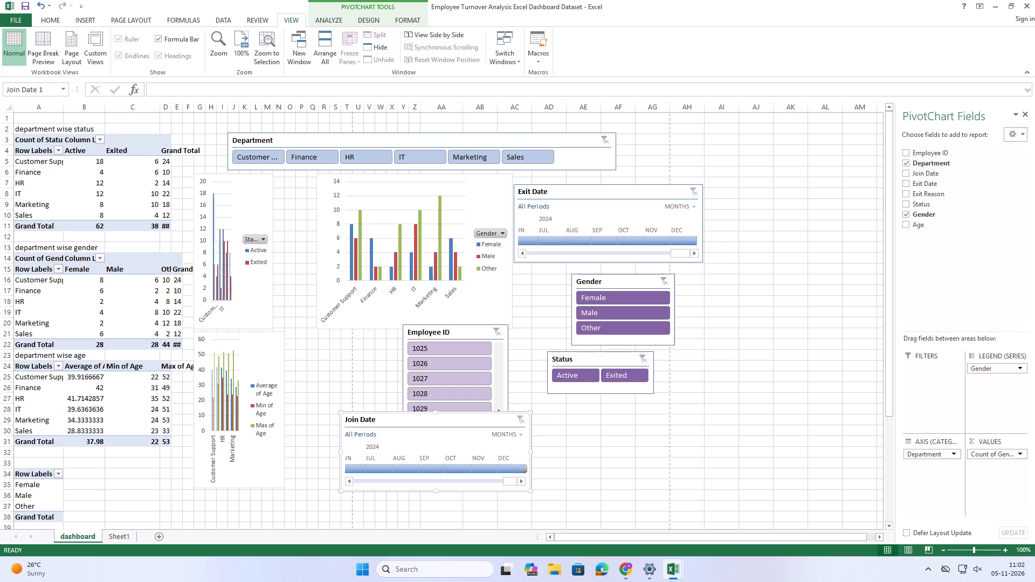
left_click_drag(439, 420, 690, 401)
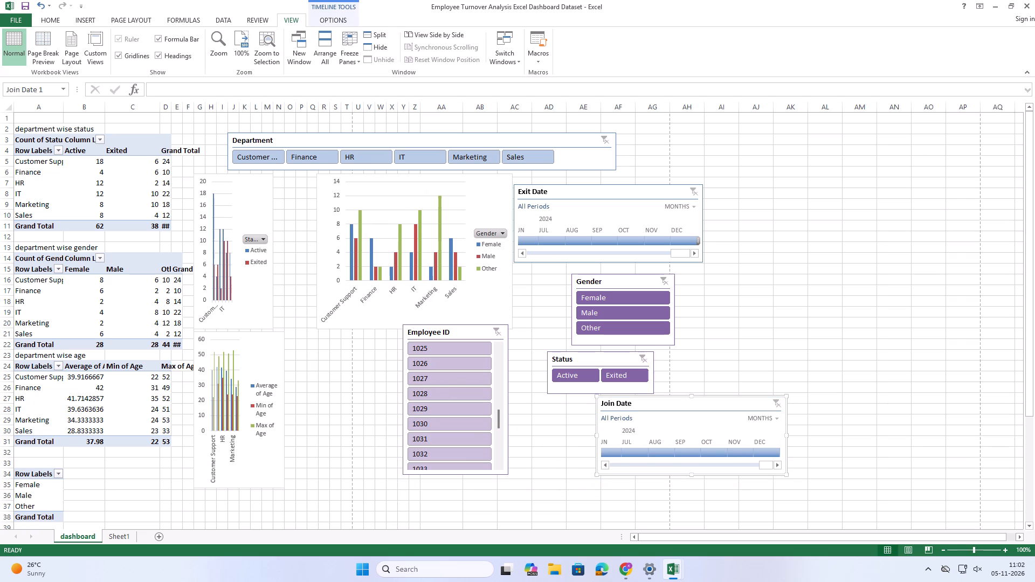
Shift the Exit Date timeline and gender chart further from the status chart, placing the Gender slicer directly beneath the Exit Date timeline.
left_click_drag(638, 189, 877, 182)
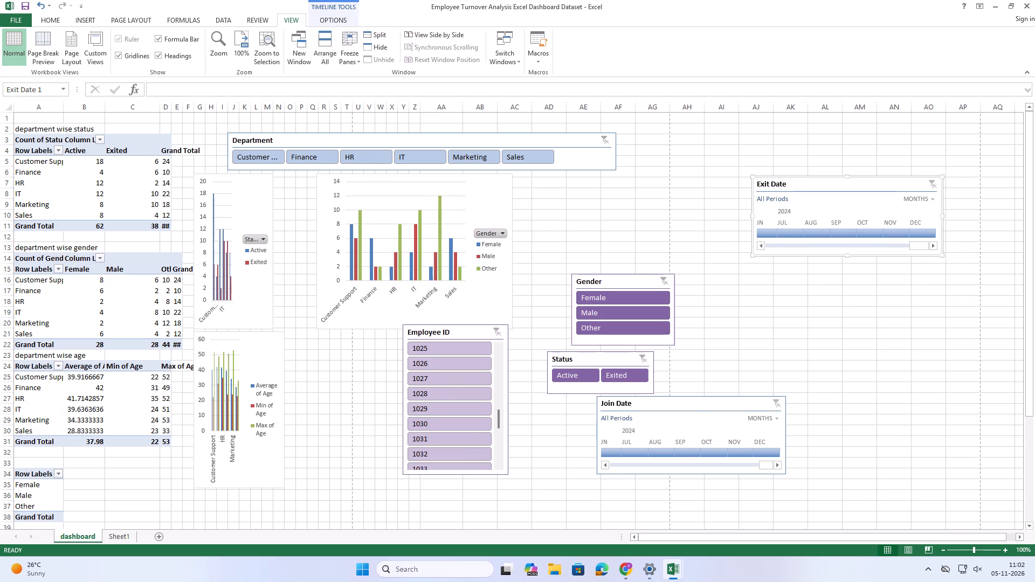
left_click_drag(482, 180, 694, 176)
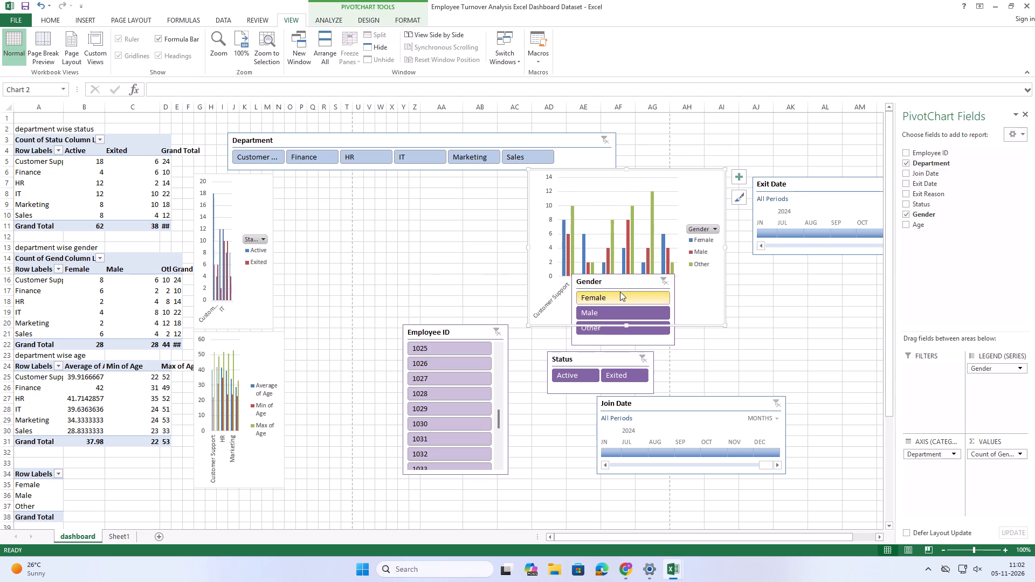
left_click_drag(626, 282, 811, 268)
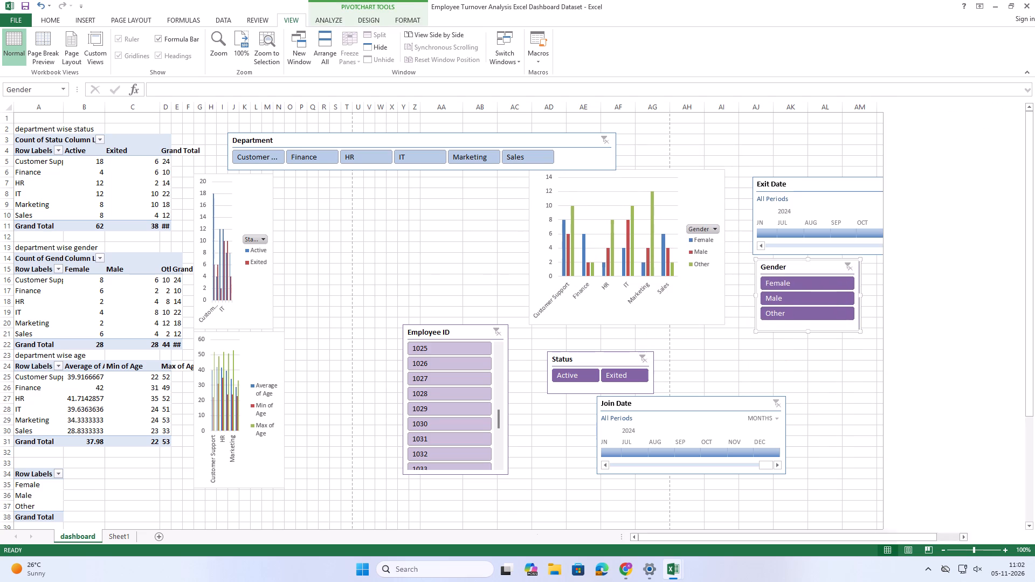
Move the department-wise status chart clear of the PivotTables under the Department slicer and widen it almost up to the gender chart.
left_click_drag(234, 184, 341, 179)
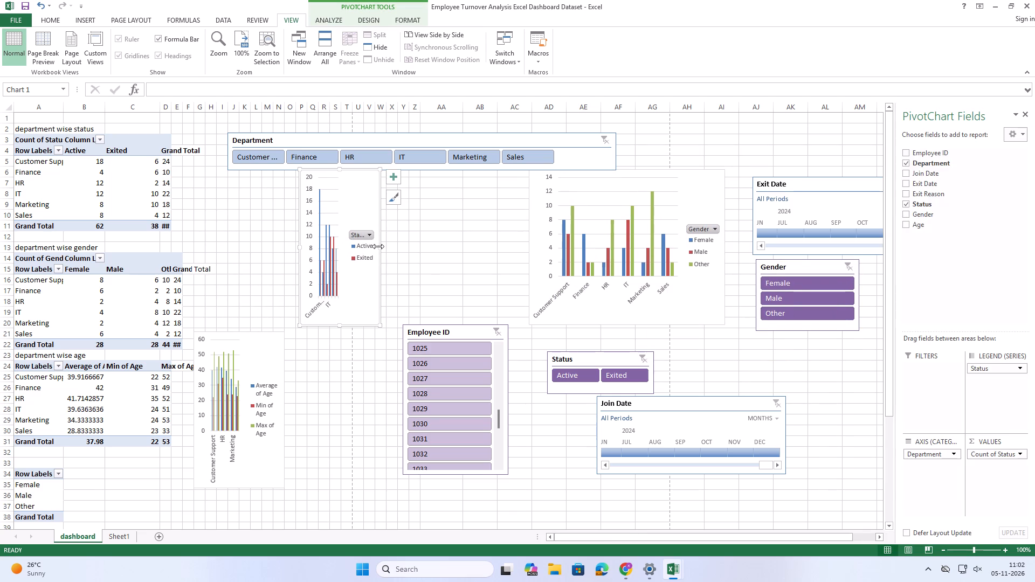
left_click_drag(378, 246, 507, 217)
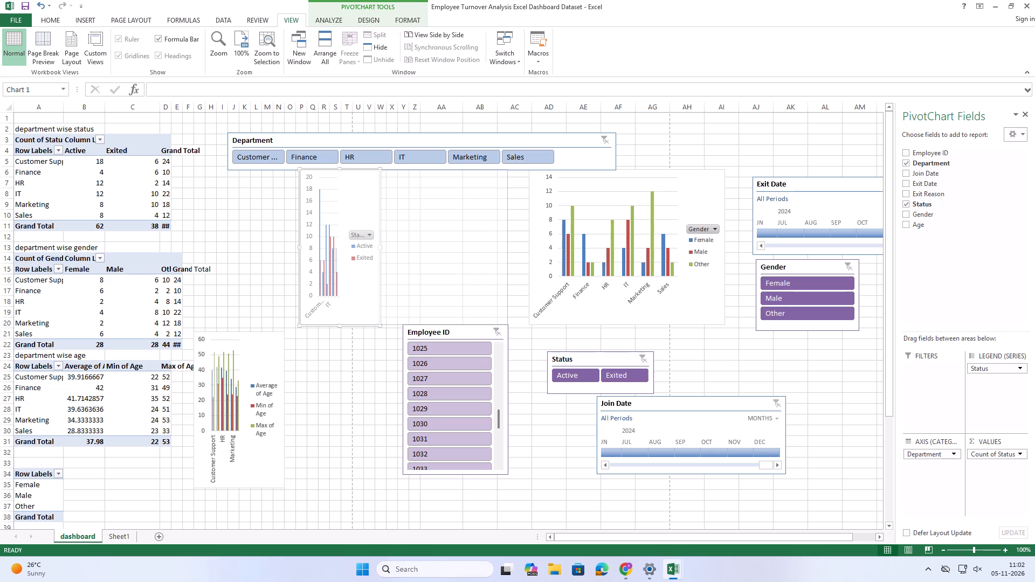
left_click_drag(507, 217, 509, 218)
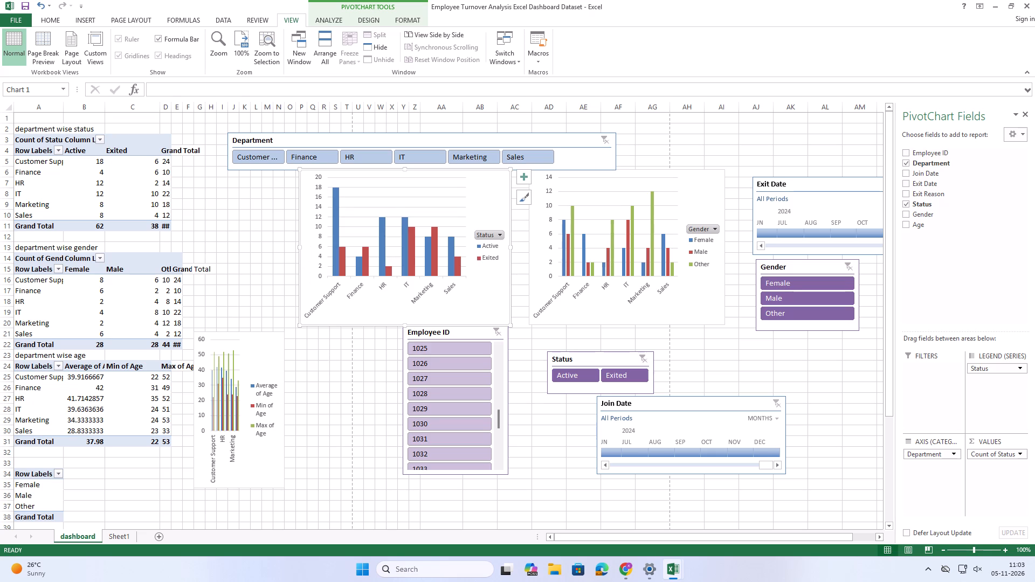
Widen the department-wise age chart to about double its width, stopping short of the Employee ID slicer.
left_click(265, 351)
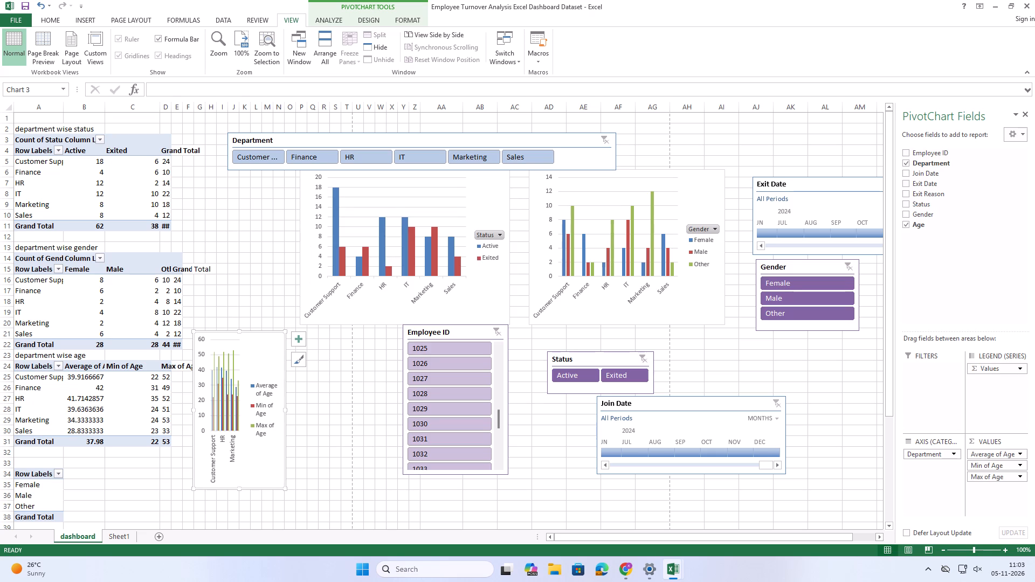
left_click_drag(286, 409, 375, 414)
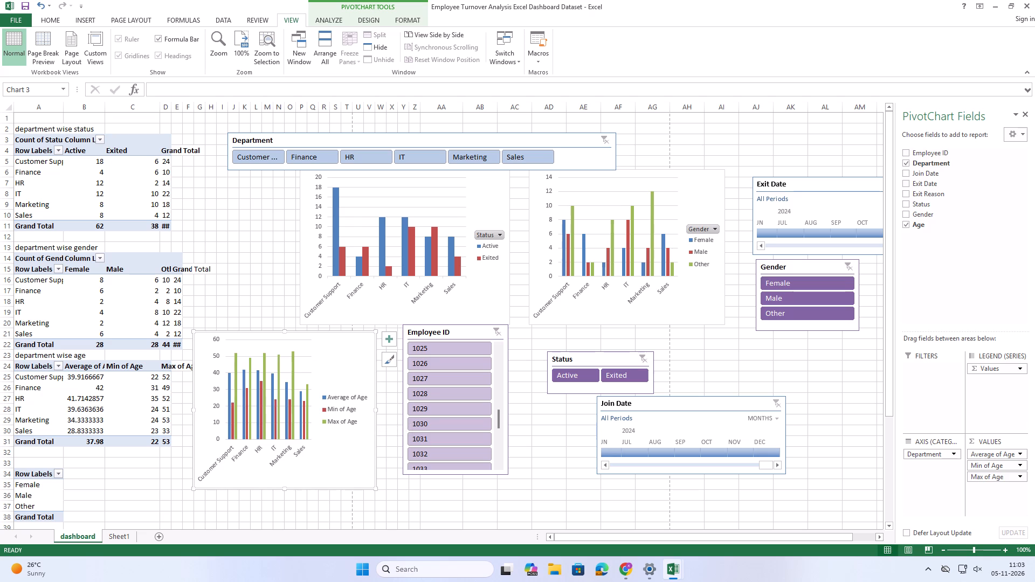
Stretch the department-wise status chart slightly wider at its edge facing the PivotTables.
left_click(302, 245)
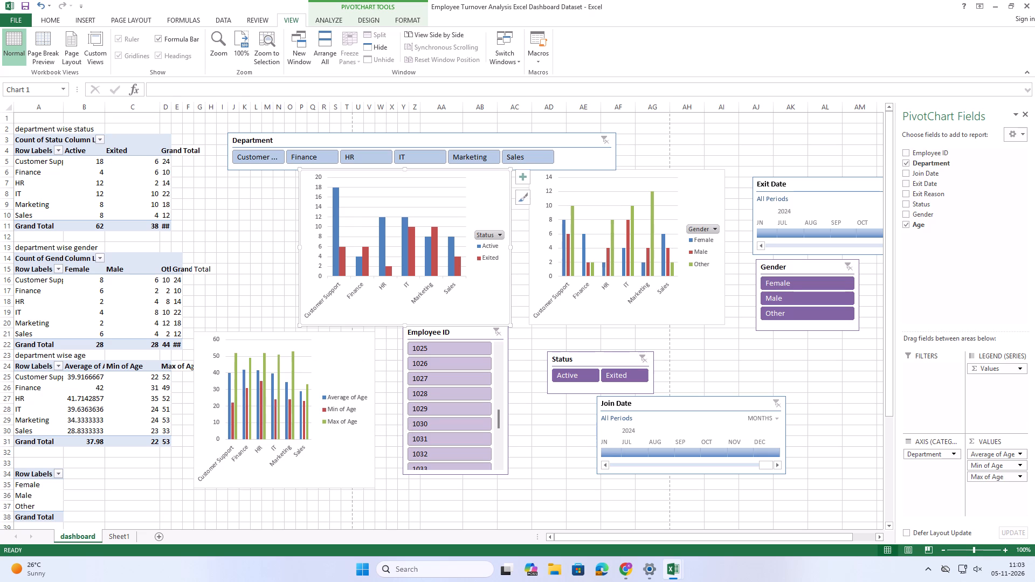
left_click(296, 250)
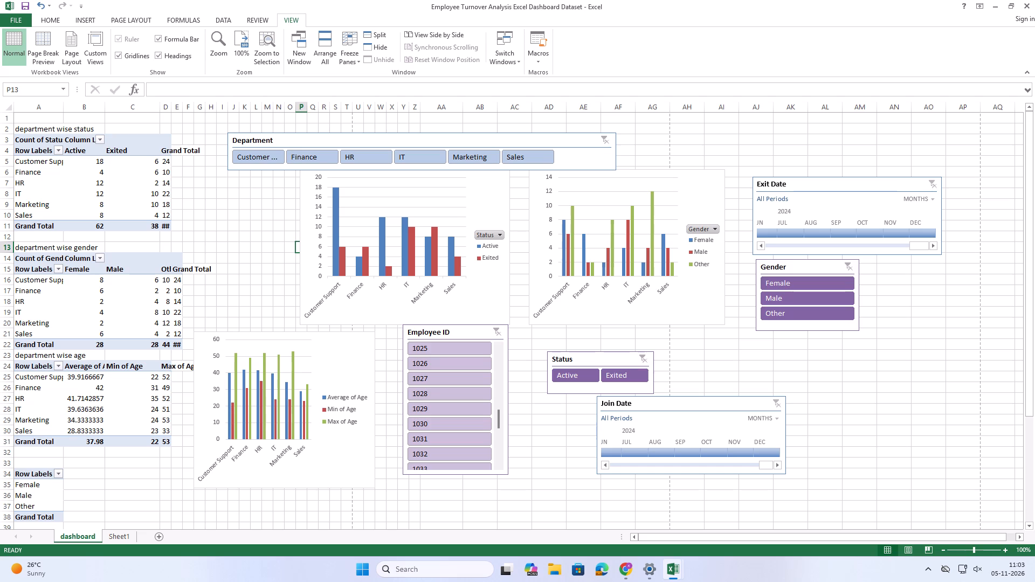
left_click(303, 252)
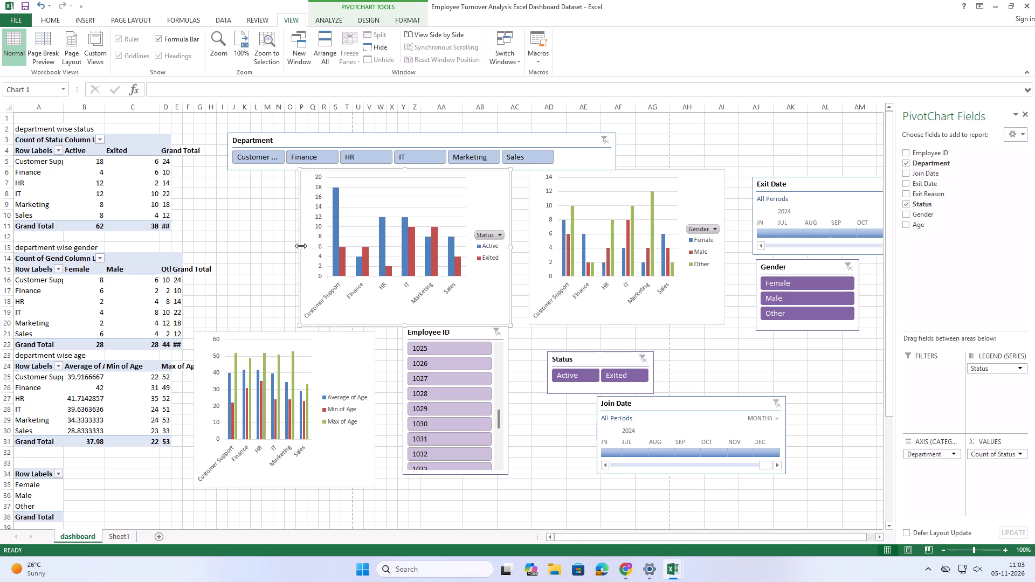
left_click(301, 246)
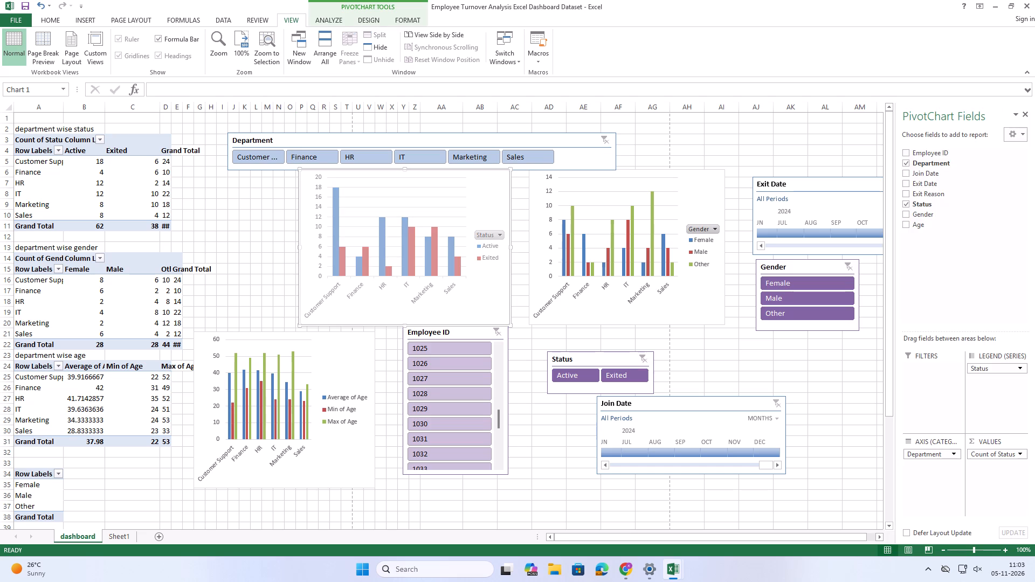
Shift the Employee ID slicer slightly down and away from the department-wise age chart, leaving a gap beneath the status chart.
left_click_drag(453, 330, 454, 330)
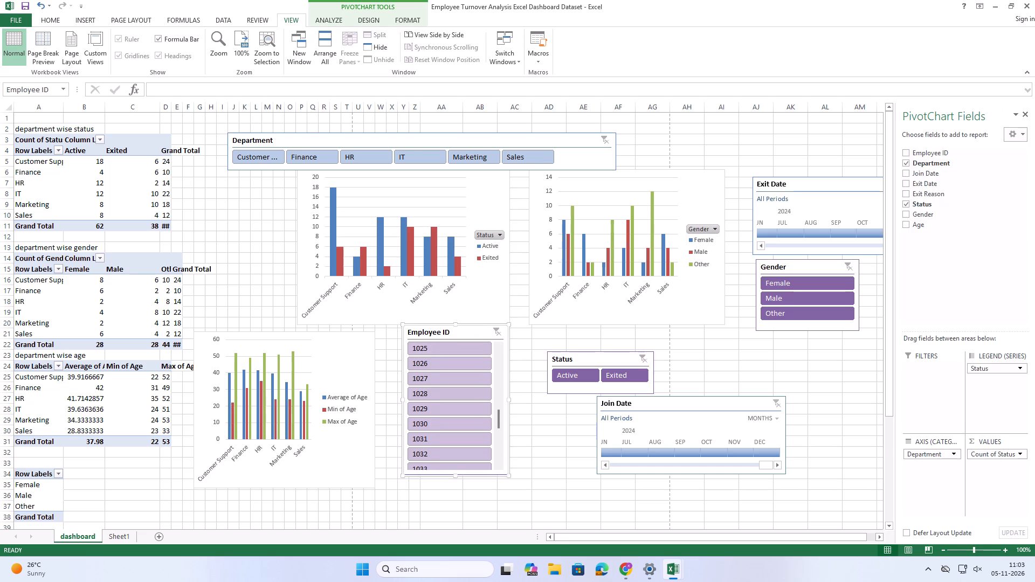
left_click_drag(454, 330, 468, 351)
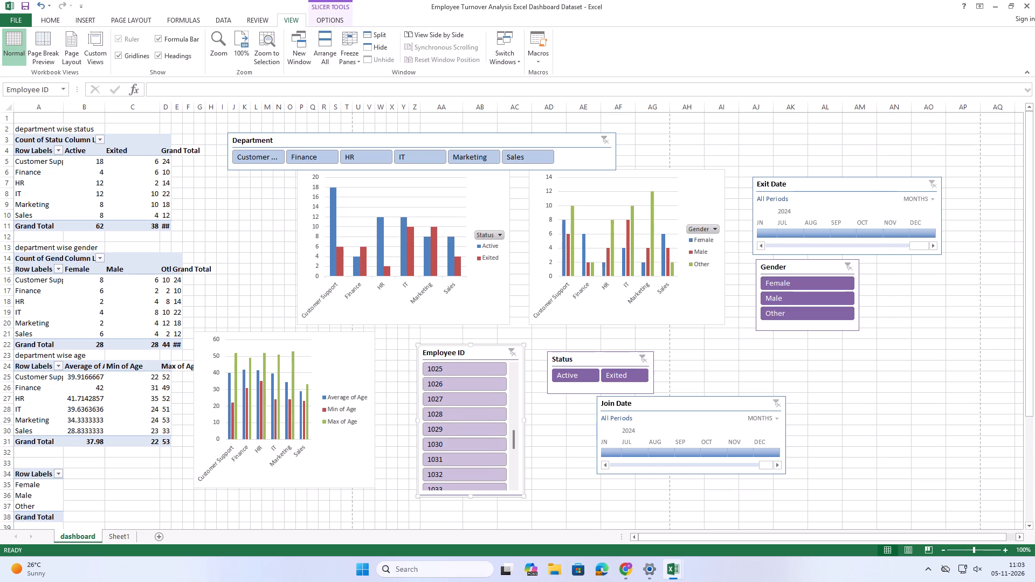
Add Age to the values of the gender PivotTable at A34 and summarize it by Max.
left_click(56, 496)
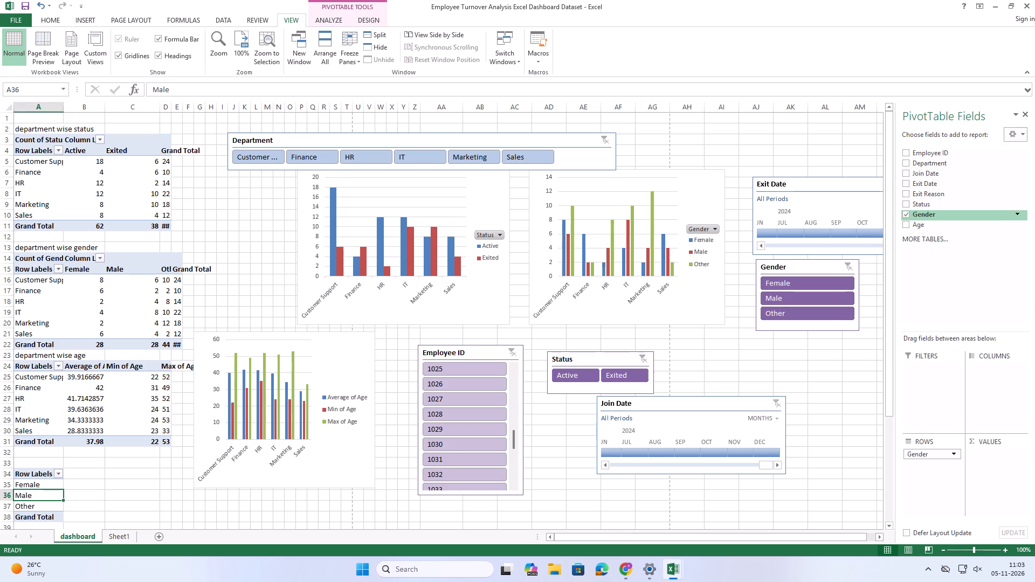
left_click(924, 227)
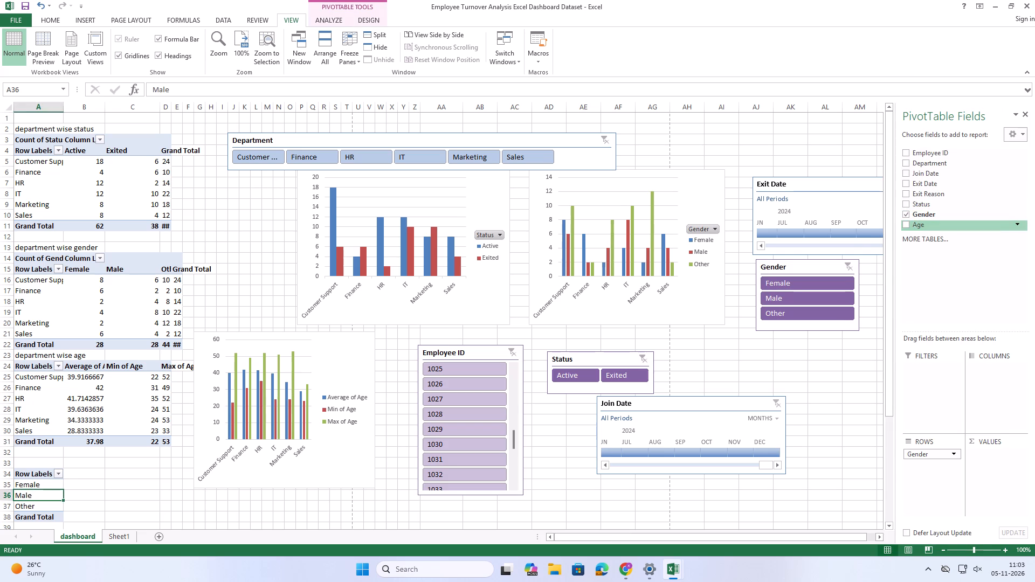
left_click(907, 226)
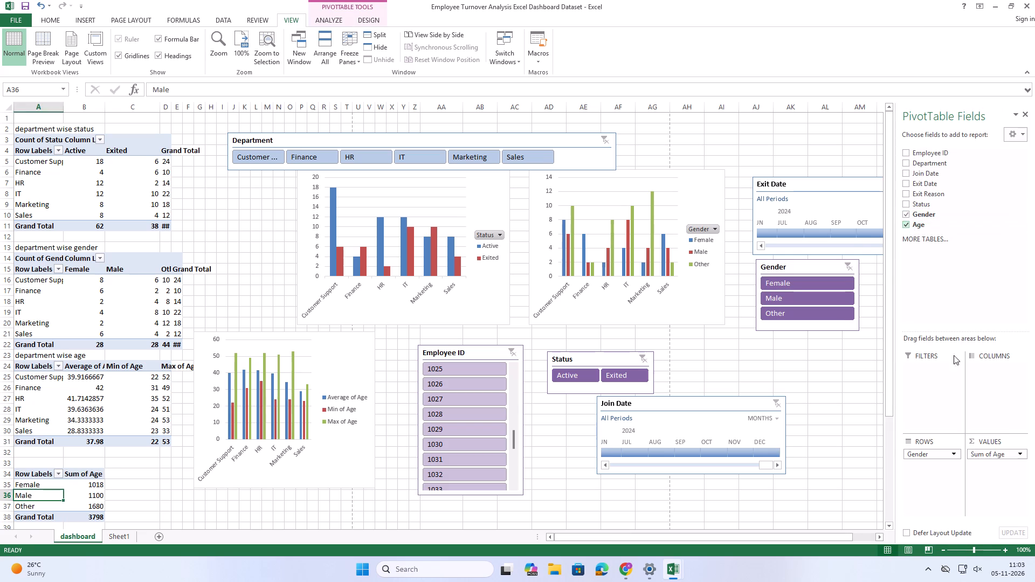
left_click(1020, 451)
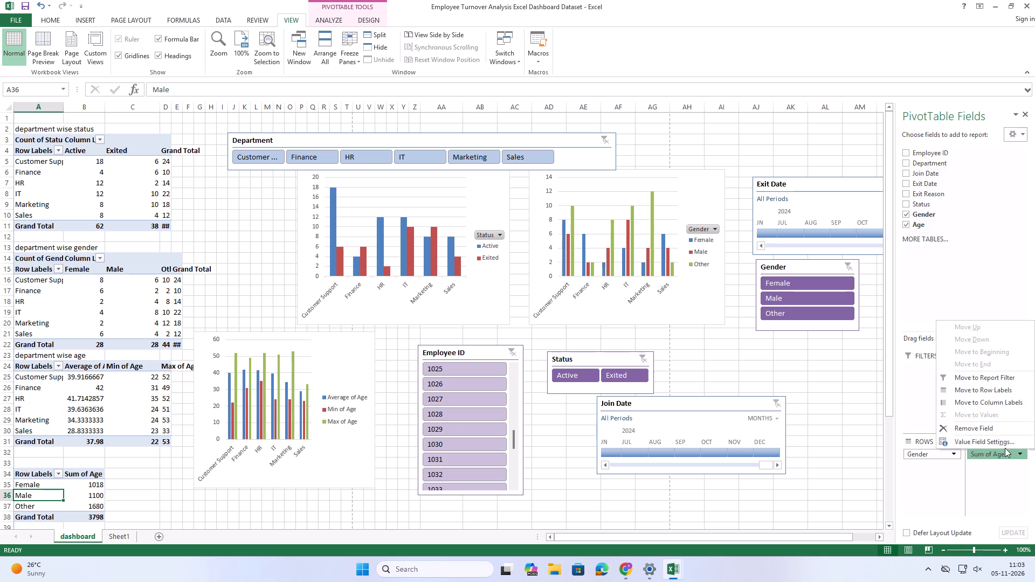
left_click(1001, 444)
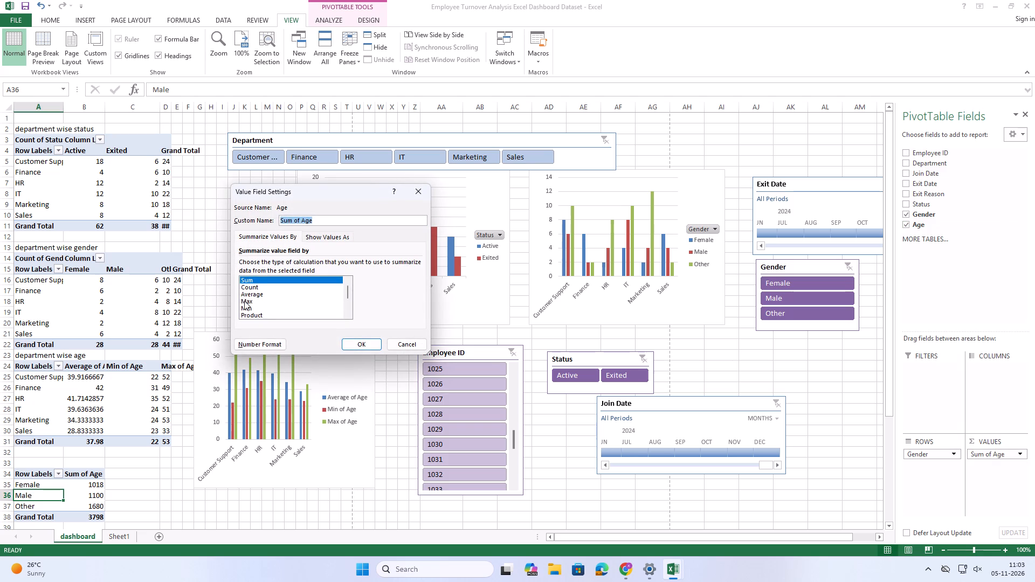
left_click(244, 301)
left_click(370, 348)
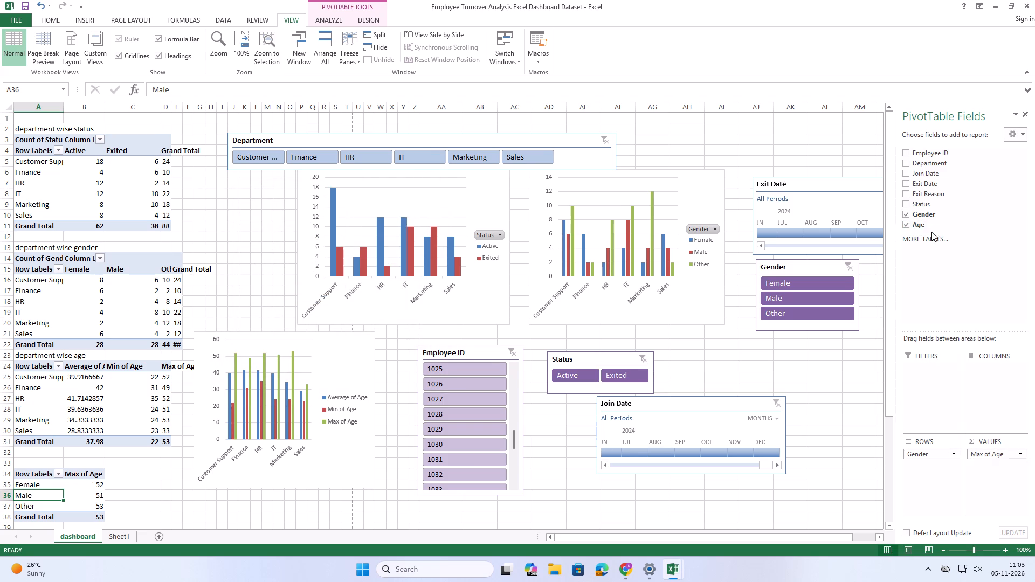
Add Age a second time to the values of the gender PivotTable at A34 and summarize it by Min.
left_click_drag(930, 224, 982, 463)
left_click_drag(982, 463, 990, 460)
left_click_drag(990, 460, 990, 465)
left_click(1022, 463)
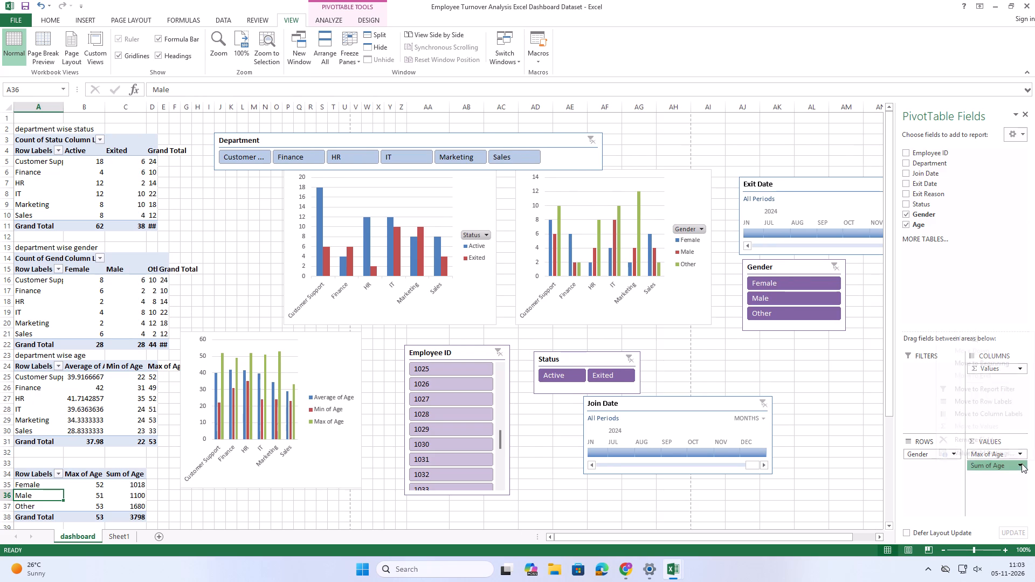
left_click(1003, 456)
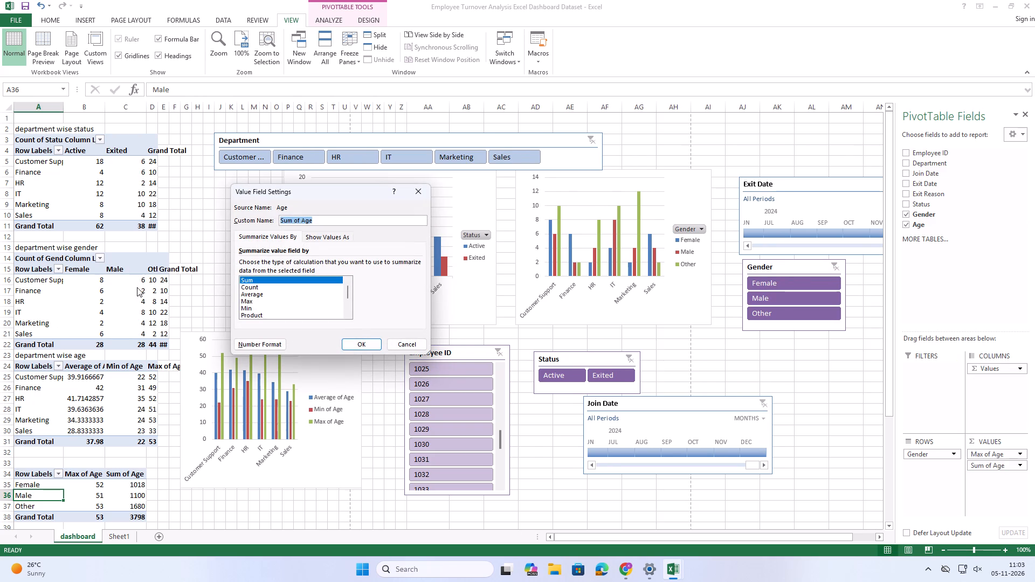
left_click_drag(224, 290, 237, 290)
left_click(246, 305)
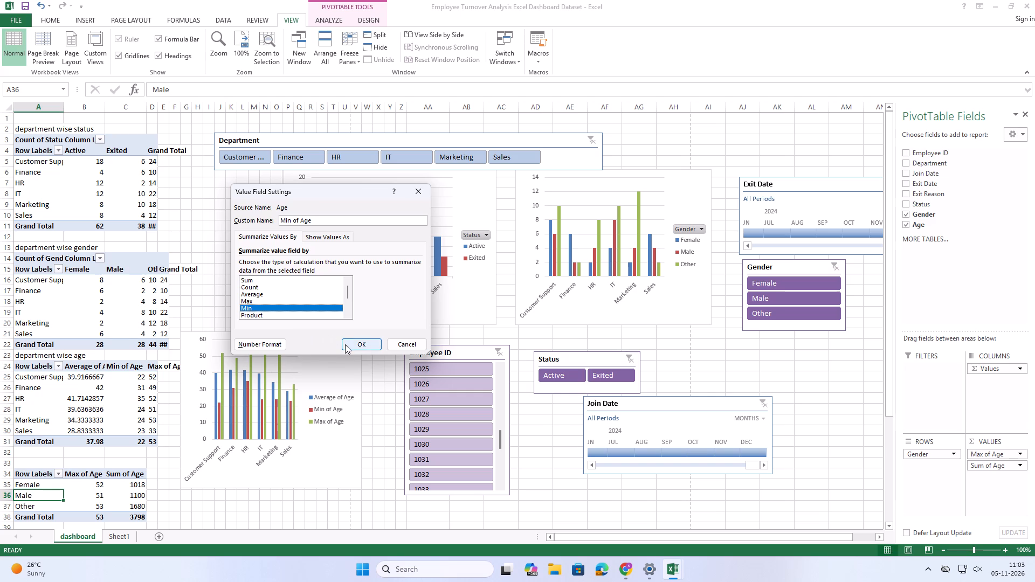
left_click(347, 344)
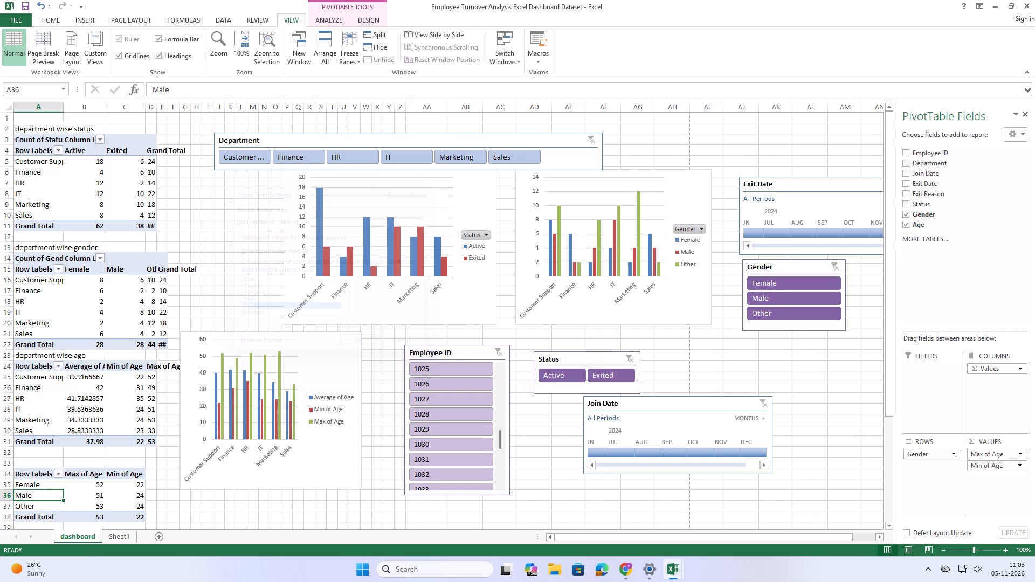
Insert a Clustered Column PivotChart from the gender PivotTable showing Max of Age and Min of Age.
left_click(114, 486)
left_click(219, 24)
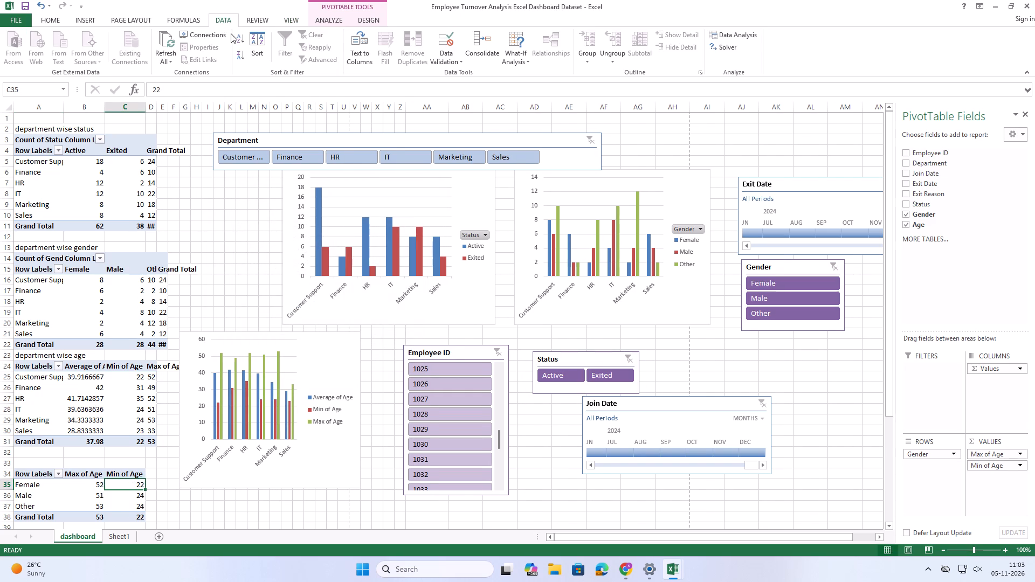
left_click(78, 19)
left_click(378, 38)
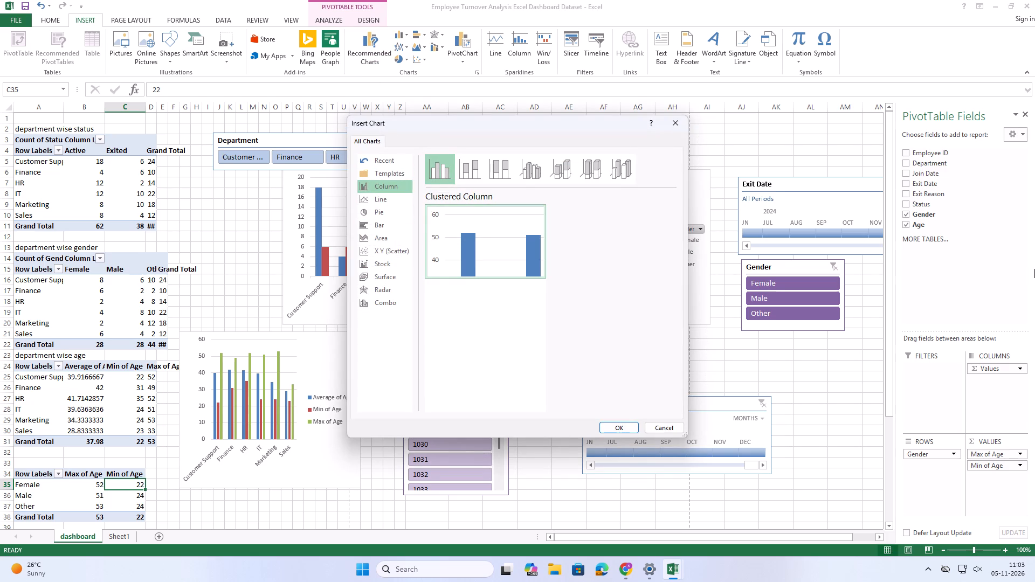
left_click(626, 430)
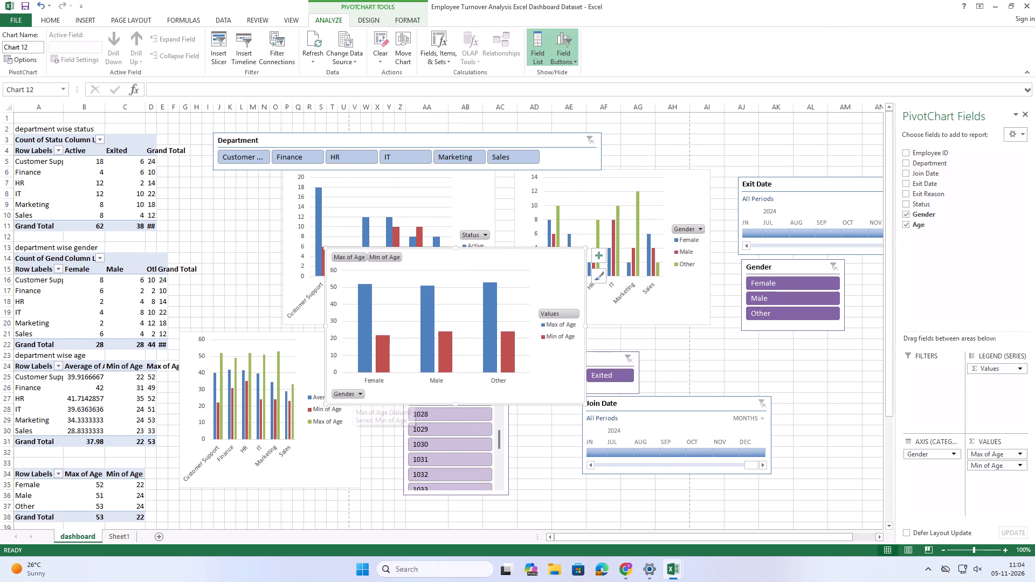
Shrink the new gender-wise age chart proportionally from its lower corner to a more compact size.
left_click(565, 274)
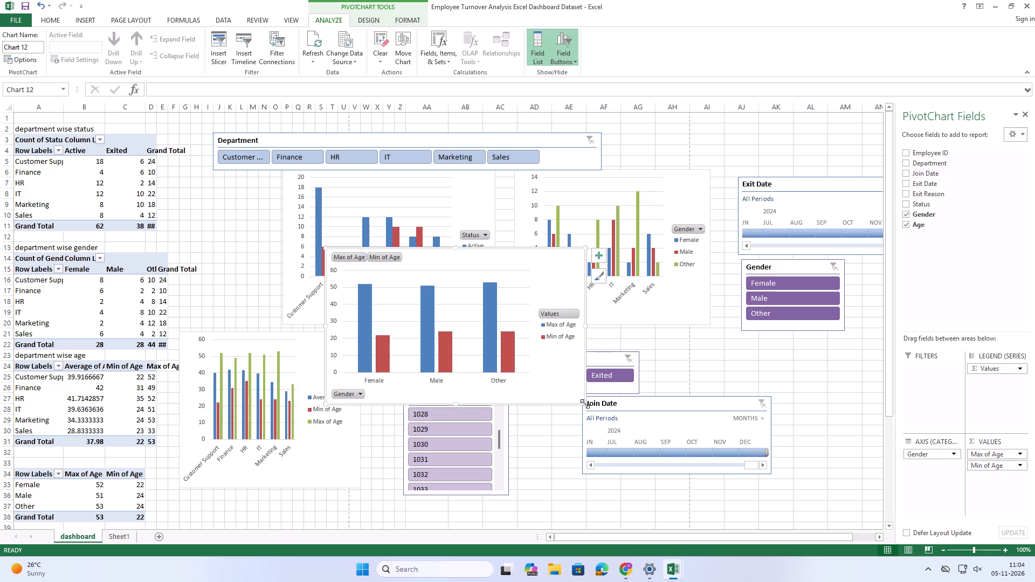
left_click_drag(585, 404, 543, 382)
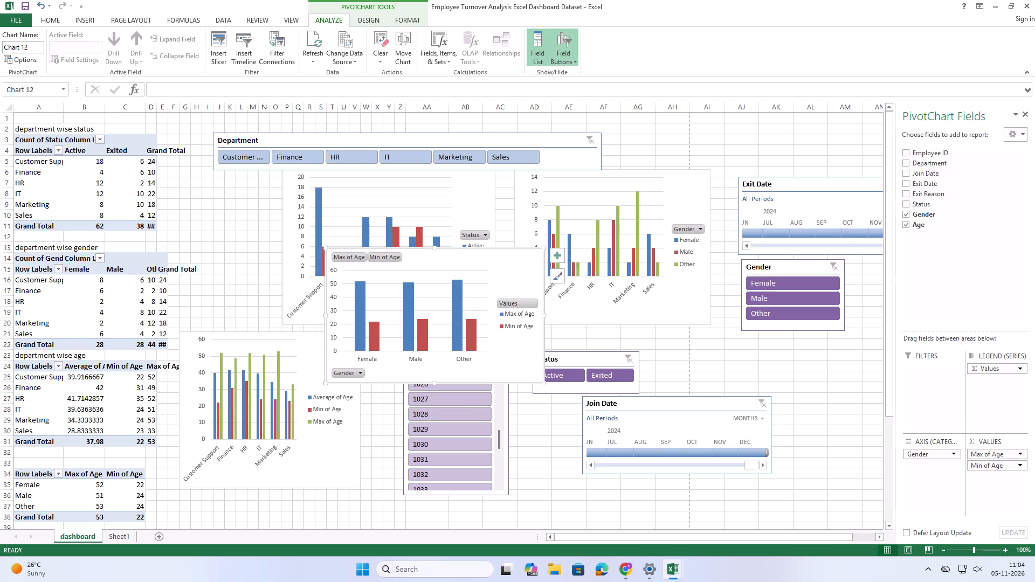
Uncover the Employee ID slicer by moving the new age chart aside, and place the slicer below the Gender slicer.
left_click_drag(495, 410, 517, 446)
left_click(516, 433)
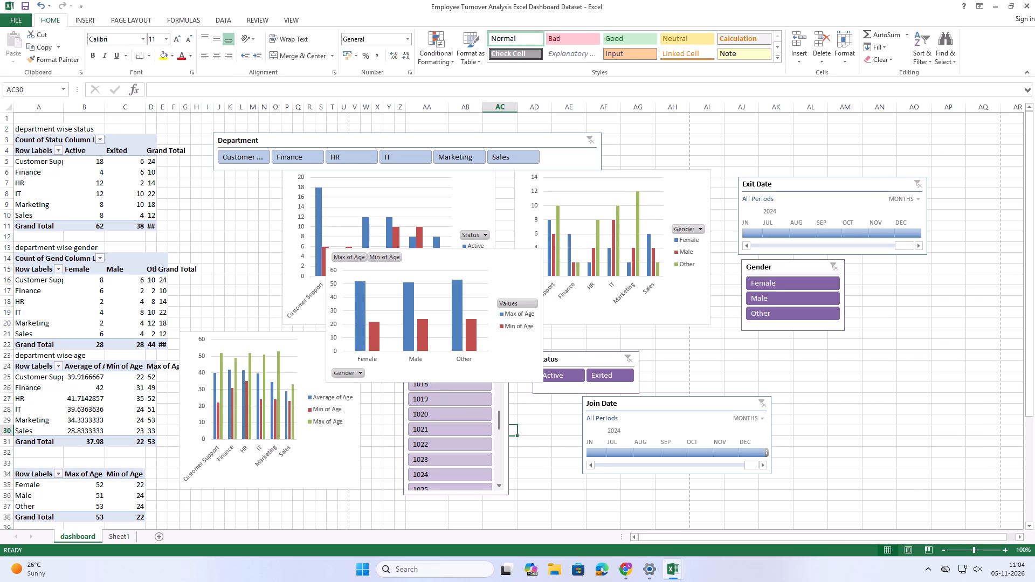
left_click(509, 403)
left_click_drag(502, 404, 528, 465)
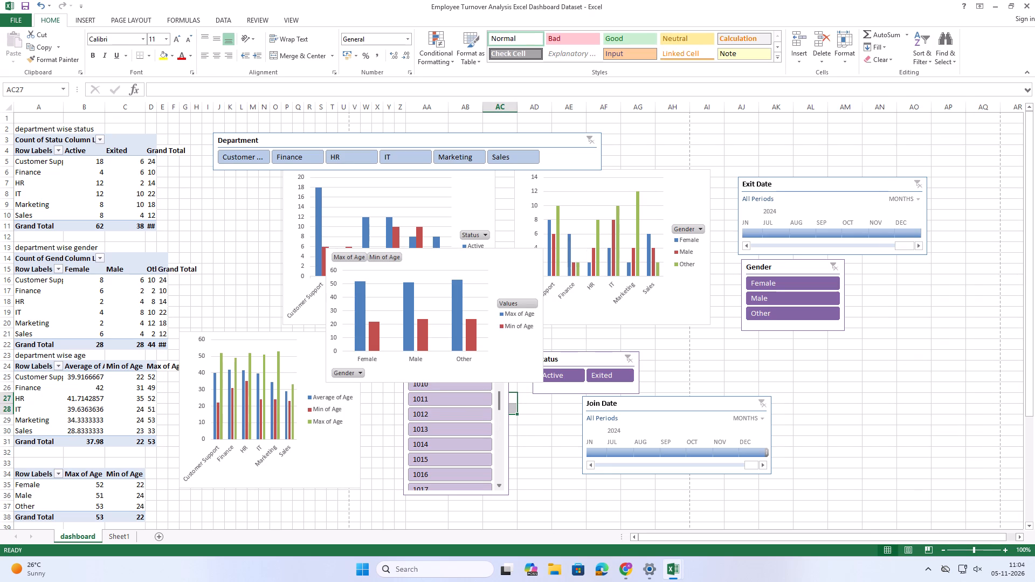
left_click(532, 458)
left_click_drag(505, 254, 379, 185)
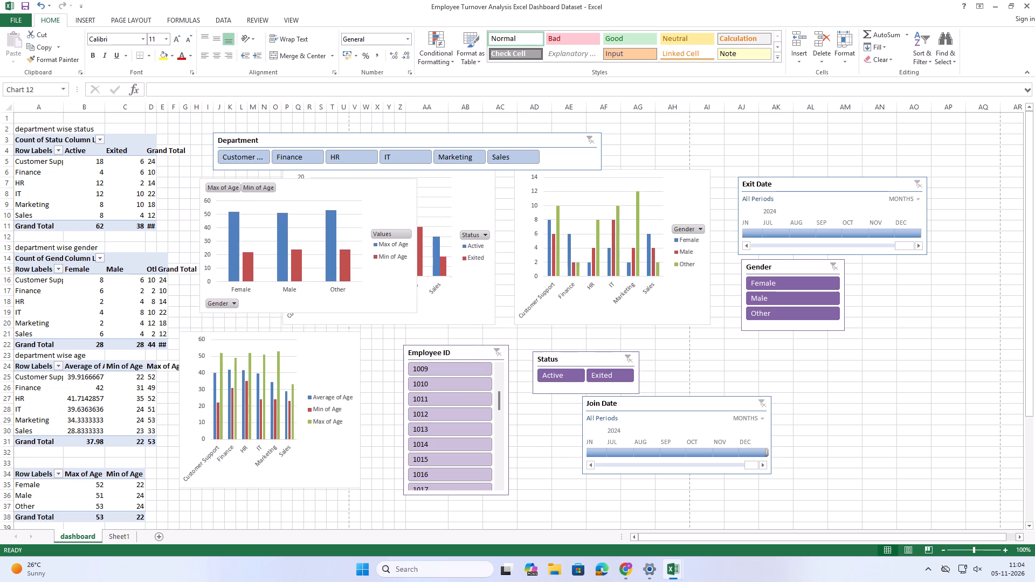
left_click_drag(379, 185, 376, 181)
left_click_drag(488, 350, 1034, 528)
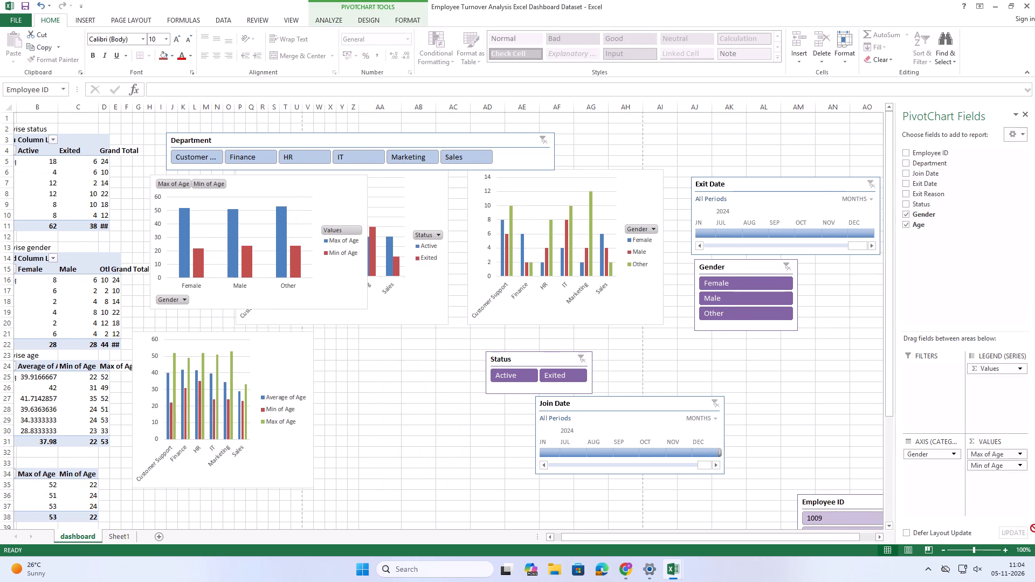
left_click_drag(1034, 528, 843, 364)
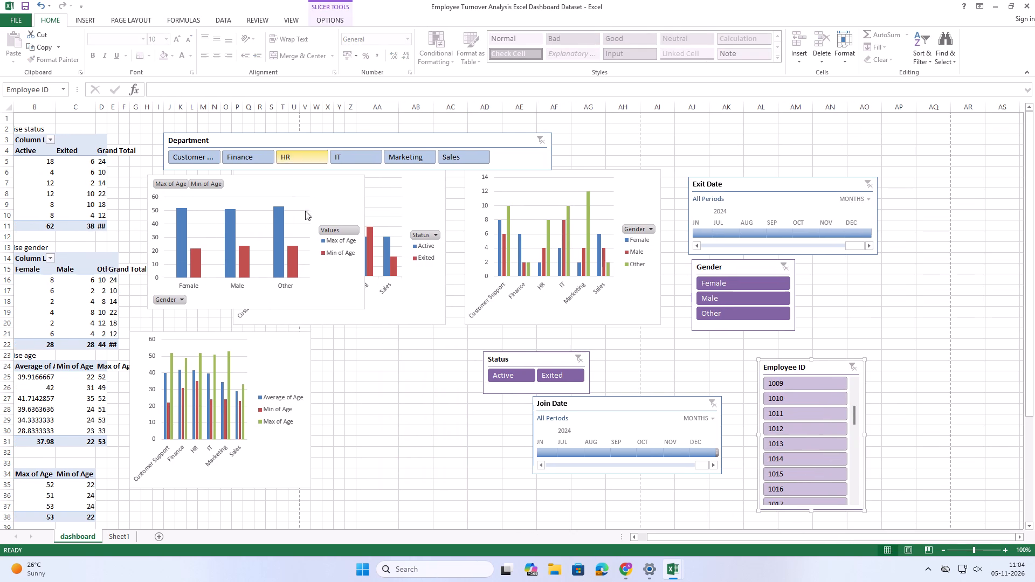
Move the gender-wise Max and Min of Age chart off the status chart to sit beside the department-wise age chart.
left_click_drag(328, 184, 495, 358)
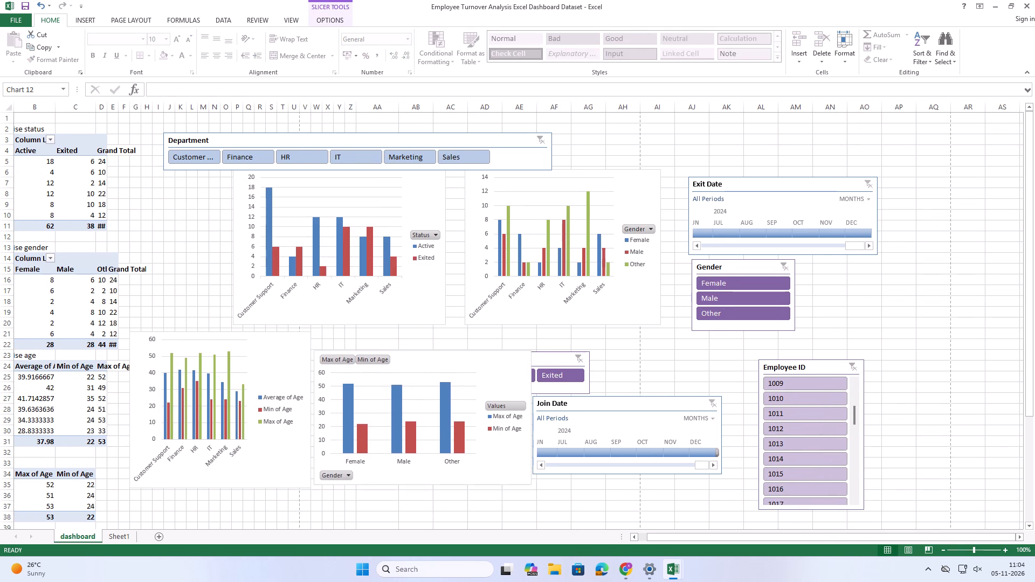
left_click_drag(495, 358, 495, 356)
Move the department-wise status chart closer to the PivotTables, just under the Department slicer, and make it slightly wider and shorter.
left_click_drag(409, 175, 365, 185)
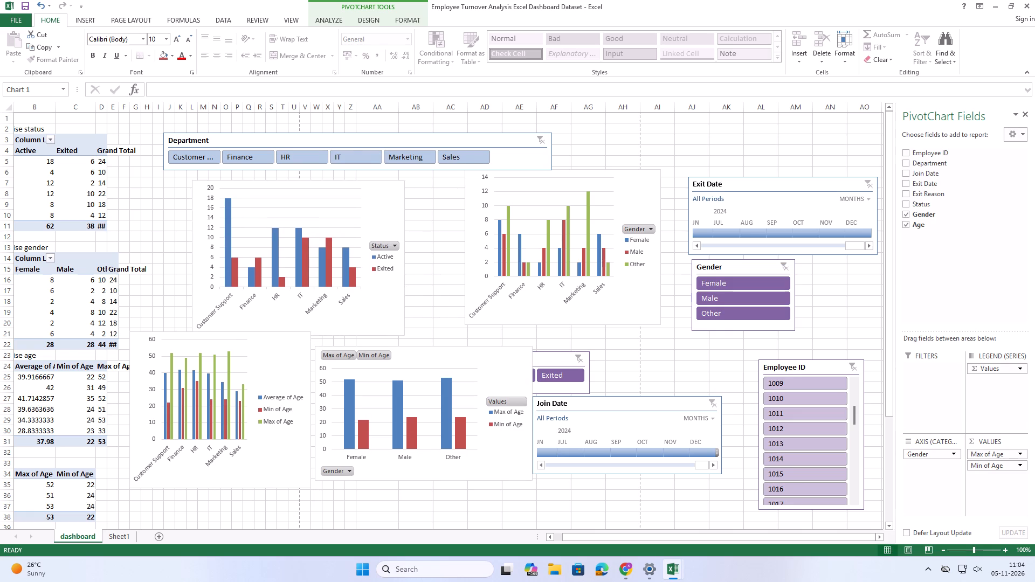
left_click_drag(365, 185, 358, 180)
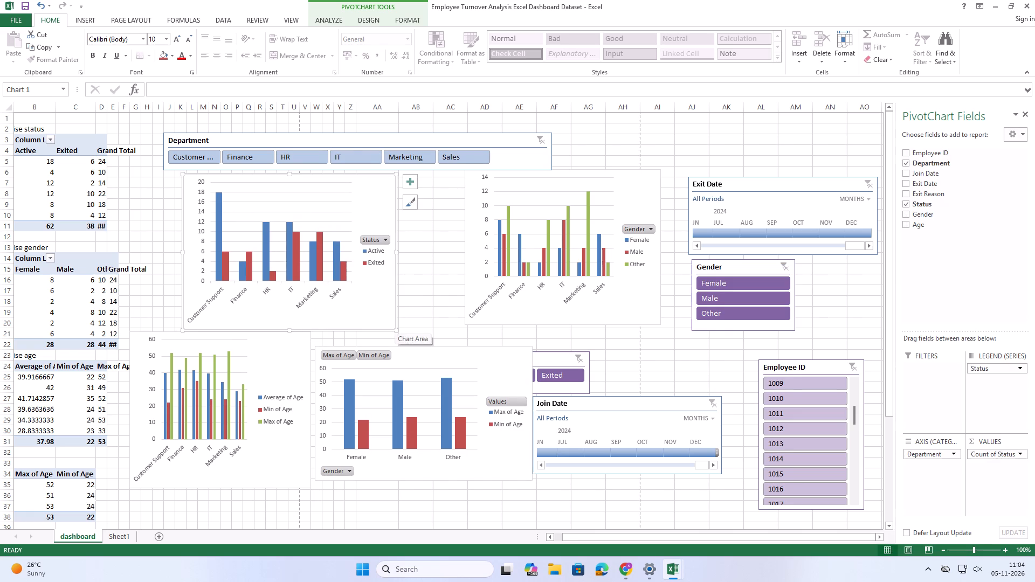
left_click_drag(396, 330, 403, 324)
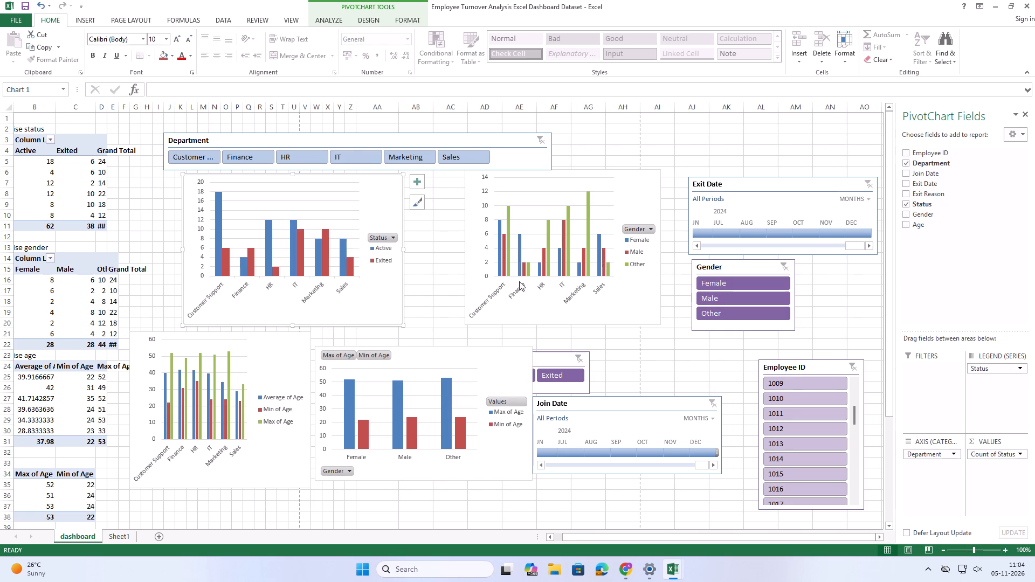
Move the department-wise gender chart next to the status chart, leaving only a narrow gap between them.
left_click_drag(644, 179, 642, 181)
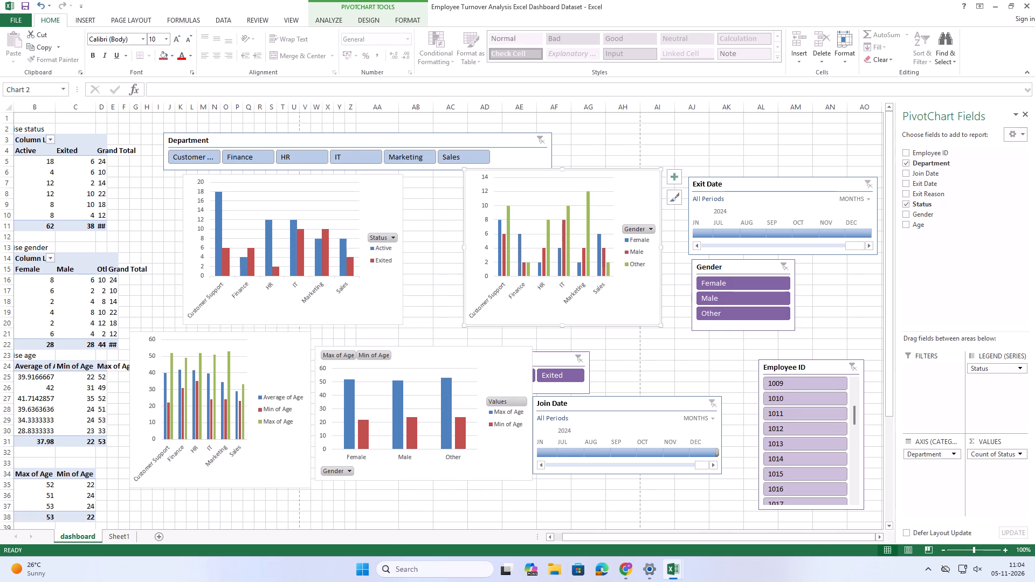
left_click_drag(642, 181, 589, 183)
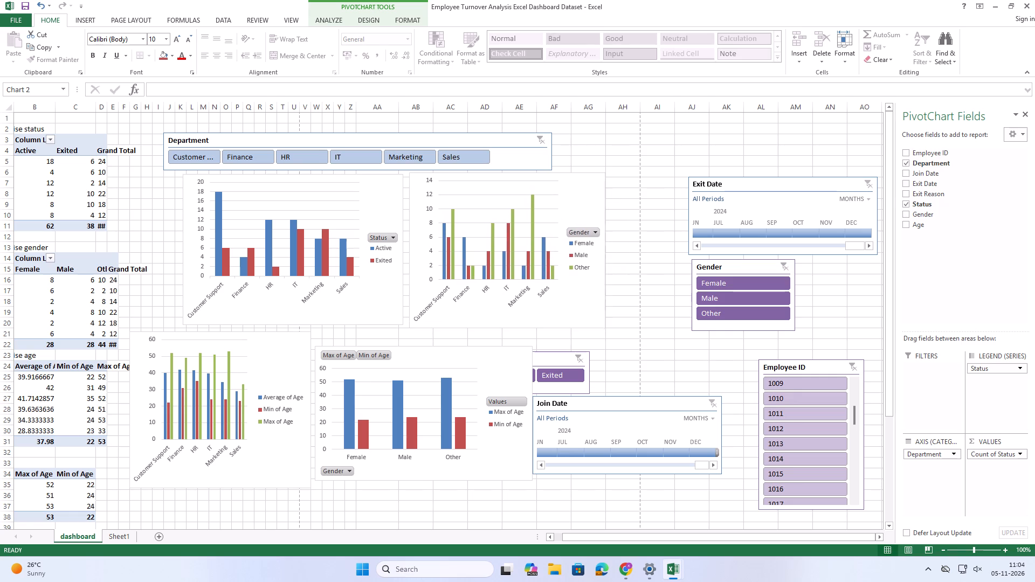
left_click_drag(589, 183, 590, 183)
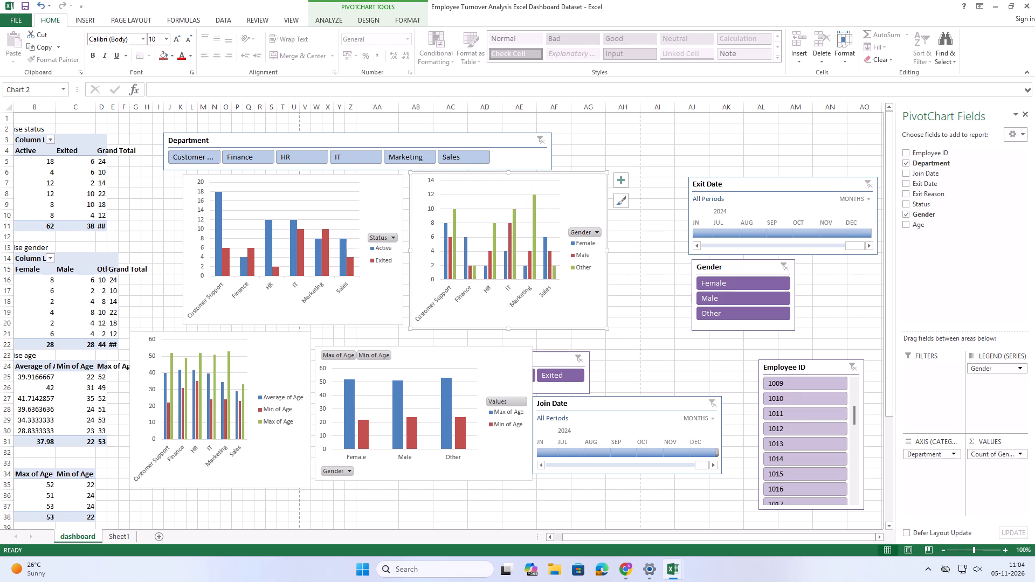
Nudge the gender-wise Max and Min of Age chart up to sit directly beneath the status and gender charts.
left_click_drag(501, 356, 514, 340)
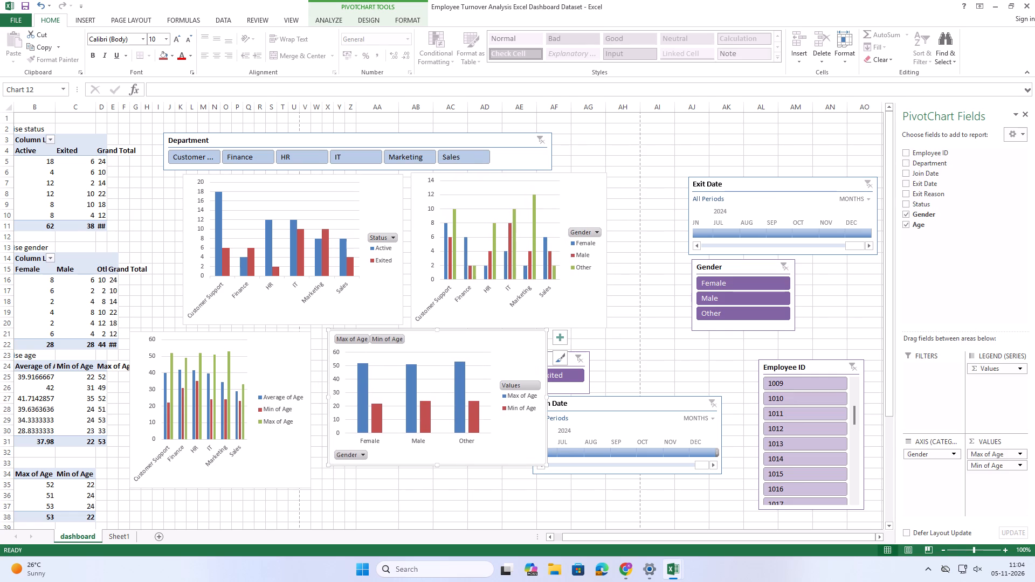
Widen the department-wise age chart until it meets the gender-wise age chart, and reduce its height slightly.
left_click(304, 336)
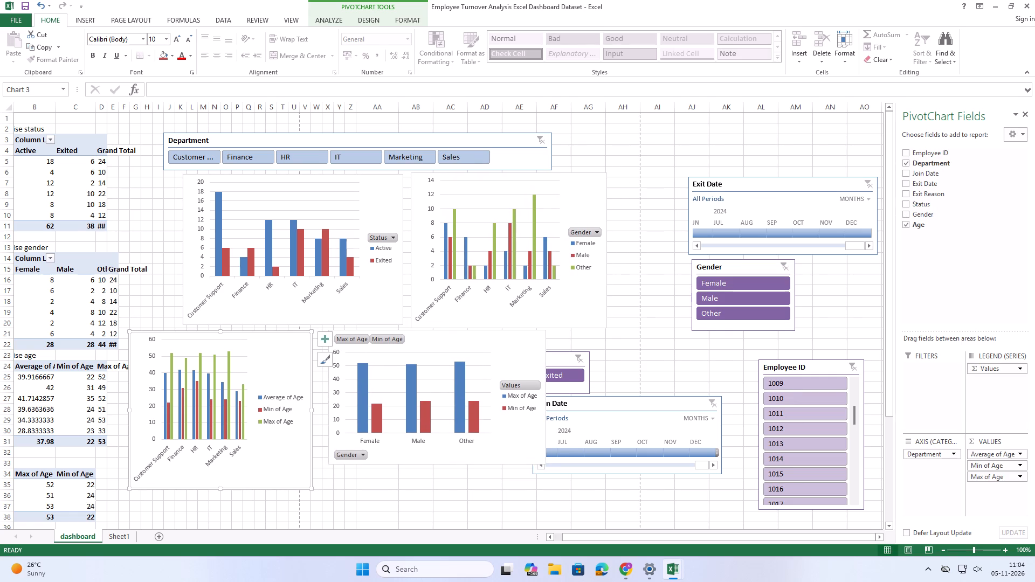
left_click_drag(310, 489, 326, 477)
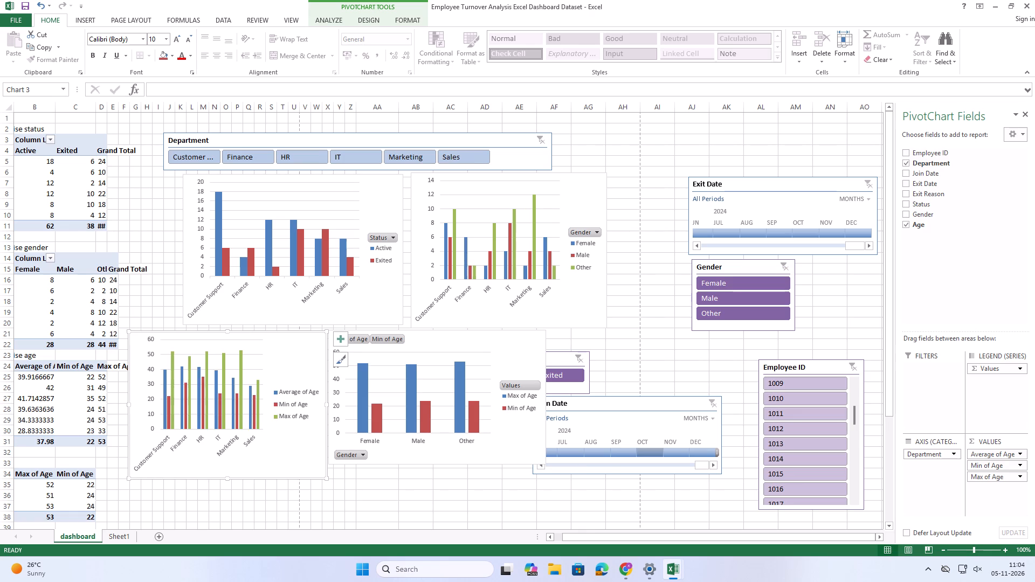
Move the Join Date timeline away from the charts to just above the Exit Date timeline.
left_click_drag(668, 403, 790, 130)
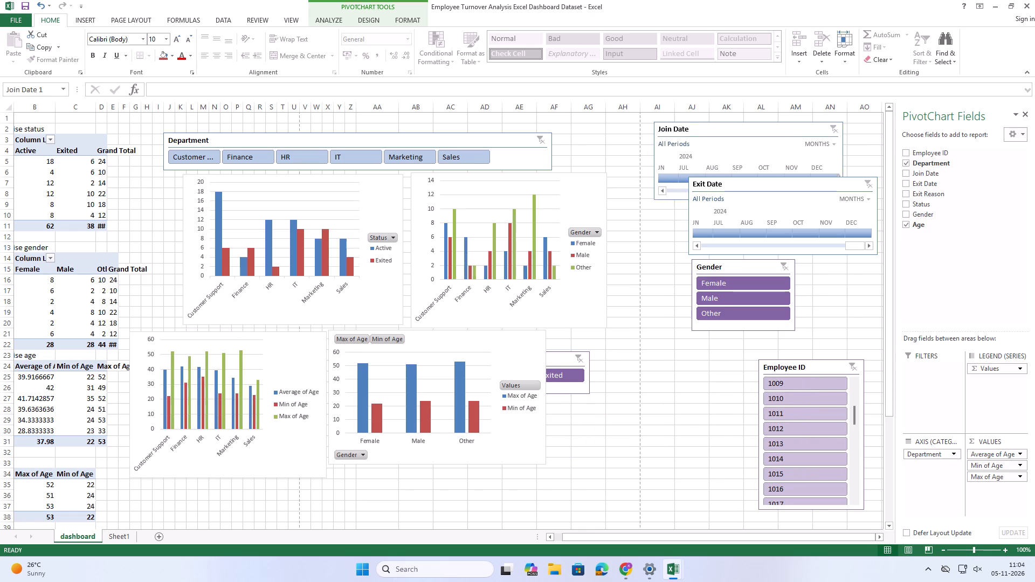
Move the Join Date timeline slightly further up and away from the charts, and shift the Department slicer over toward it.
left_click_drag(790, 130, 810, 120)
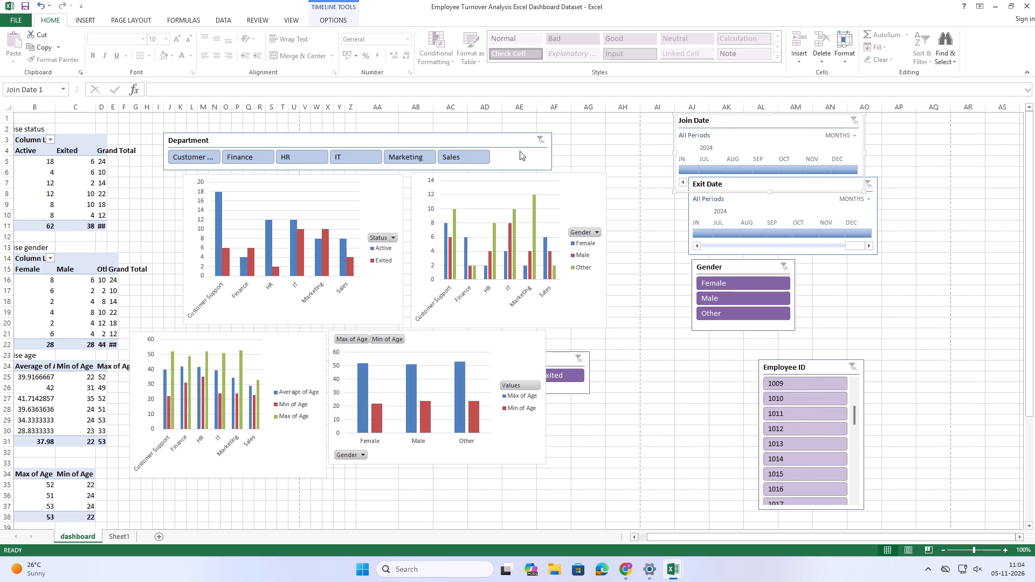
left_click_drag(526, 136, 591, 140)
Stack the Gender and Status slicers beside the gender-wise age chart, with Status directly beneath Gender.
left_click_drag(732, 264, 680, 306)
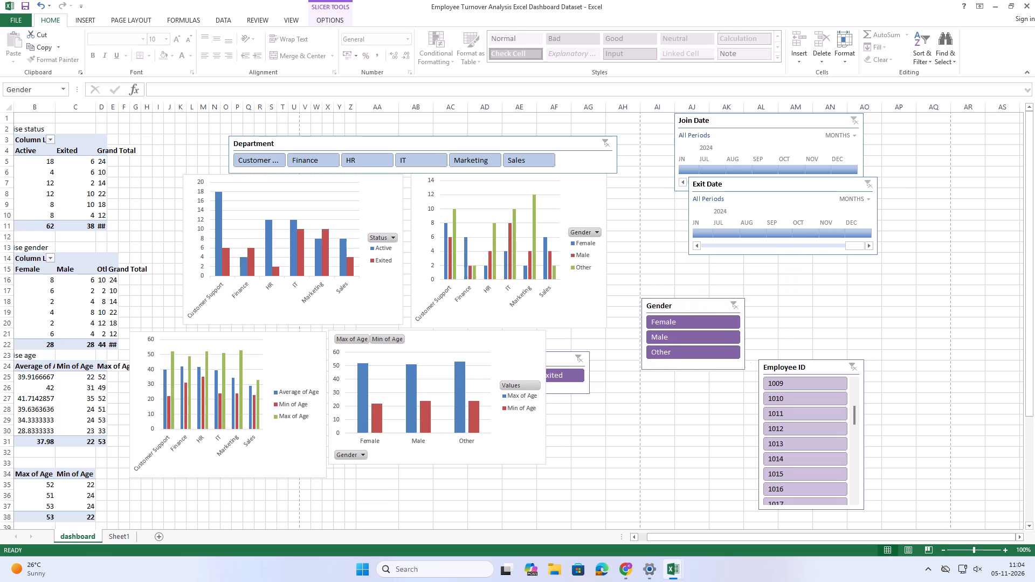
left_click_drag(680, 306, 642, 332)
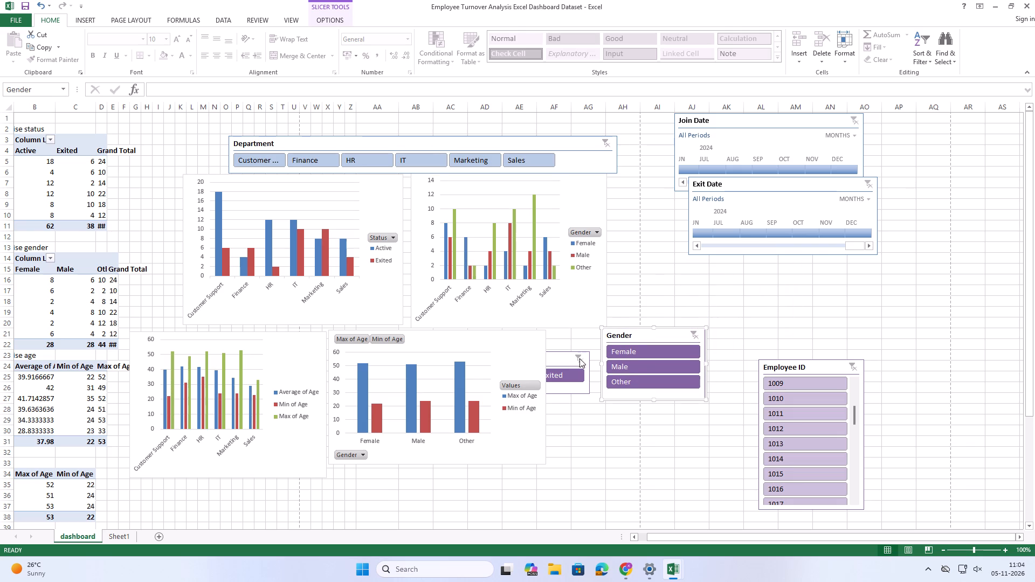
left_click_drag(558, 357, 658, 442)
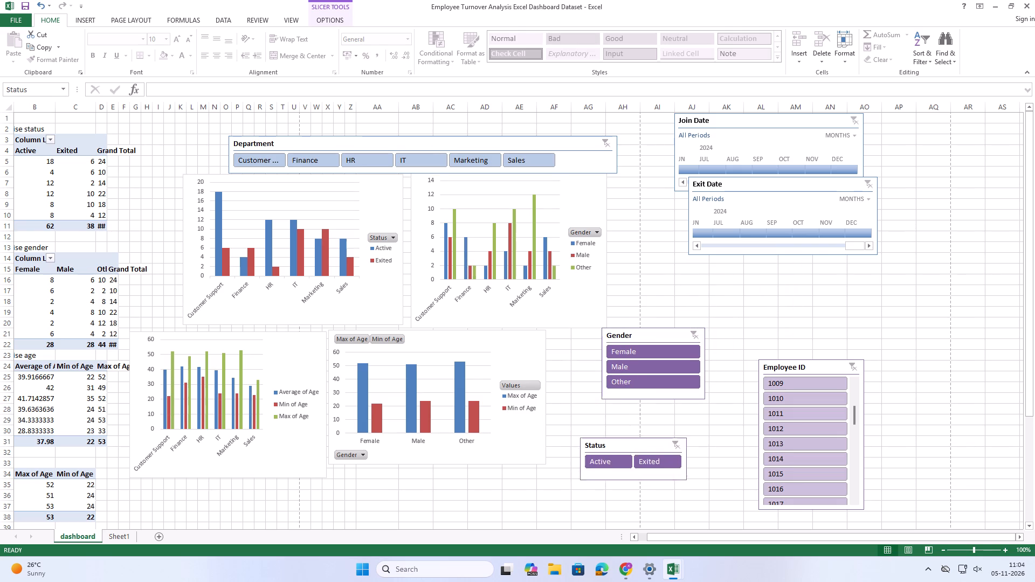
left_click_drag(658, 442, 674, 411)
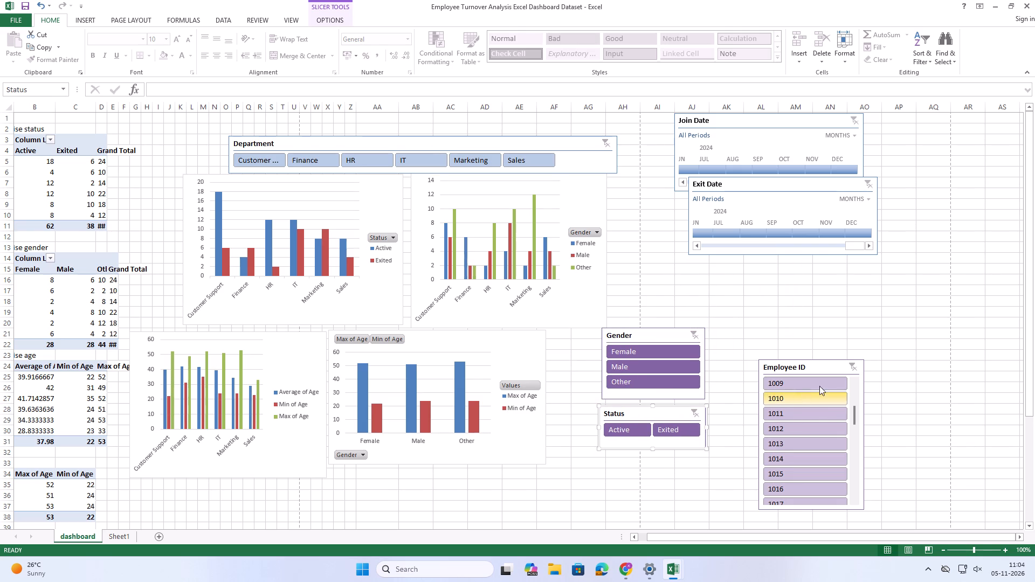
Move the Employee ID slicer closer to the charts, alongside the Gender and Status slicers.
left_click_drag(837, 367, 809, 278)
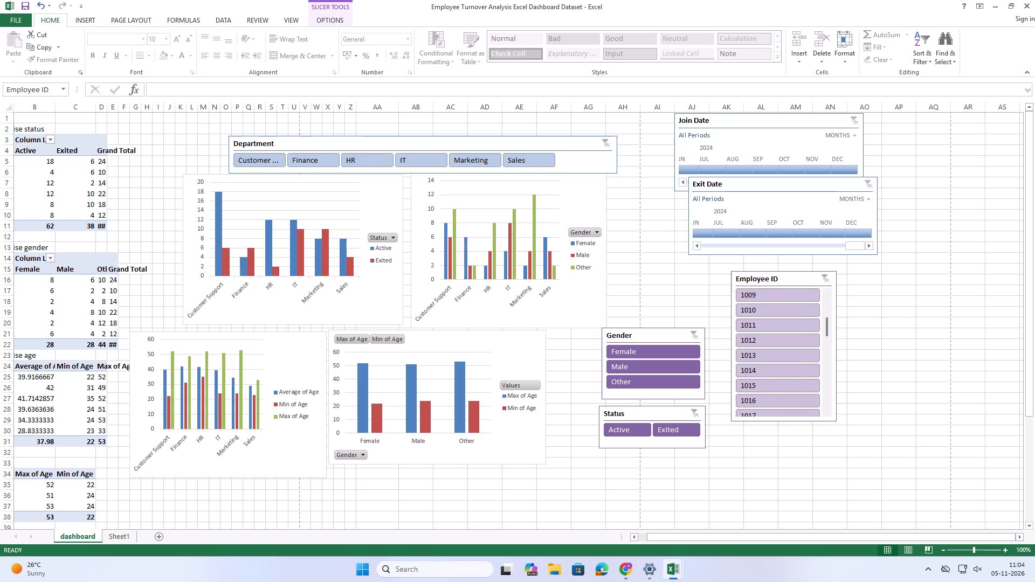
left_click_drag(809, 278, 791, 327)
Place the Gender slicer right against the gender-wise age chart and the Status slicer above it, beside the department-wise gender chart.
left_click_drag(677, 335, 640, 341)
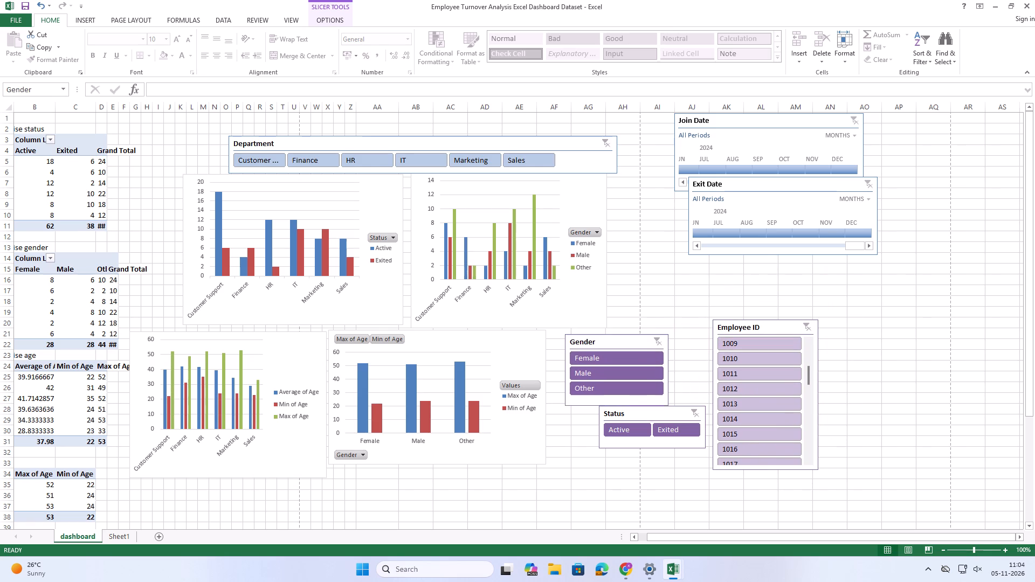
left_click_drag(640, 341, 623, 343)
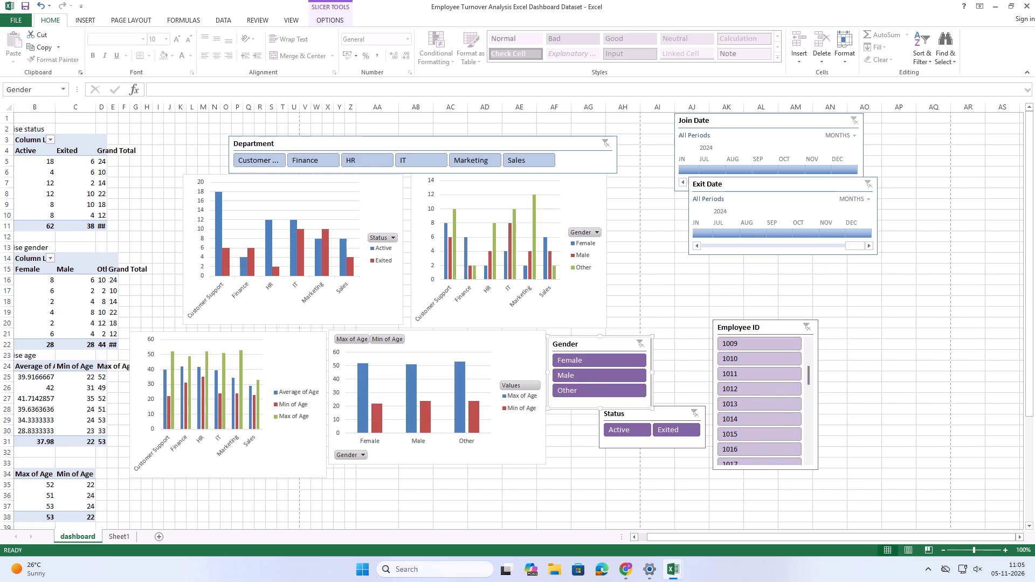
left_click_drag(682, 418, 709, 281)
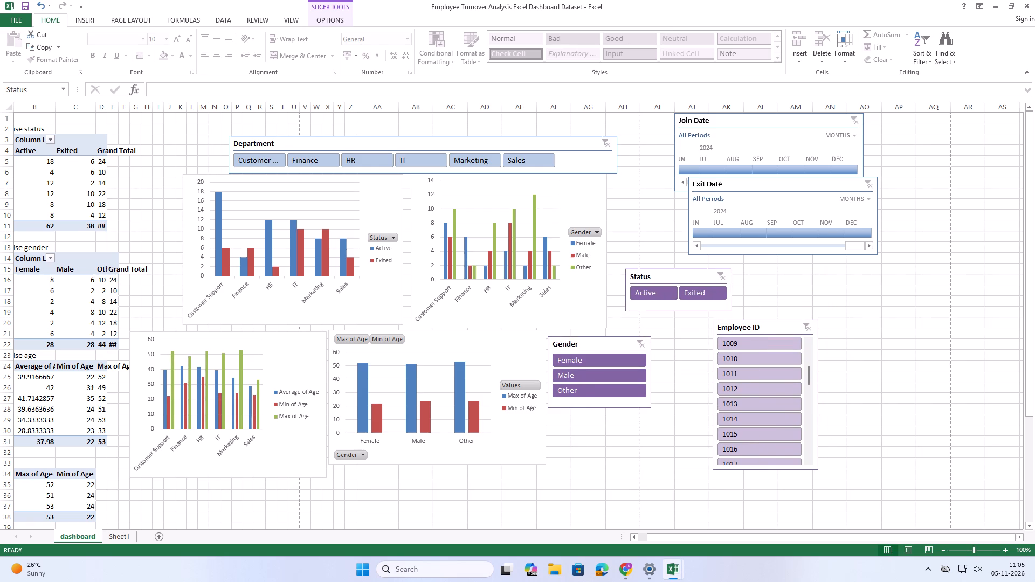
left_click_drag(709, 281, 692, 294)
Stack the timelines beside the department-wise gender chart, with Exit Date directly above the Status slicer and Join Date directly above Exit Date.
left_click_drag(777, 183, 722, 221)
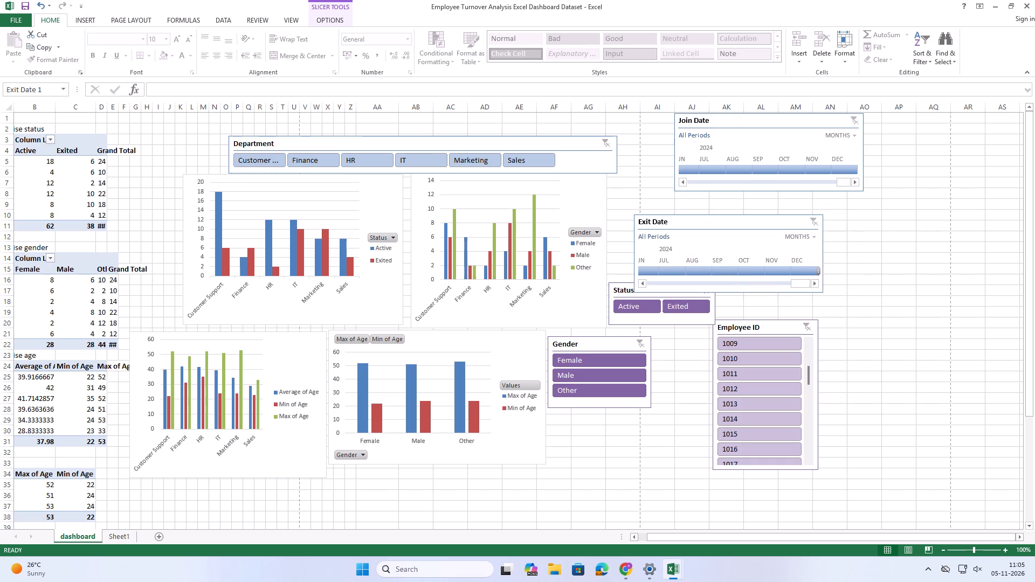
left_click_drag(722, 221, 701, 207)
left_click_drag(760, 122, 709, 130)
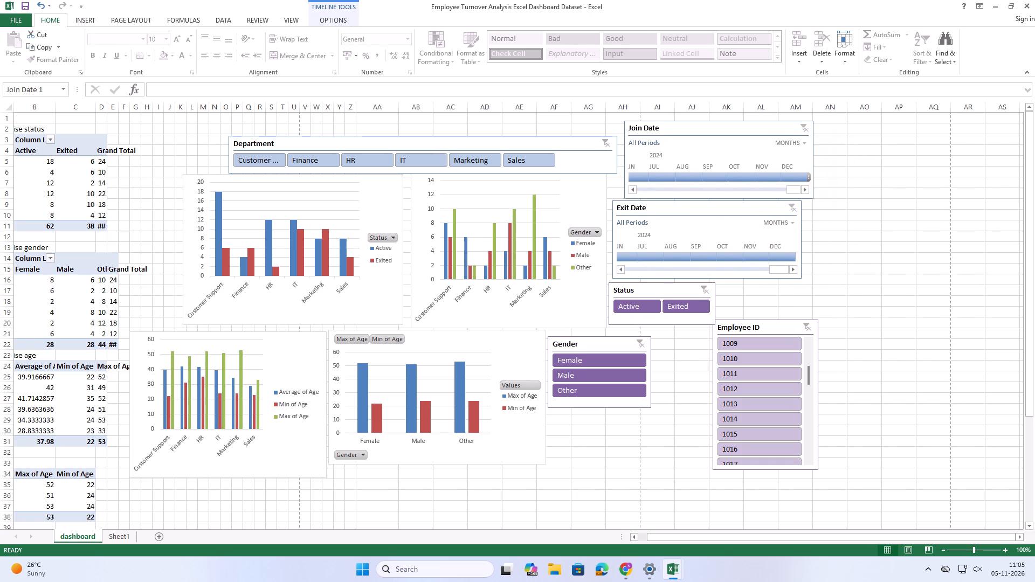
left_click_drag(709, 130, 704, 130)
left_click(704, 130)
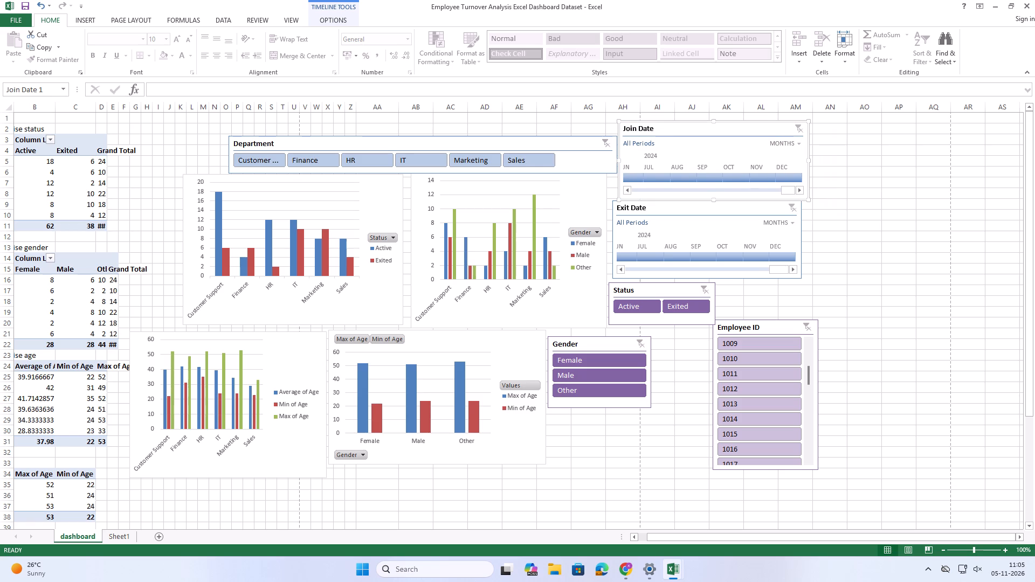
Move the Employee ID slicer up against the Status slicer, just beneath the Exit Date timeline.
left_click_drag(783, 330, 785, 294)
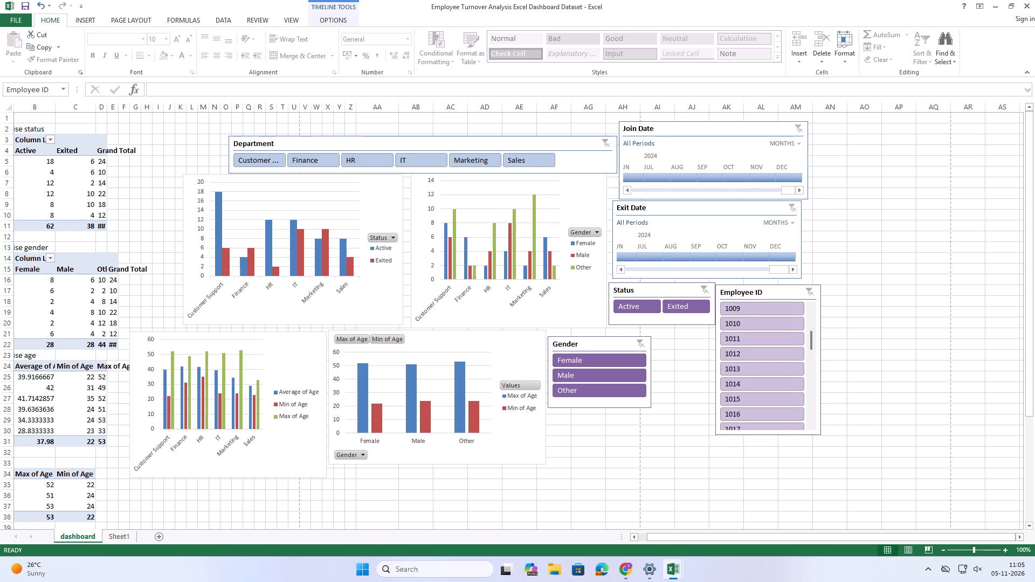
left_click_drag(785, 294, 785, 293)
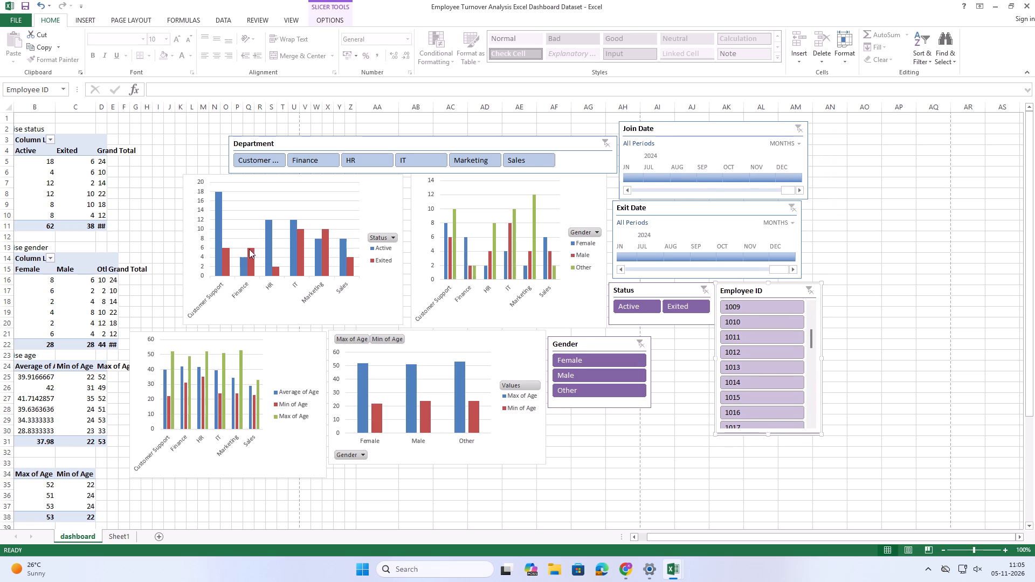
Enlarge the department-wise status chart slightly by extending its lower corner outward toward the pivot tables.
left_click(285, 313)
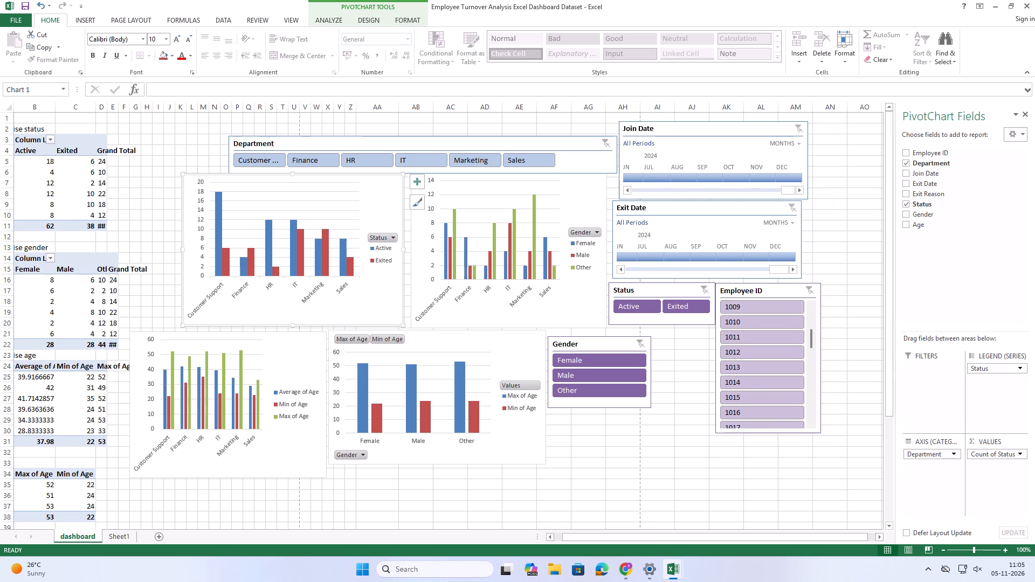
left_click_drag(183, 327, 171, 324)
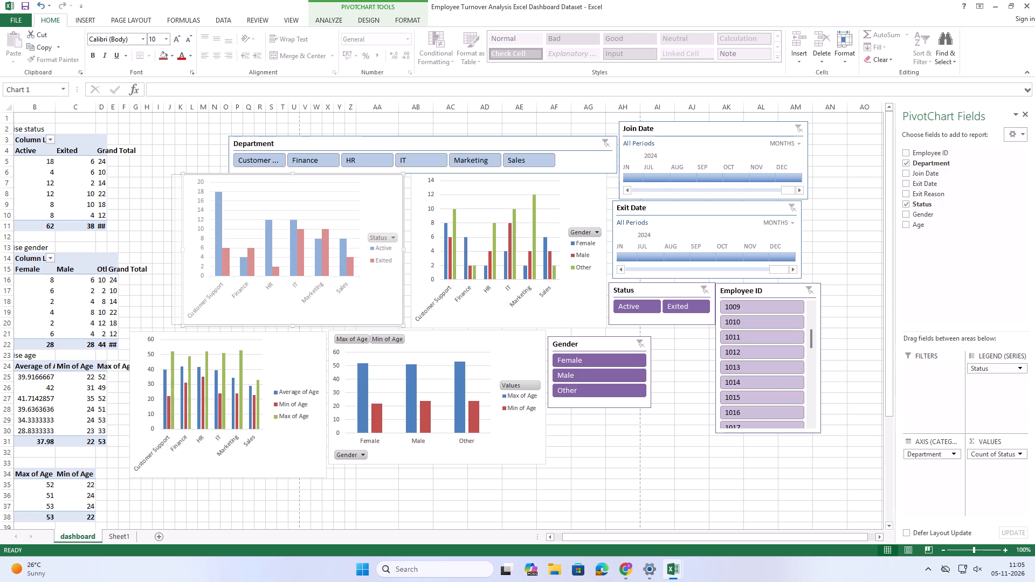
left_click_drag(171, 324, 172, 327)
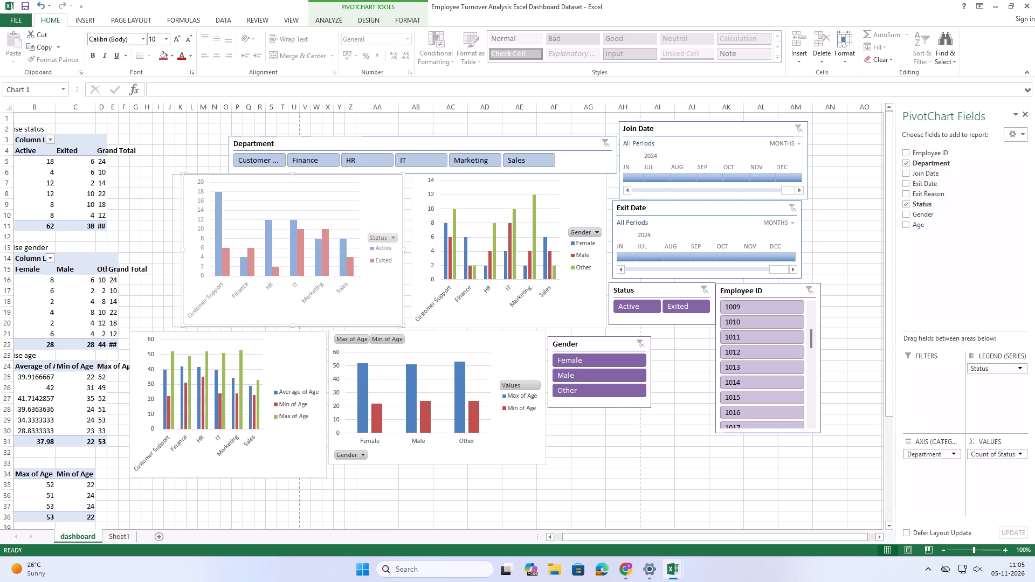
left_click(417, 297)
left_click(415, 330)
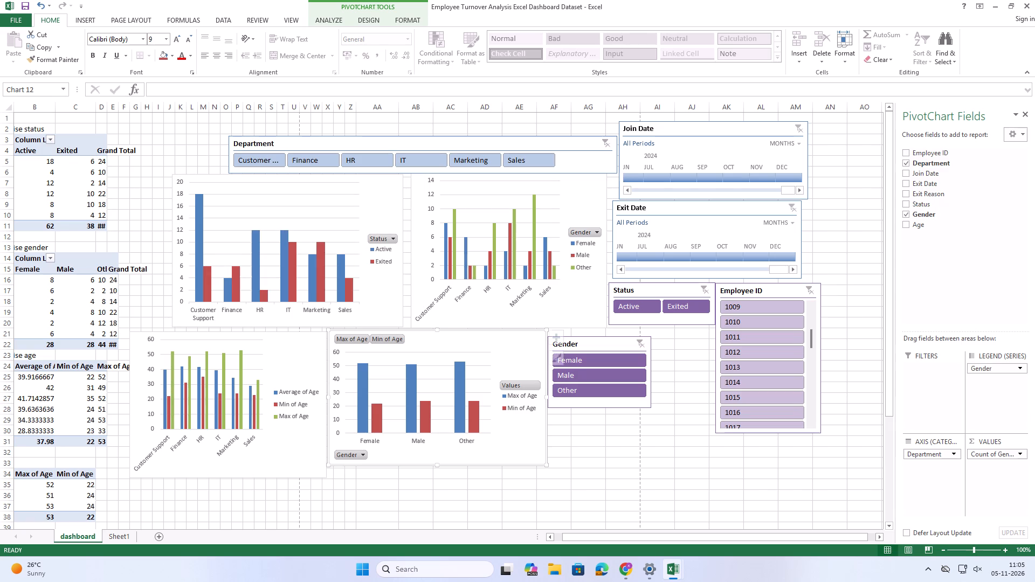
Shift the Department slicer back toward the pivot tables so it sits above the status and gender charts, clear of the Join Date timeline.
left_click_drag(583, 142, 556, 141)
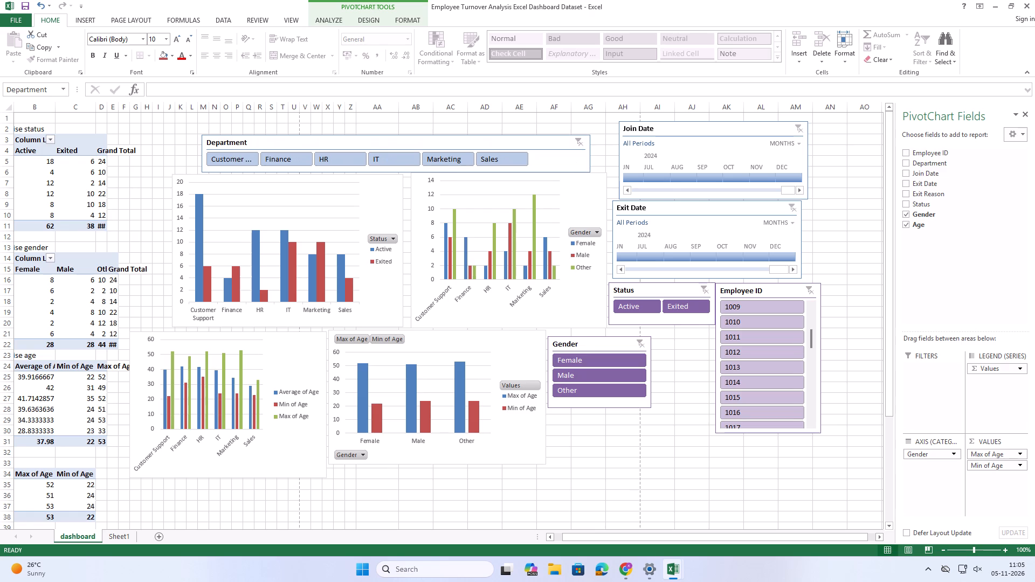
left_click_drag(556, 141, 553, 140)
left_click(632, 482)
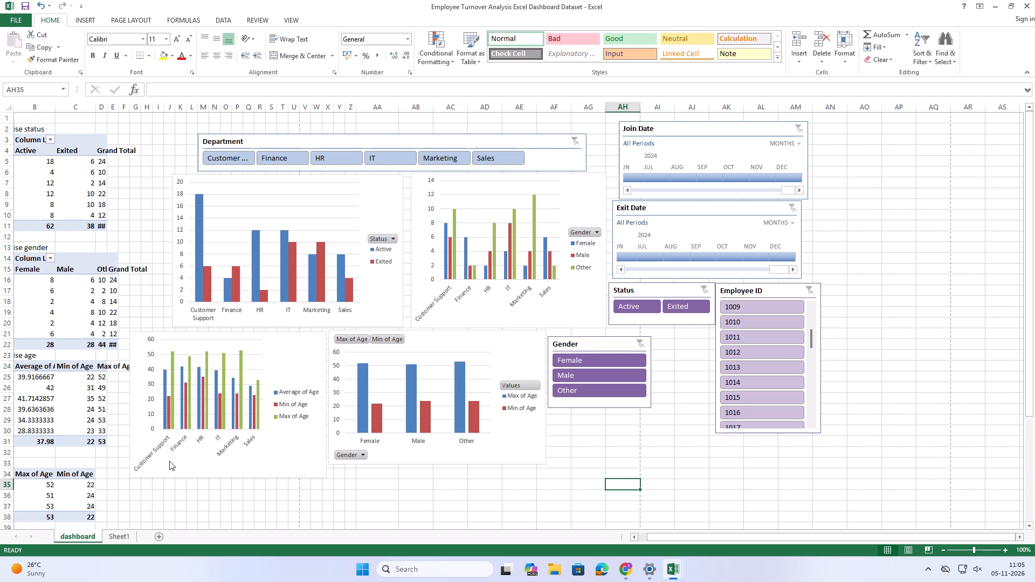
Save the workbook under its existing name.
left_click(24, 4)
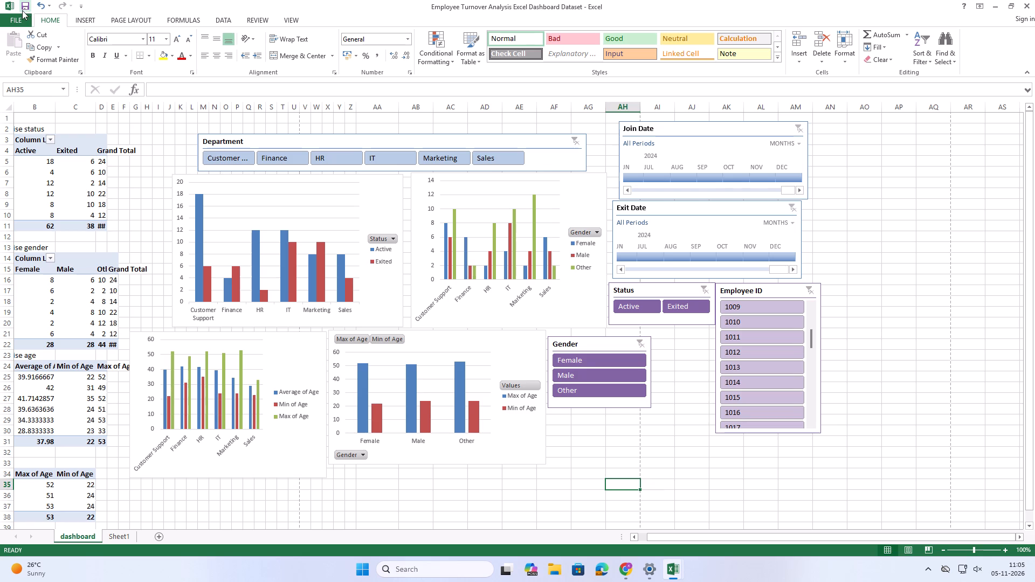
Save the workbook to the Desktop as an Excel Workbook, named with the student's first name, student ID and lab13, joined by underscores.
left_click(22, 10)
left_click(22, 16)
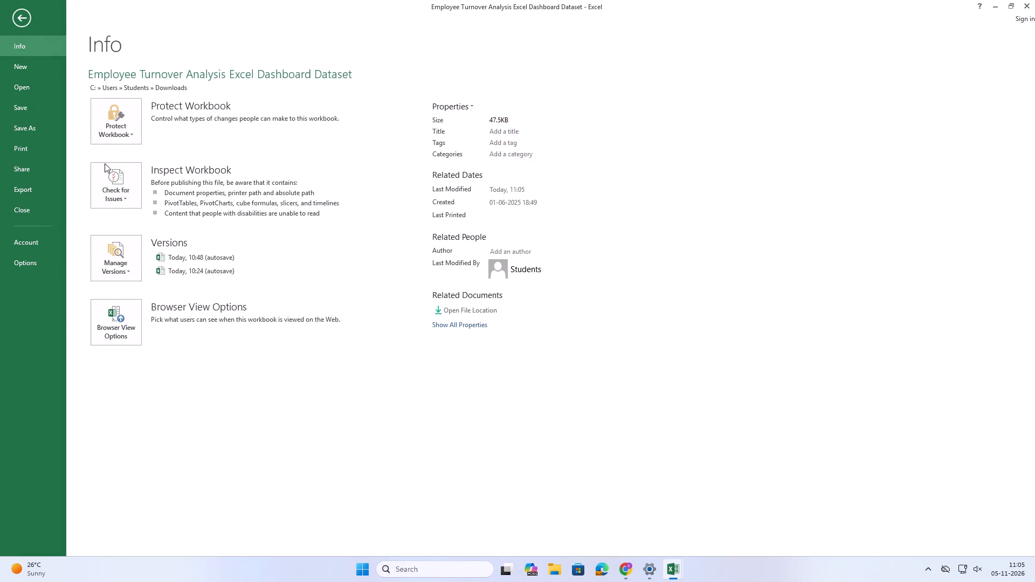
left_click(40, 129)
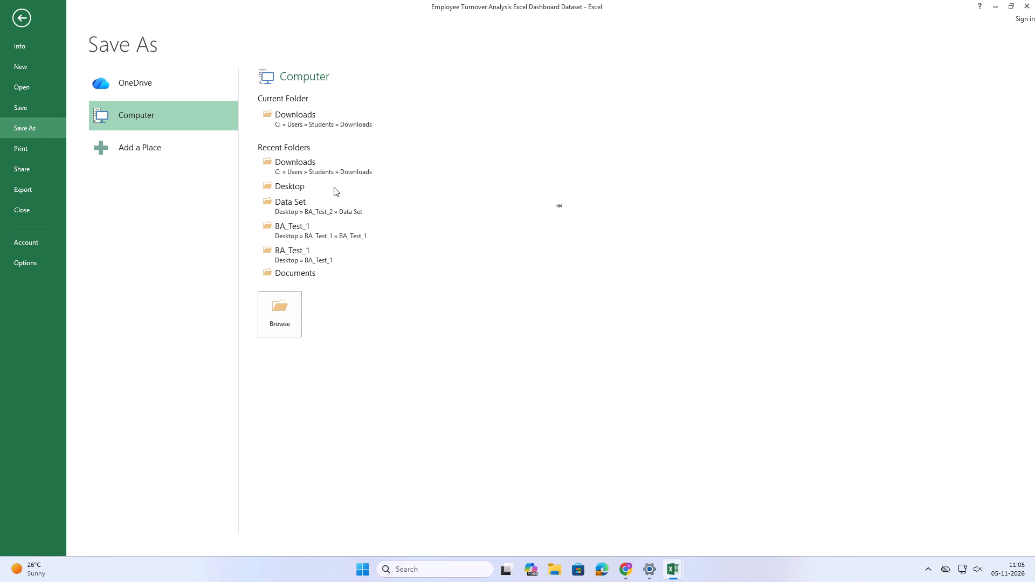
left_click(334, 187)
key("BackSpace")
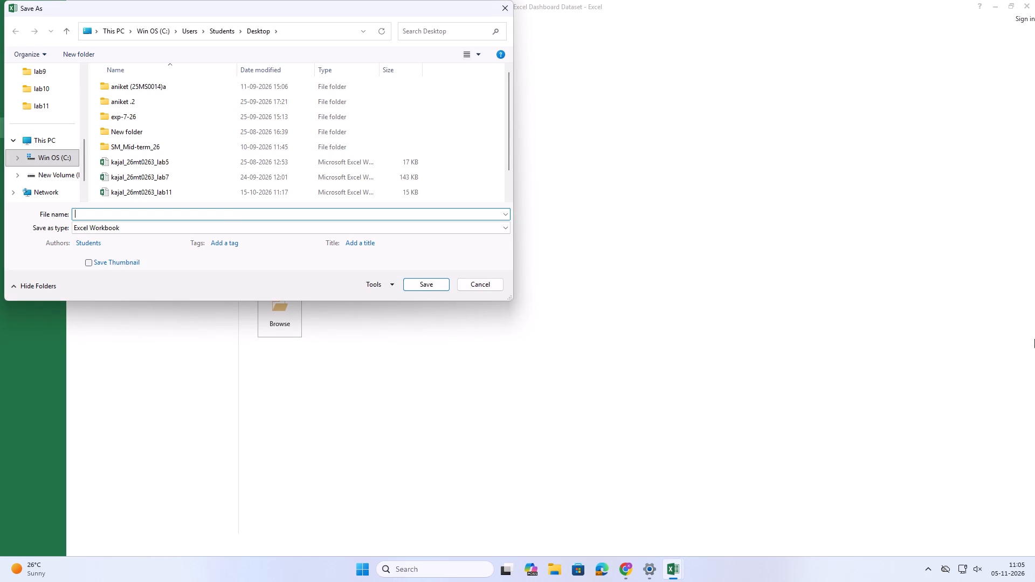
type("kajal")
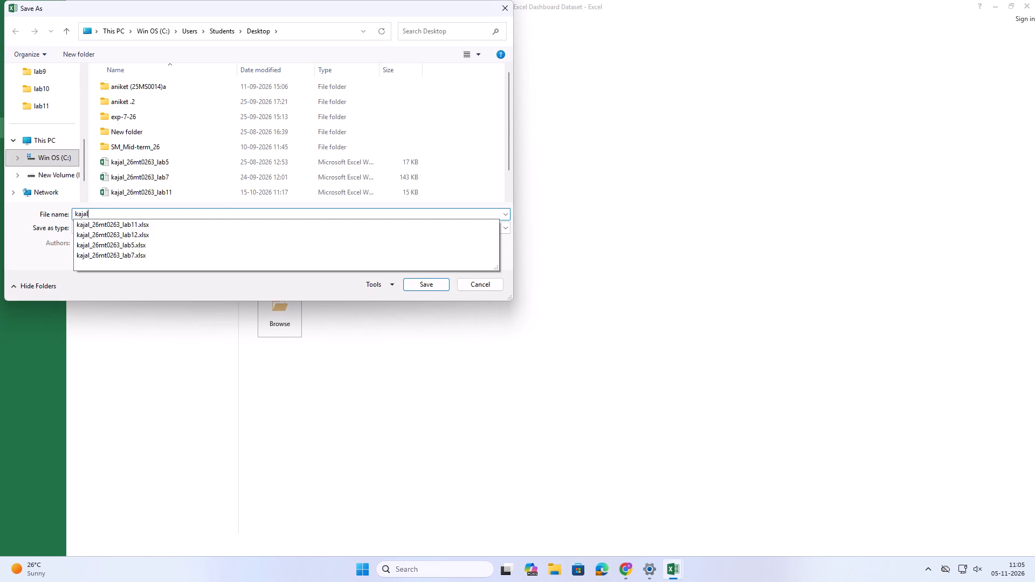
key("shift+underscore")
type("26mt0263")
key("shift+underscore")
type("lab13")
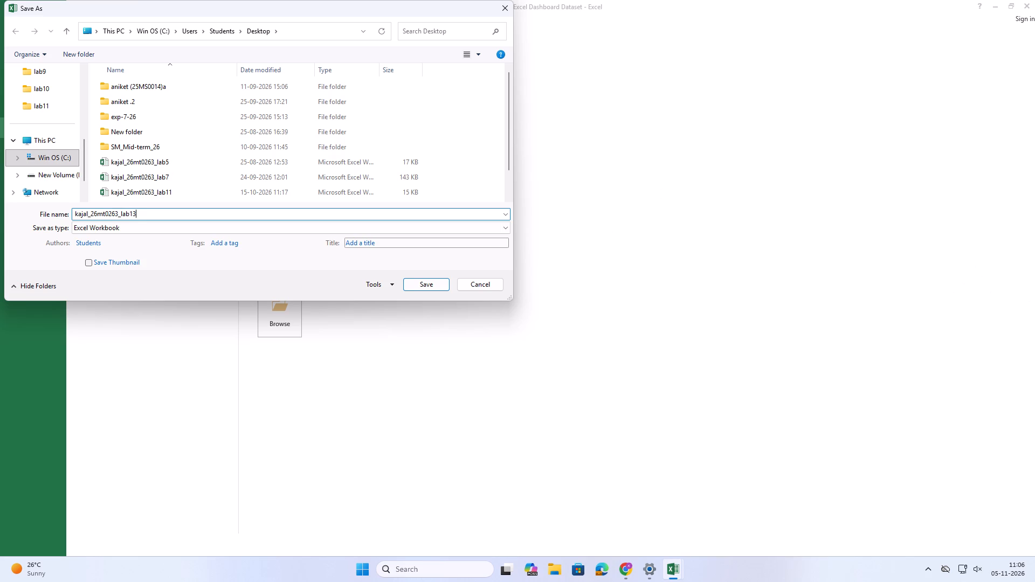
left_click(410, 281)
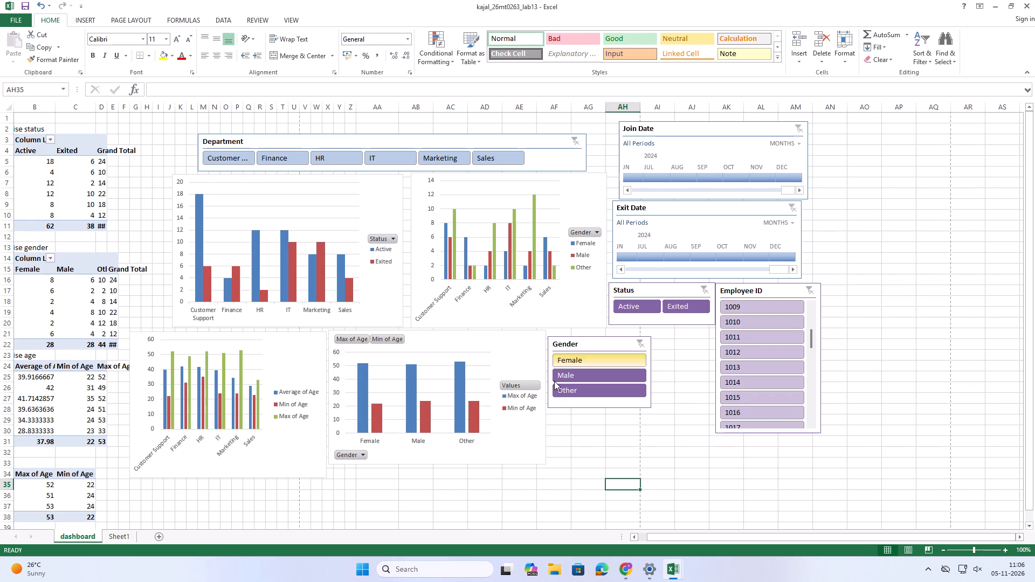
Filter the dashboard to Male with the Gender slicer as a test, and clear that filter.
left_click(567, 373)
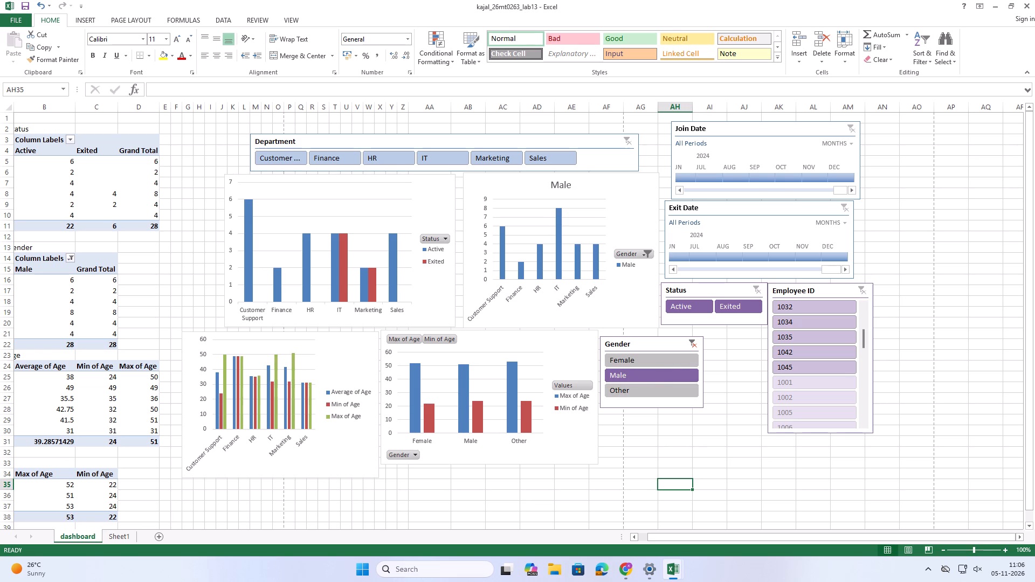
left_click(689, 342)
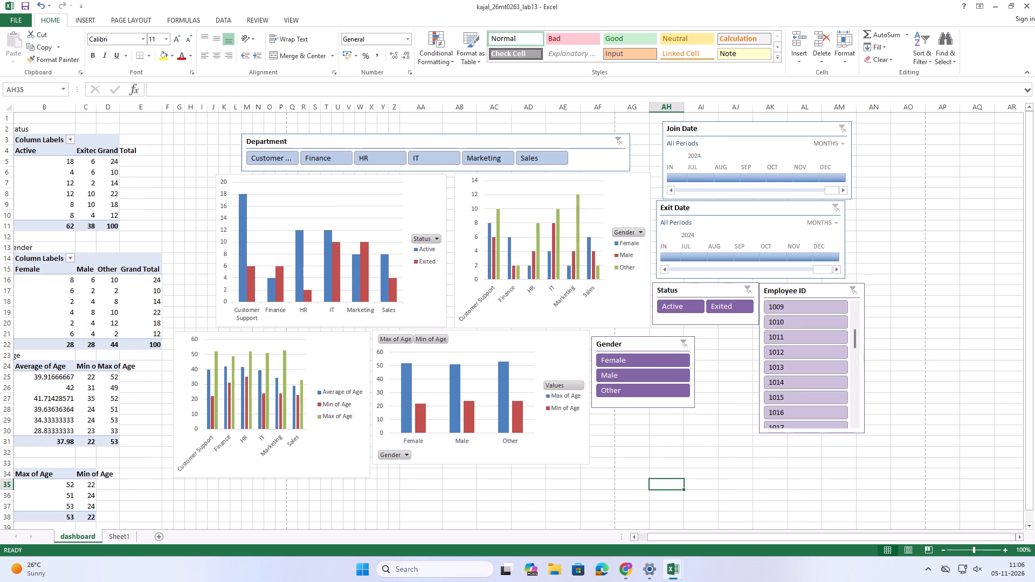
Connect the Gender slicer to PivotTable4 through its report connections.
left_click(651, 342)
left_click(335, 14)
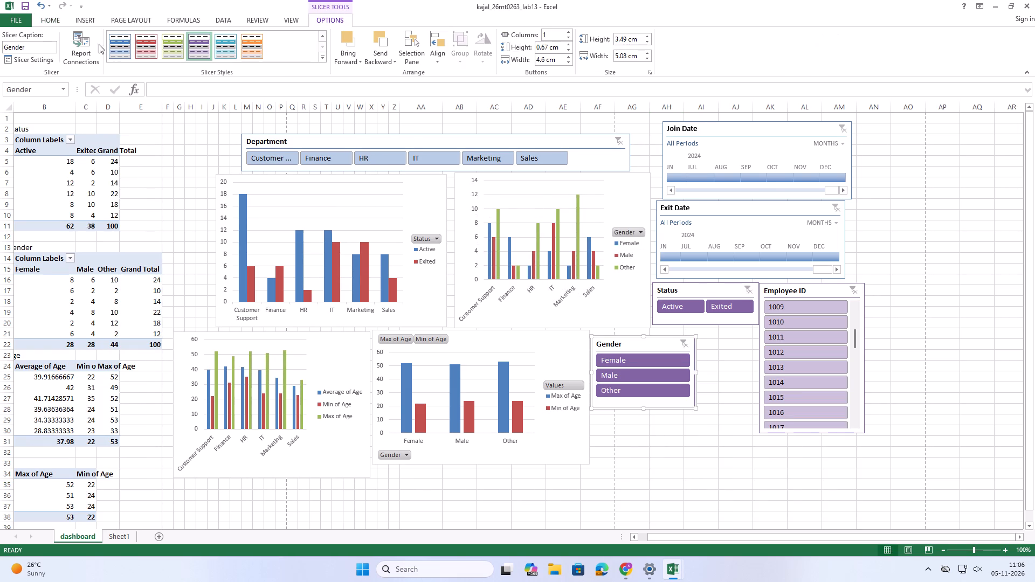
left_click(80, 39)
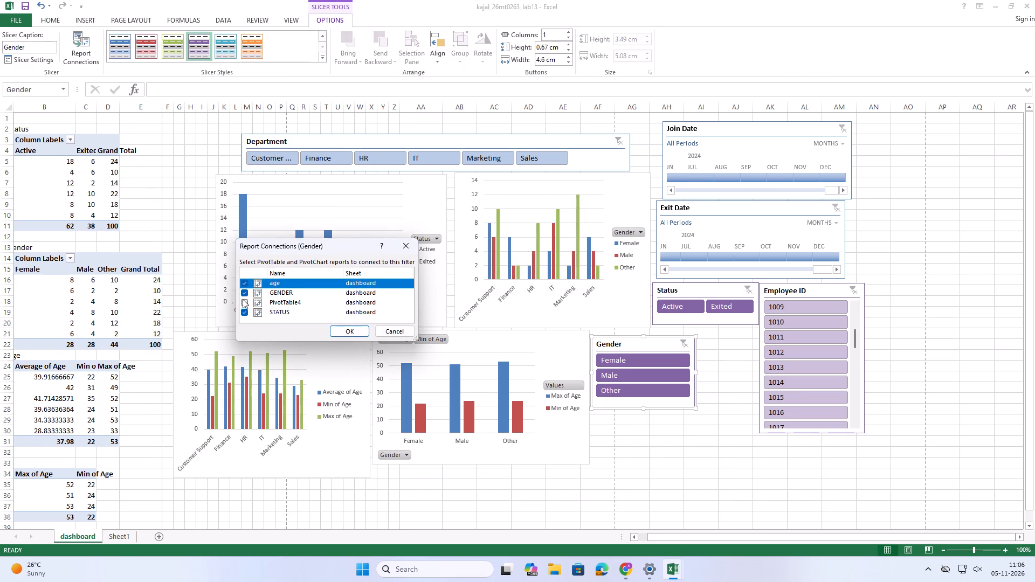
left_click(243, 299)
left_click(333, 333)
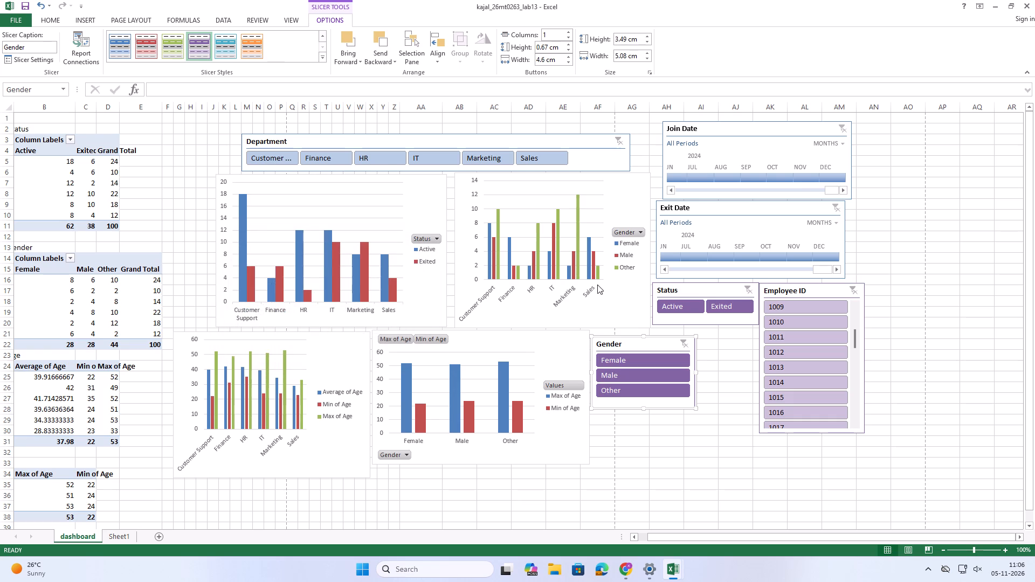
Connect the Department slicer to PivotTable4 through its report connections.
left_click(595, 145)
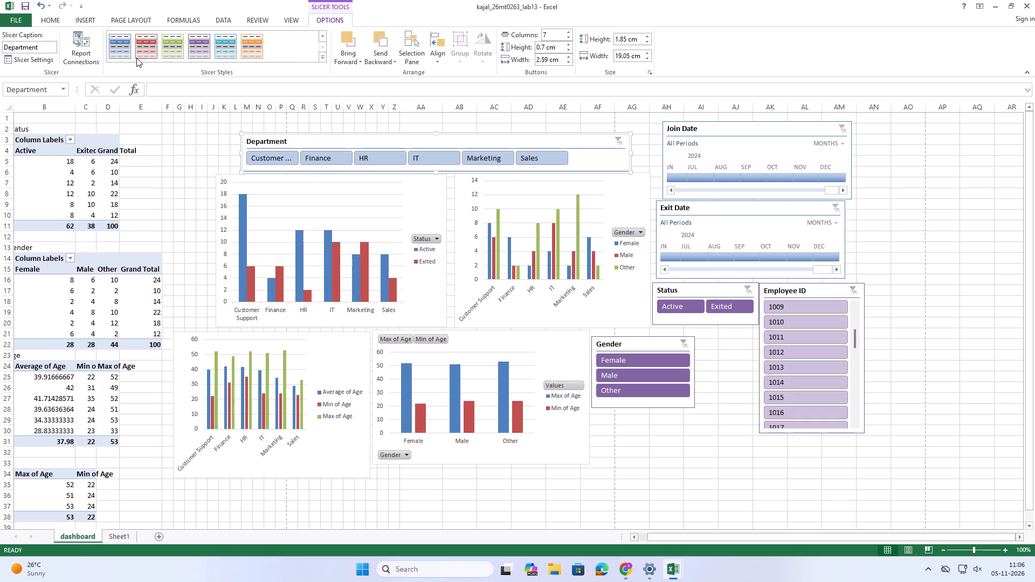
left_click(81, 51)
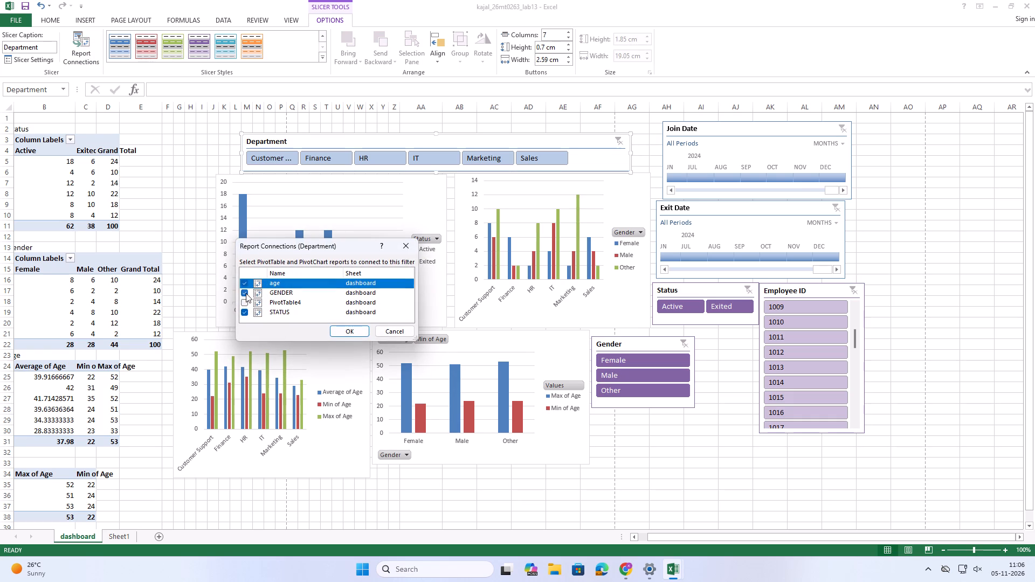
left_click(243, 304)
left_click(346, 328)
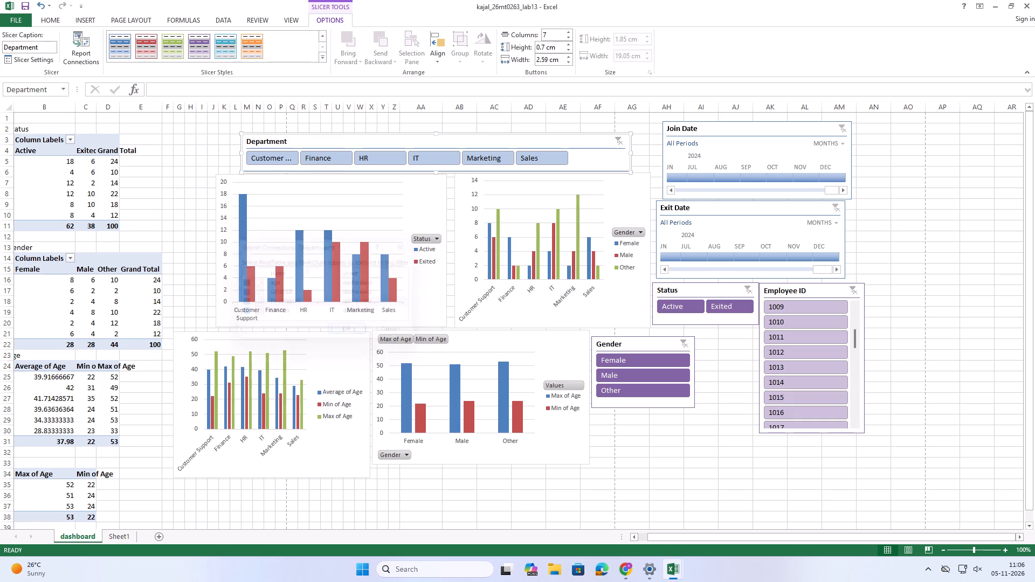
Connect the Join Date timeline to PivotTable4 through its report connections.
left_click(820, 127)
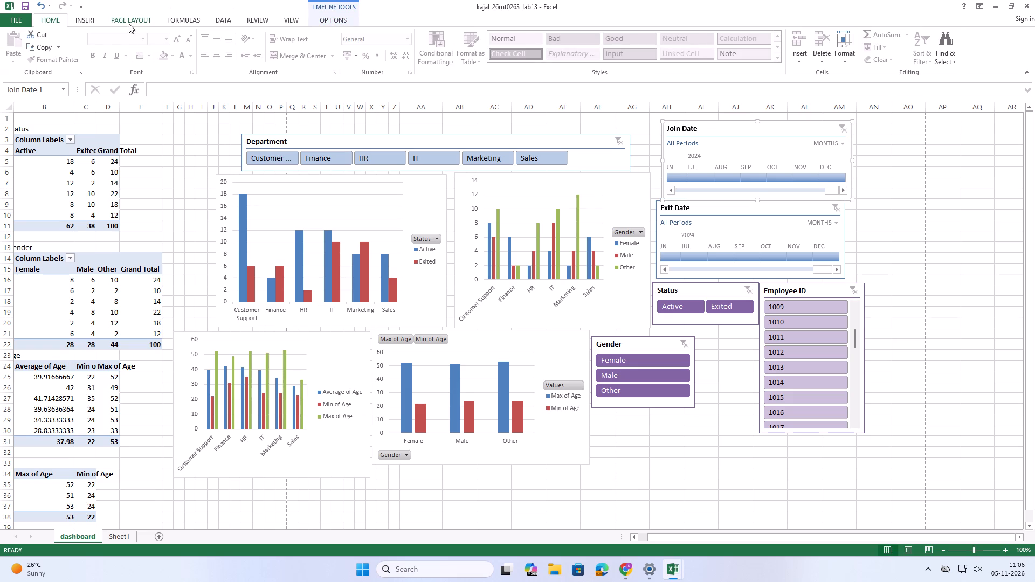
left_click(334, 22)
left_click(75, 43)
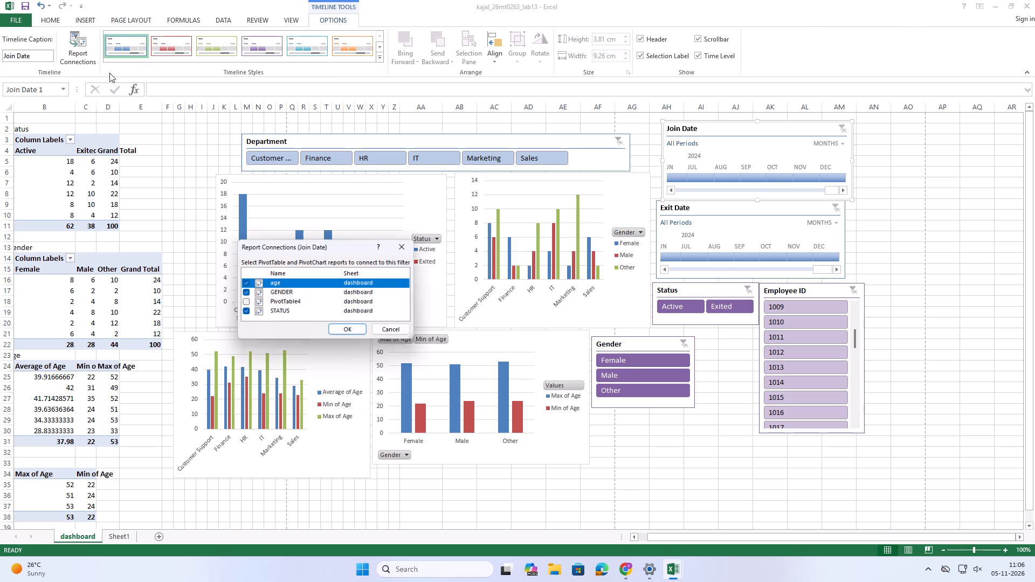
left_click(243, 303)
left_click(340, 329)
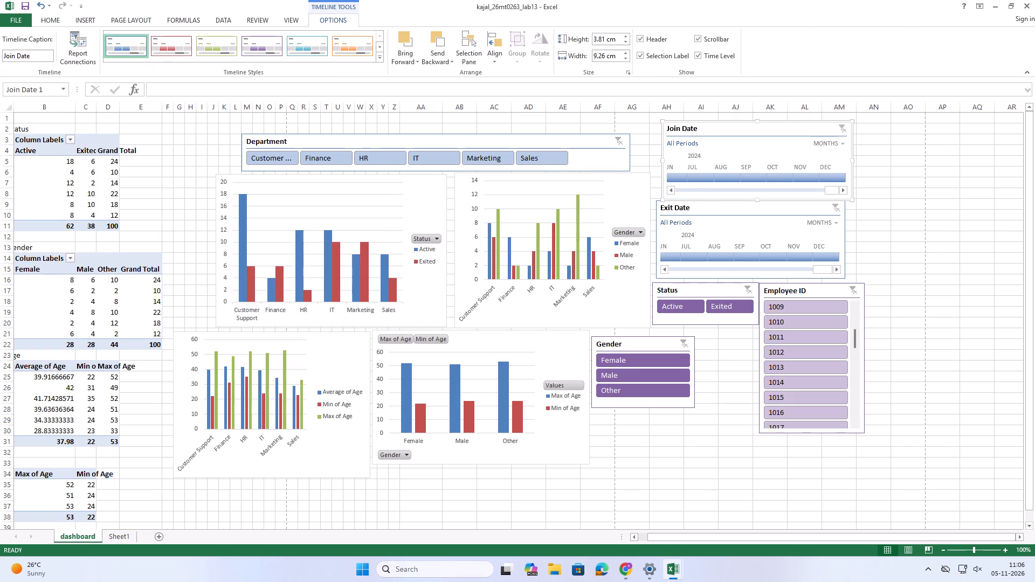
Connect the Exit Date timeline to PivotTable4 through its report connections.
left_click(806, 210)
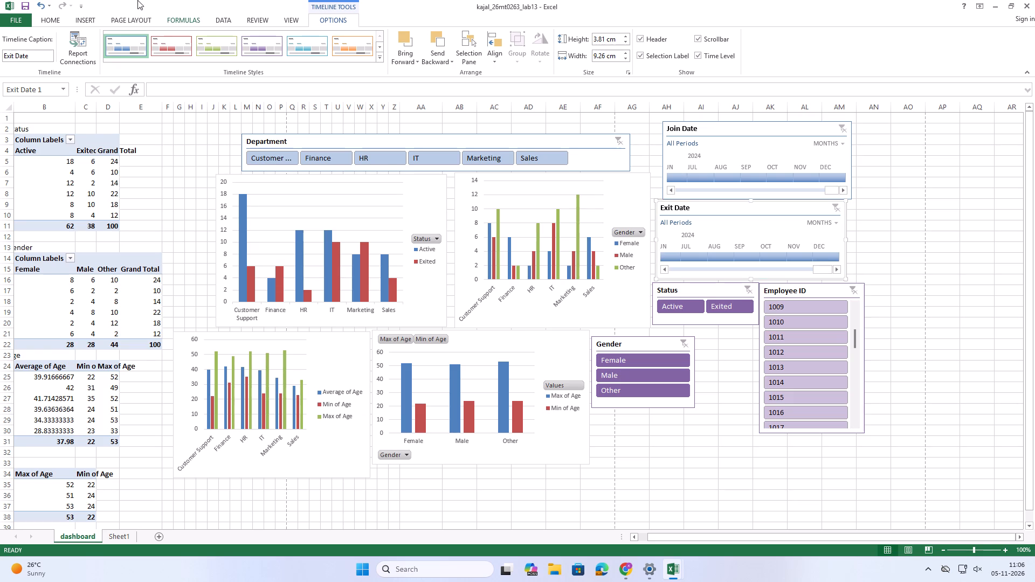
left_click(69, 44)
left_click(243, 303)
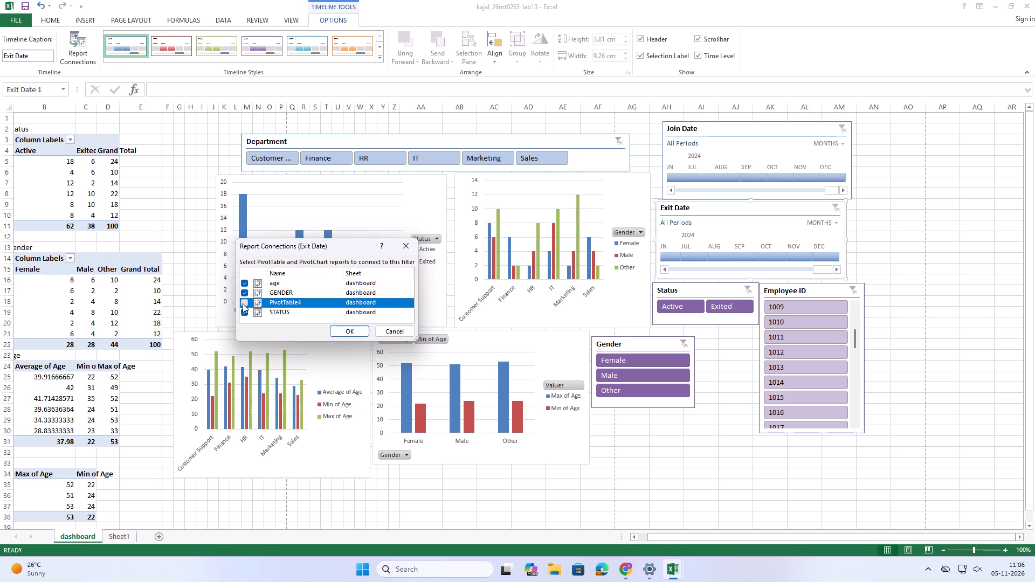
left_click(335, 332)
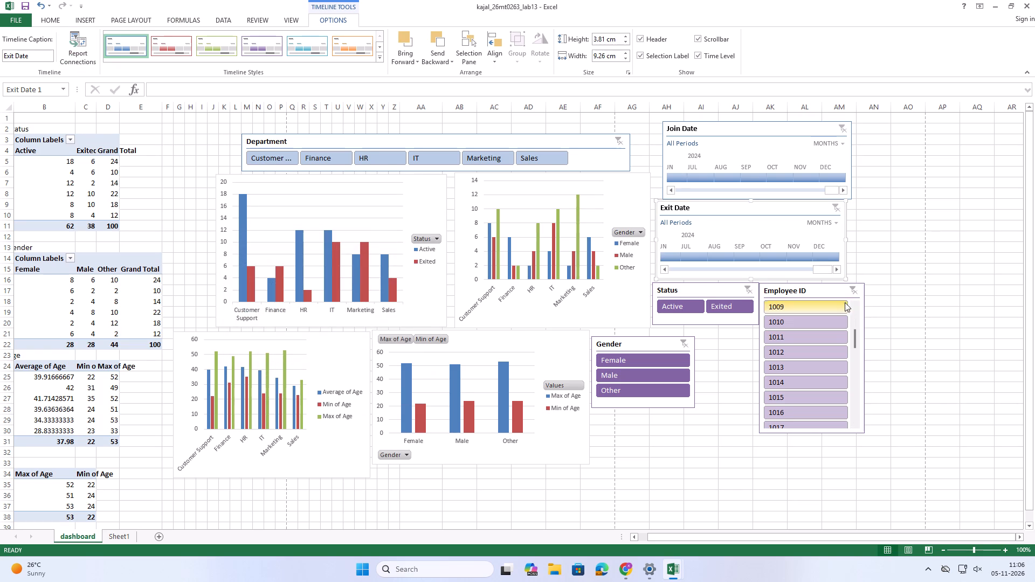
Connect the Employee ID slicer to PivotTable4 through its report connections.
left_click(841, 293)
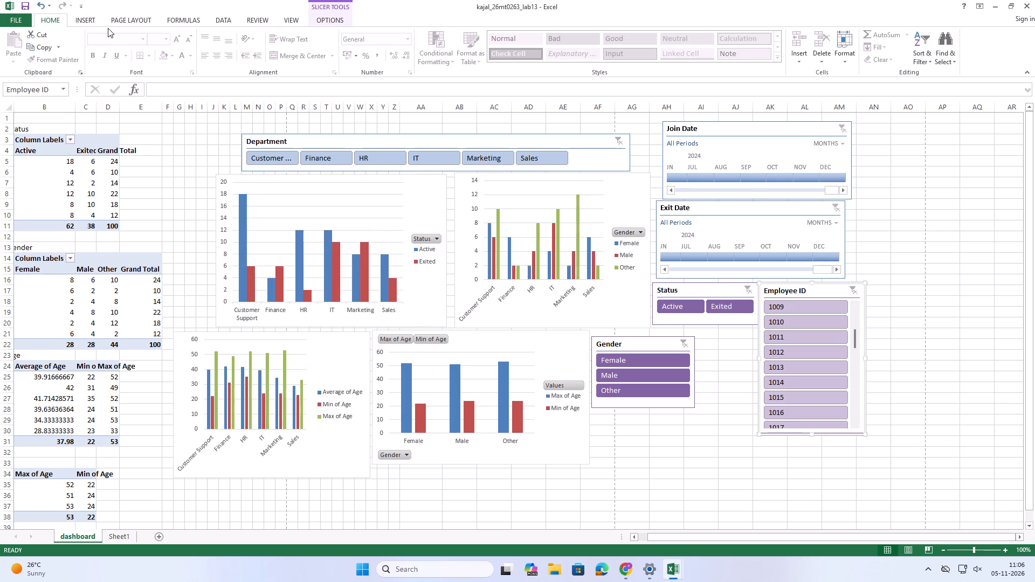
left_click(321, 11)
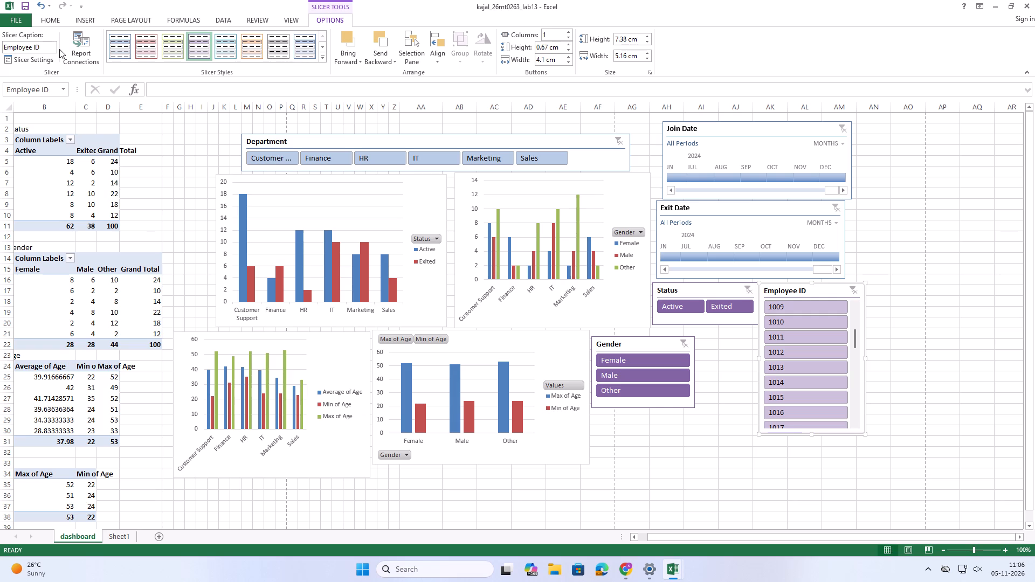
left_click(59, 49)
left_click(72, 45)
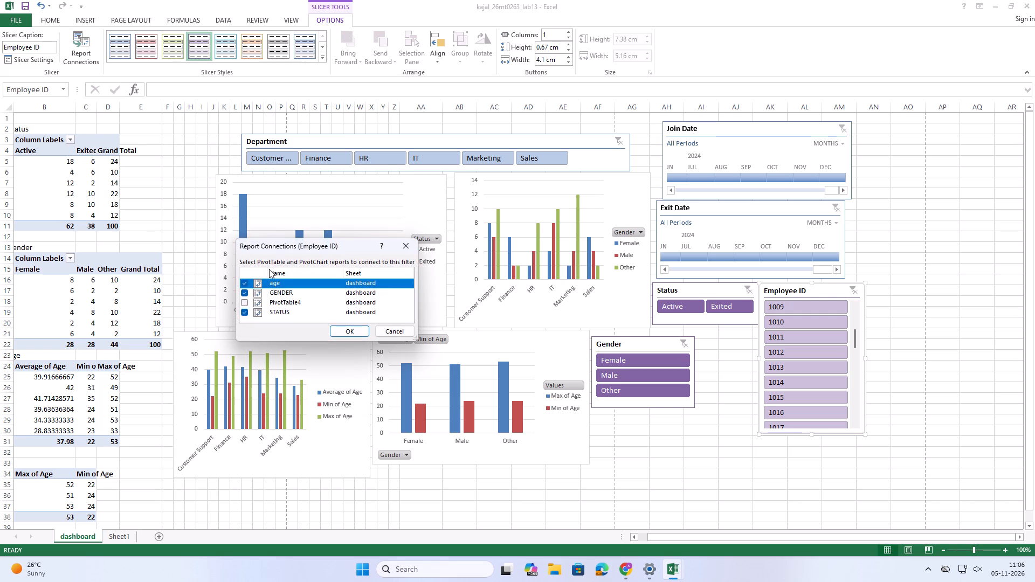
left_click(245, 302)
left_click(341, 331)
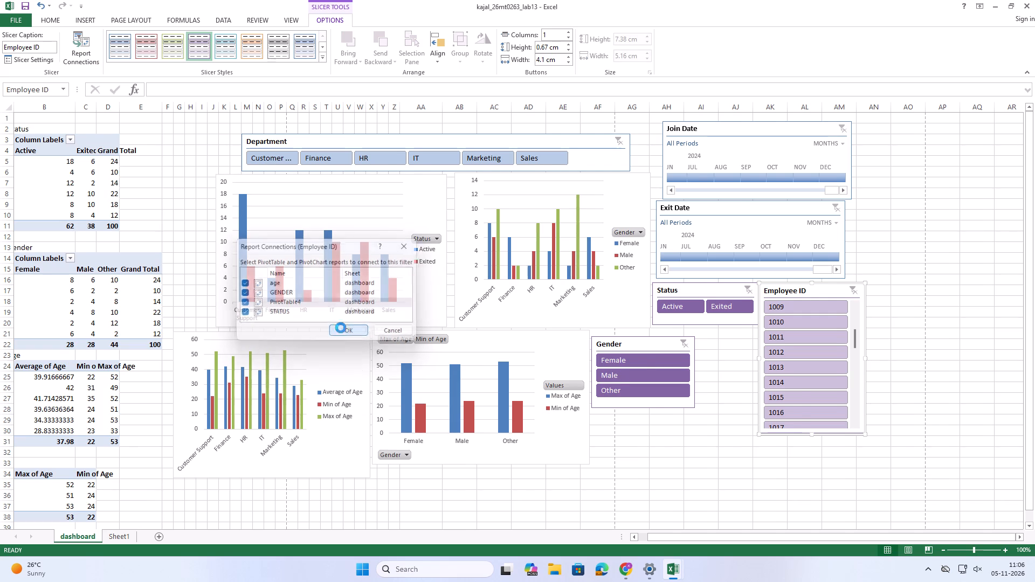
Shift the department status chart and the department gender chart slightly left, keeping them side by side in the upper chart row.
left_click_drag(252, 178, 245, 177)
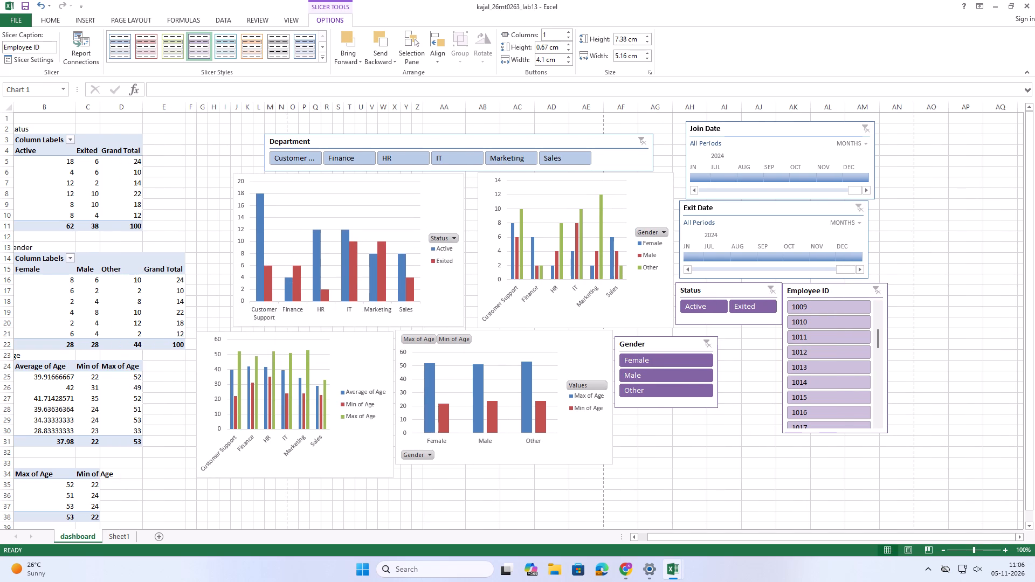
left_click_drag(245, 177, 232, 178)
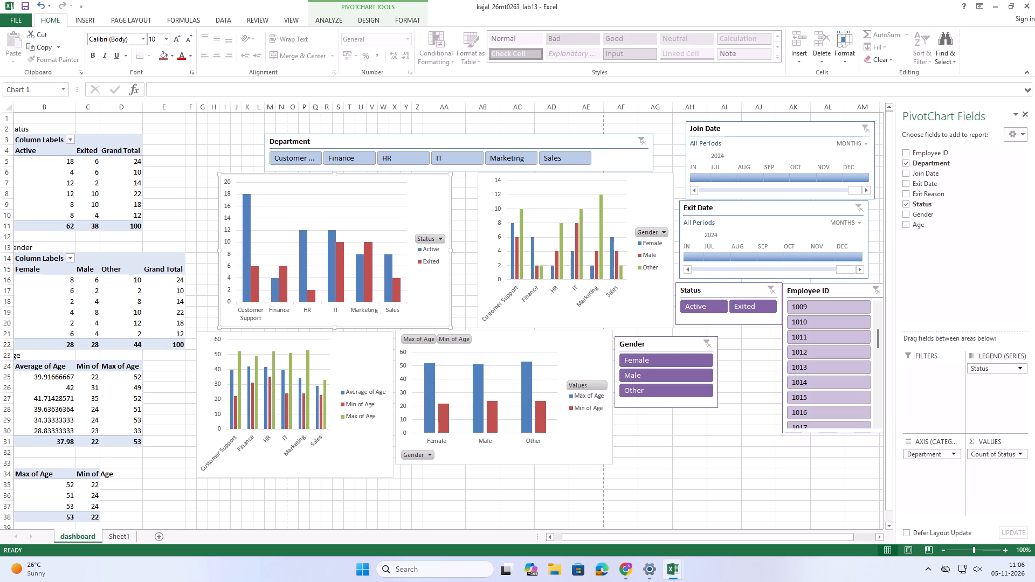
left_click_drag(633, 178, 610, 181)
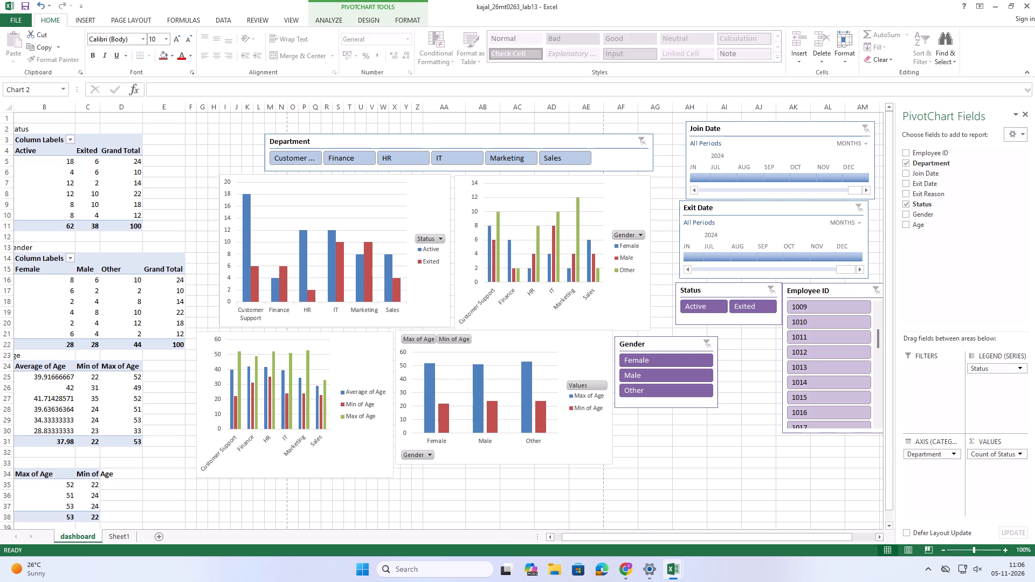
left_click_drag(610, 181, 610, 179)
Move the Department slicer left above the two upper charts and reduce its width.
left_click_drag(619, 142, 619, 141)
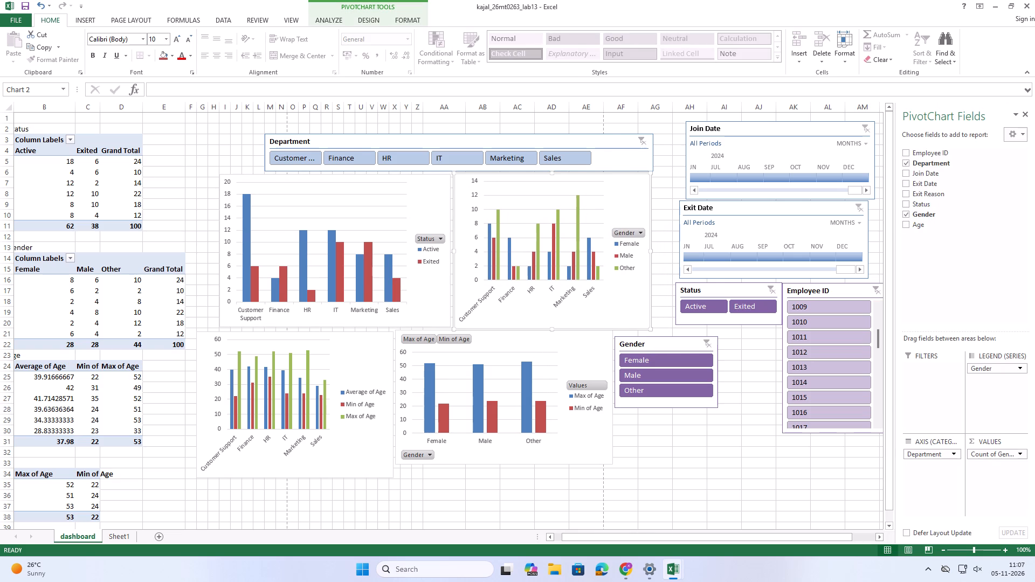
left_click_drag(619, 141, 603, 145)
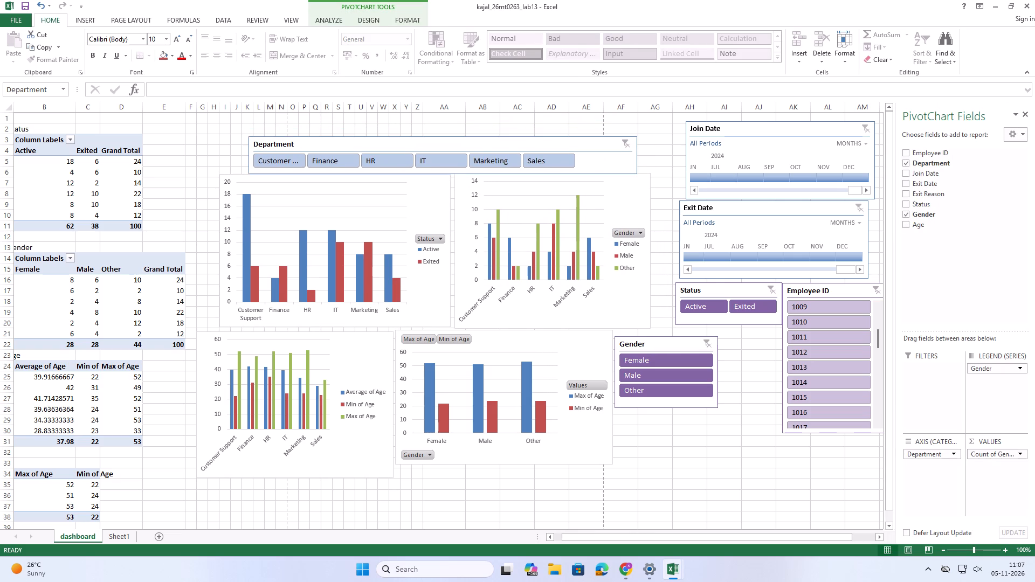
left_click_drag(603, 145, 603, 143)
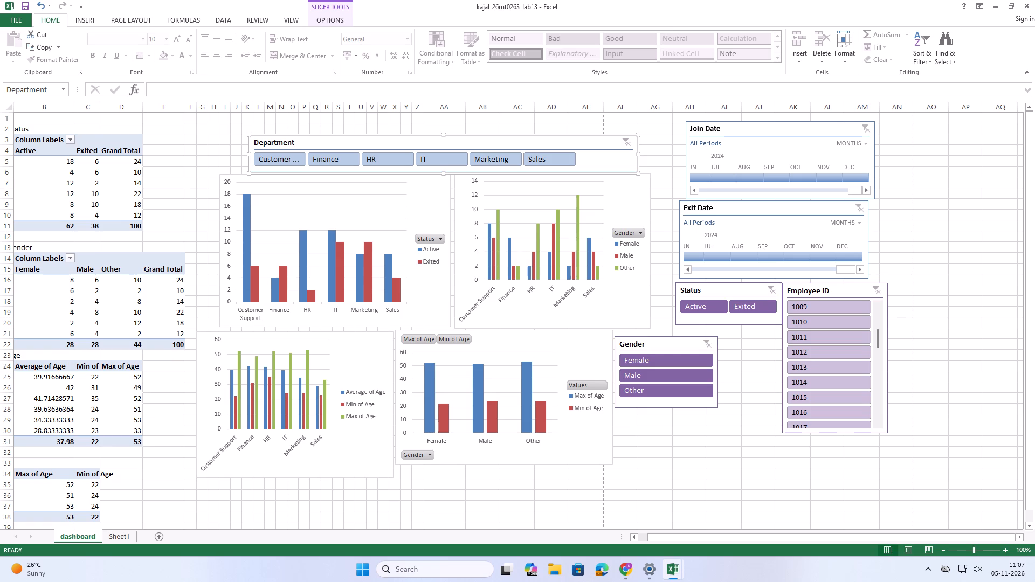
left_click_drag(638, 156, 599, 150)
left_click(599, 150)
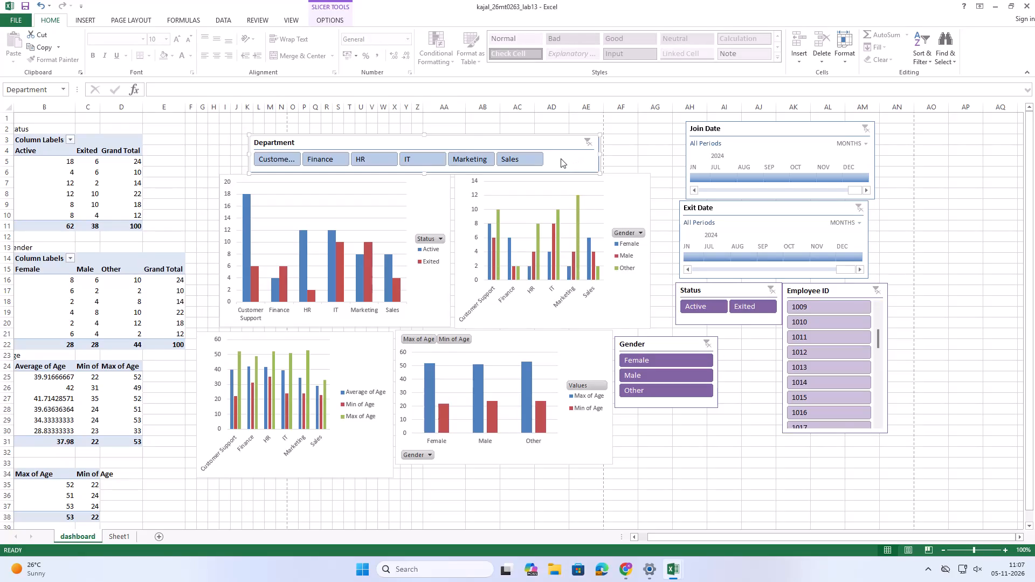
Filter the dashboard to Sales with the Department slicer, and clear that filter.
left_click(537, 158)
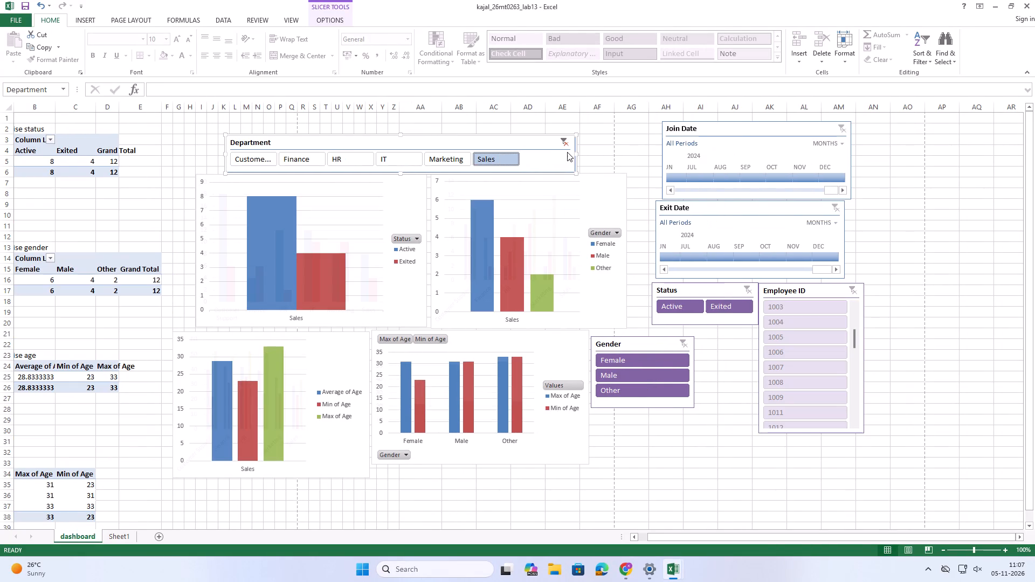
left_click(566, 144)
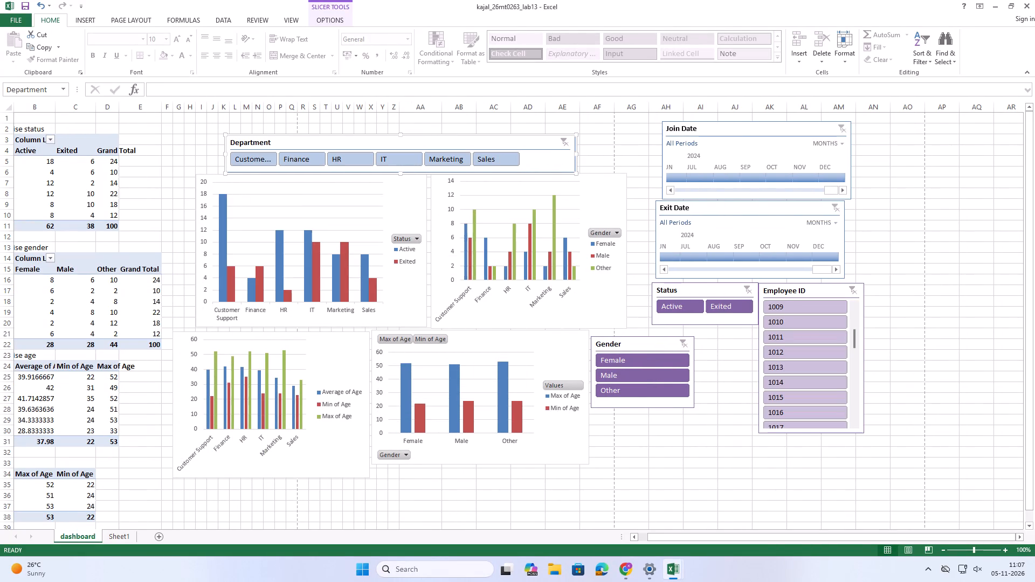
Widen the Department slicer slightly above the upper charts.
left_click_drag(577, 156, 587, 154)
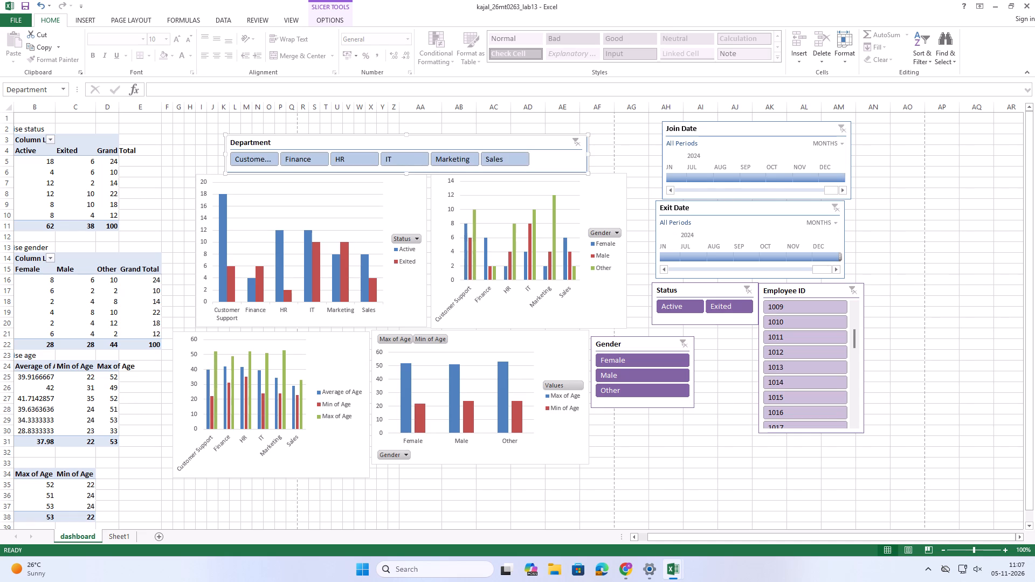
Narrow the Status slicer and move it directly beneath the Gender slicer.
left_click(707, 289)
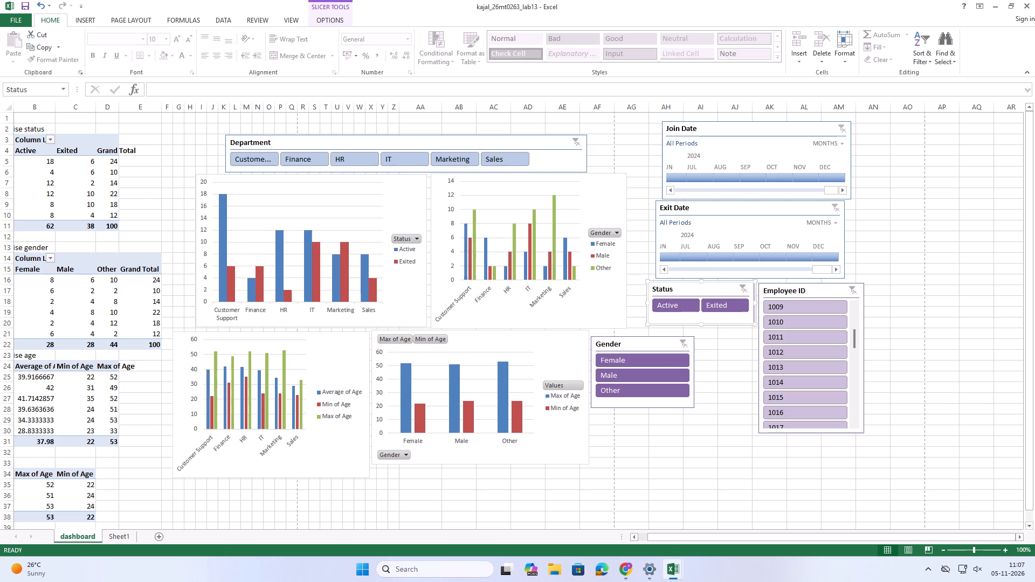
left_click_drag(754, 325, 741, 327)
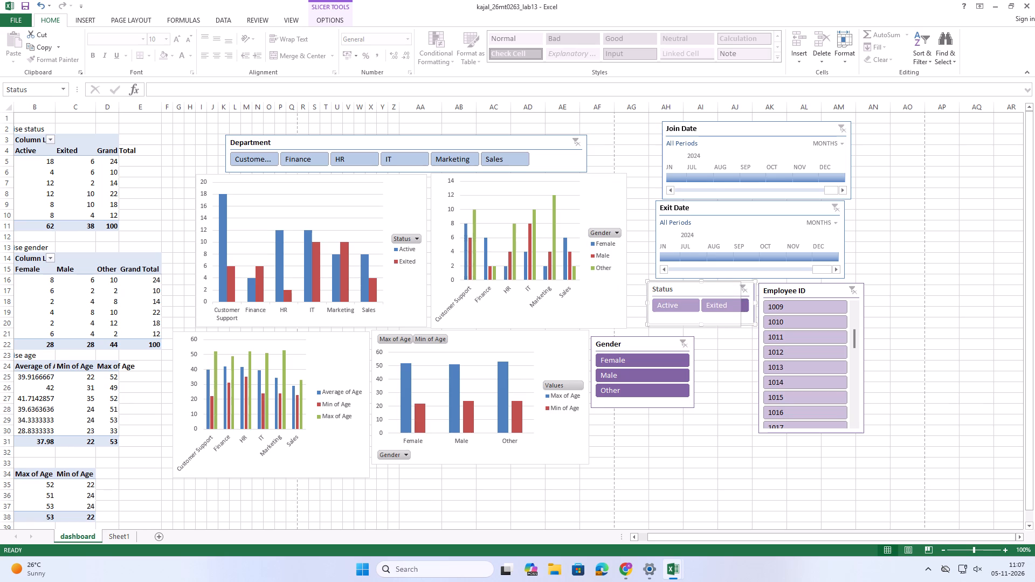
left_click_drag(741, 327, 739, 326)
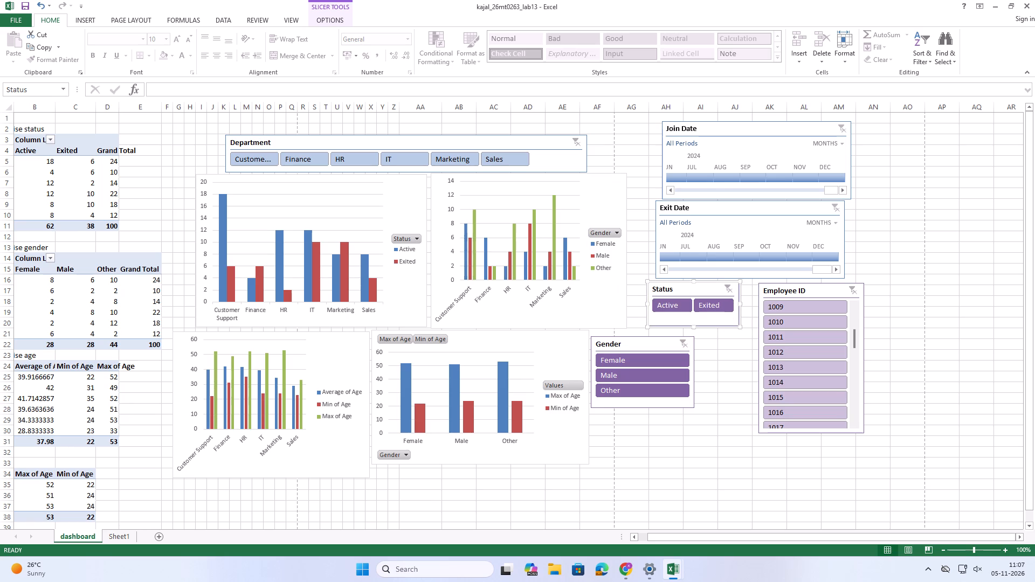
left_click_drag(700, 283, 646, 412)
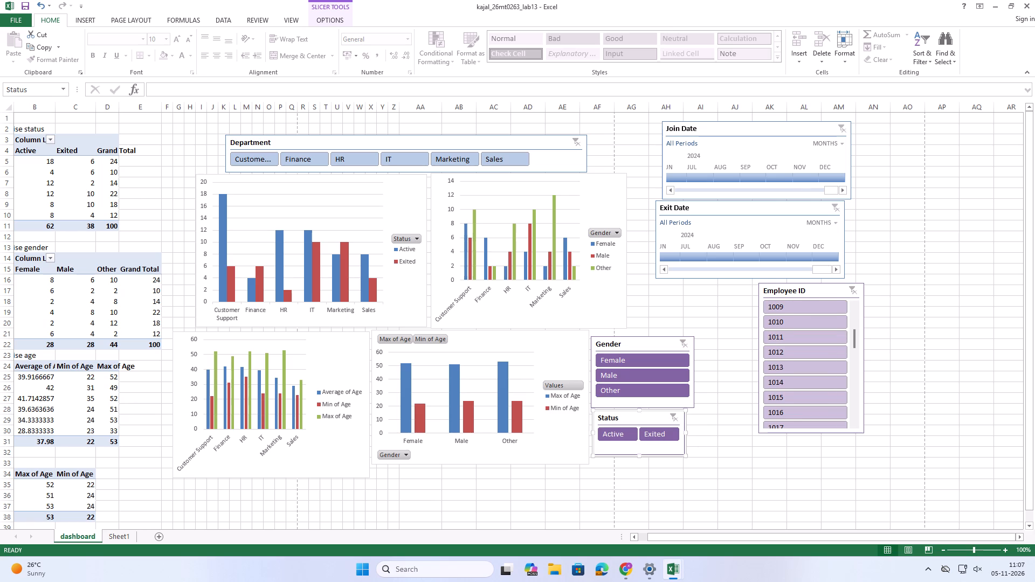
Narrow the Gender slicer to match the Status slicer's width and place the Employee ID slicer right beside both of them.
left_click_drag(813, 291, 754, 312)
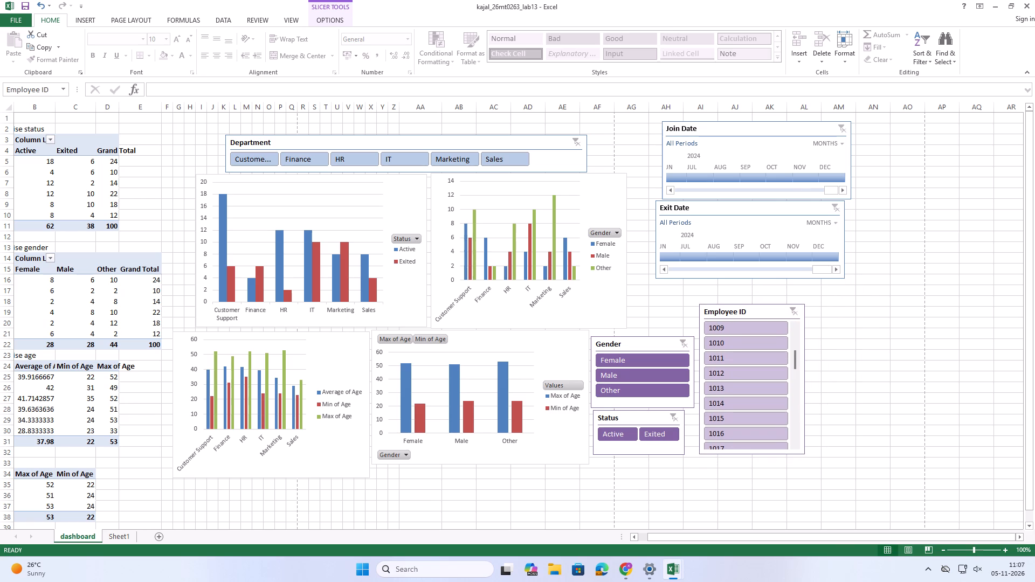
left_click_drag(754, 312, 757, 310)
left_click(658, 348)
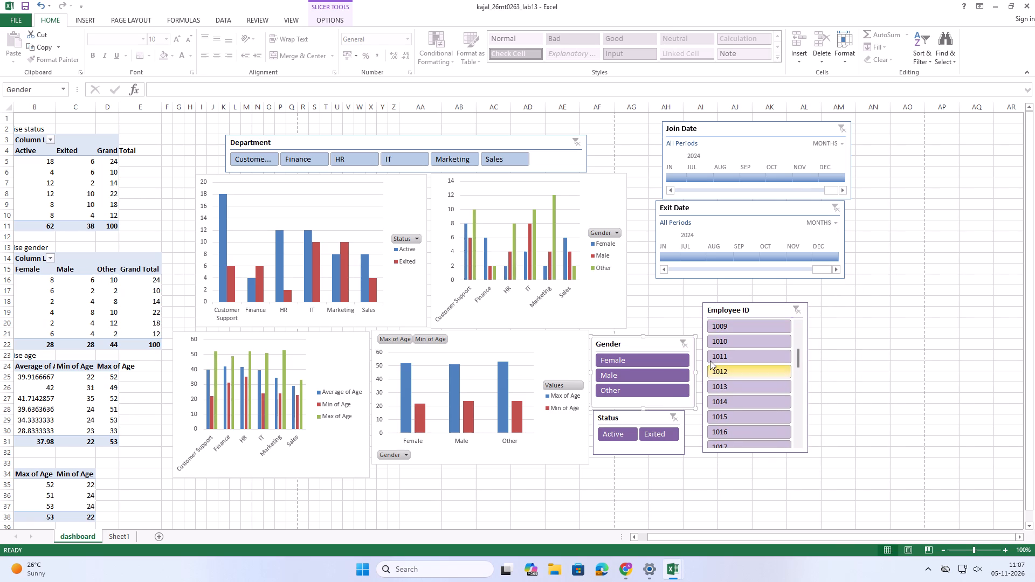
left_click_drag(696, 373, 686, 373)
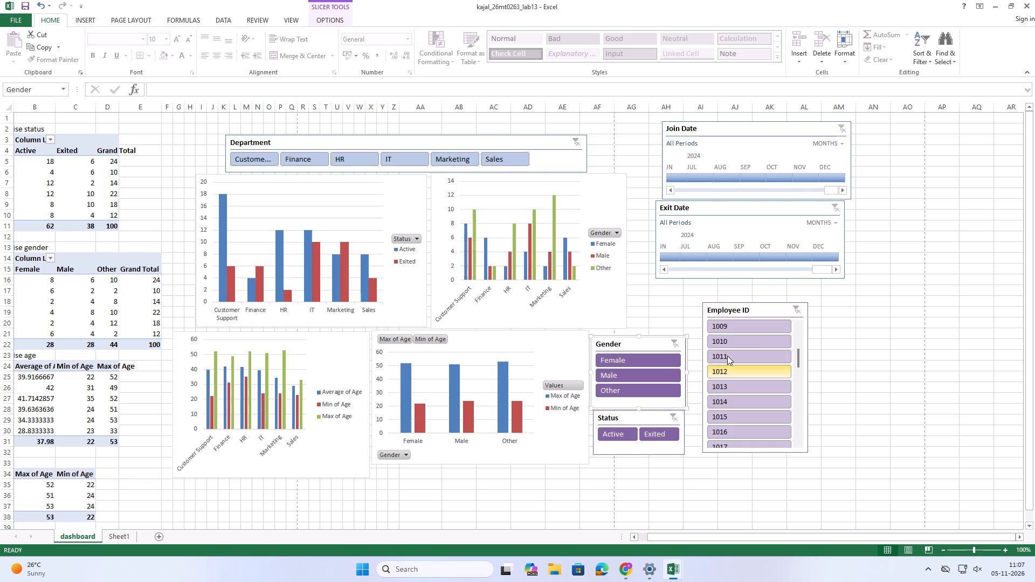
left_click_drag(756, 309, 737, 317)
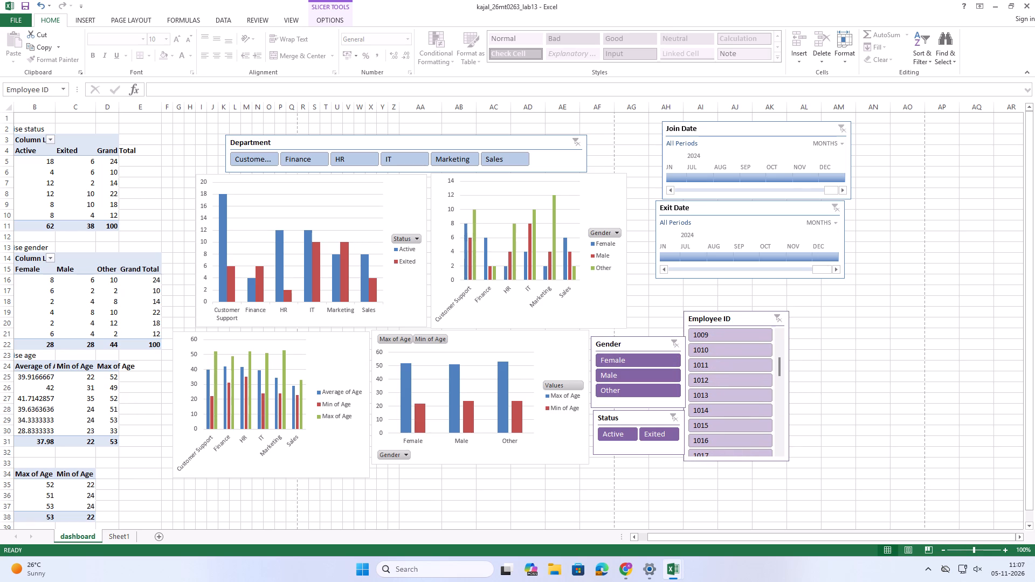
left_click_drag(737, 317, 743, 309)
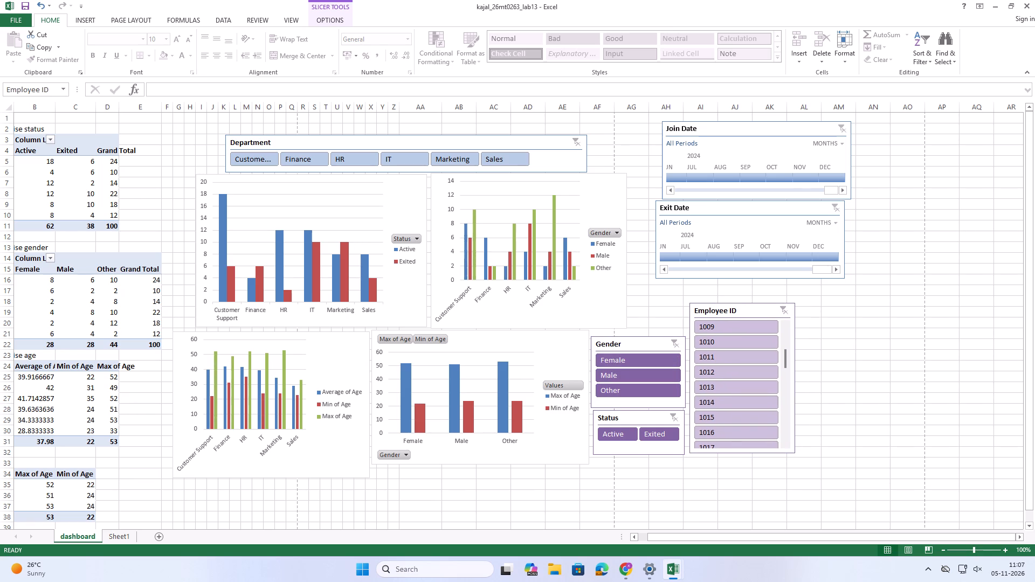
left_click_drag(743, 309, 742, 310)
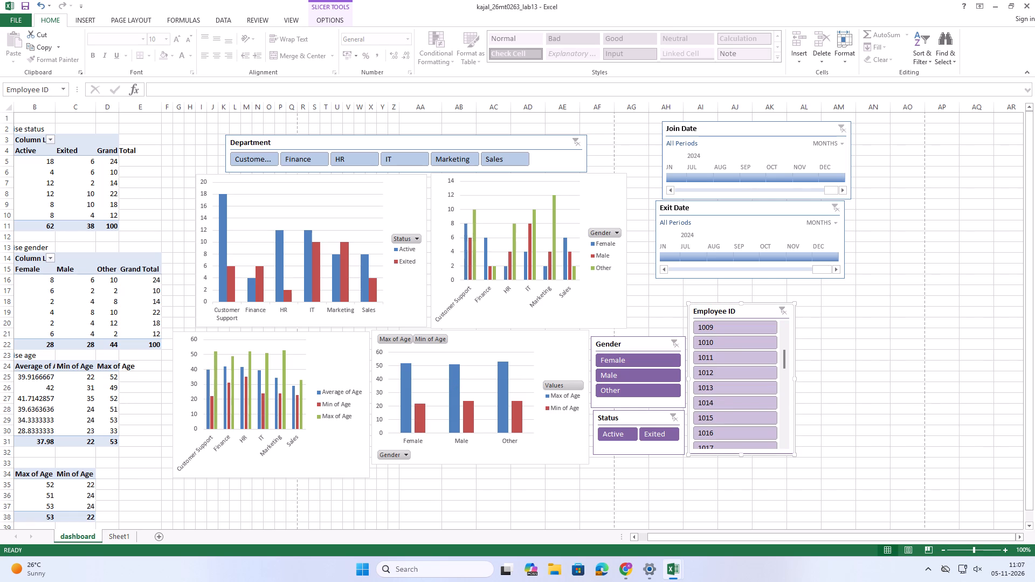
Move the Exit Date timeline just above the Employee ID slicer and the Join Date timeline above it, close beside the gender chart.
left_click_drag(744, 205, 718, 229)
left_click_drag(746, 128, 712, 147)
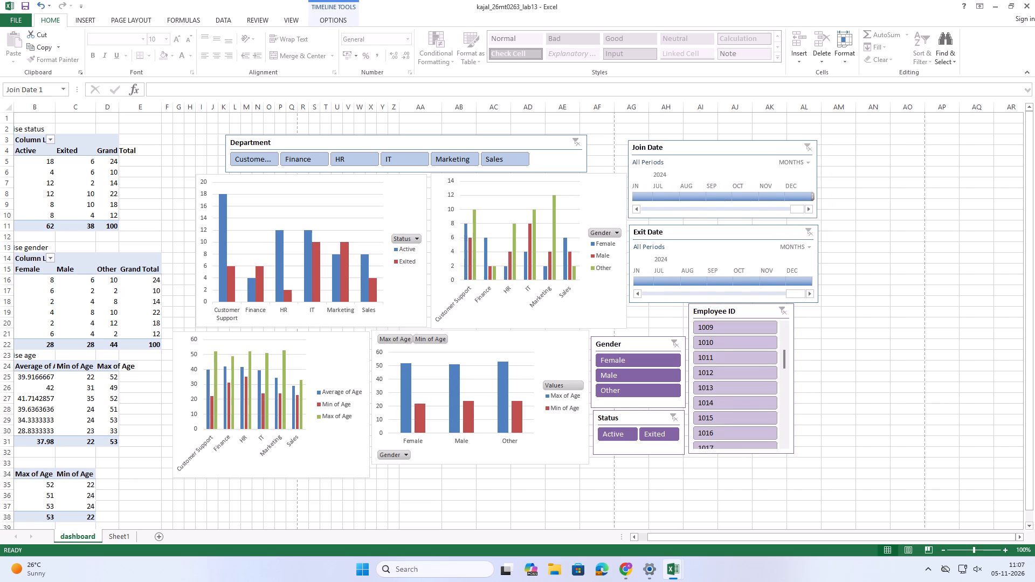
left_click_drag(712, 147, 714, 149)
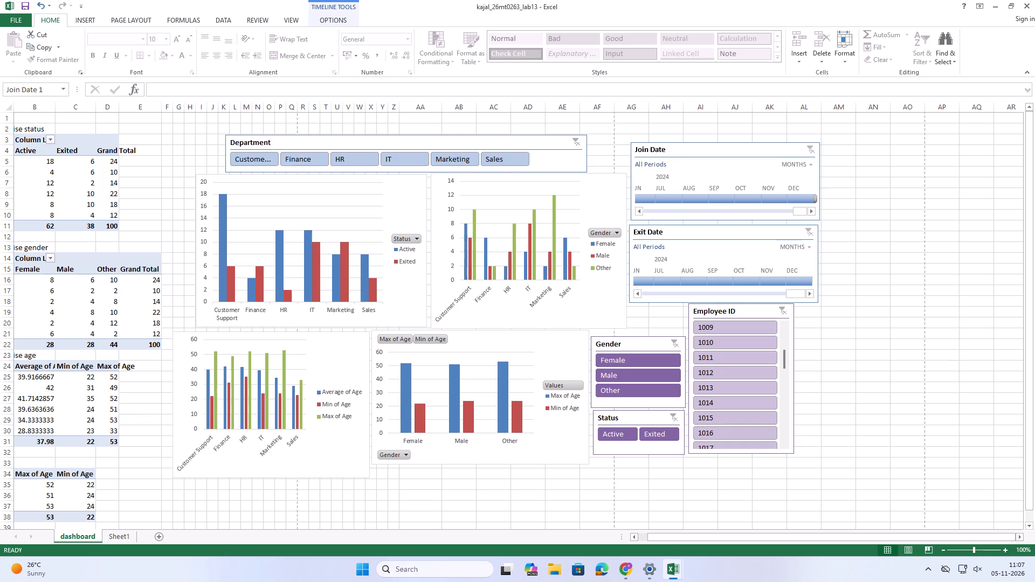
Make the chart of maximum and minimum age by gender slightly taller and narrower, and nudge the Gender slicer up beside it.
left_click_drag(714, 149, 713, 149)
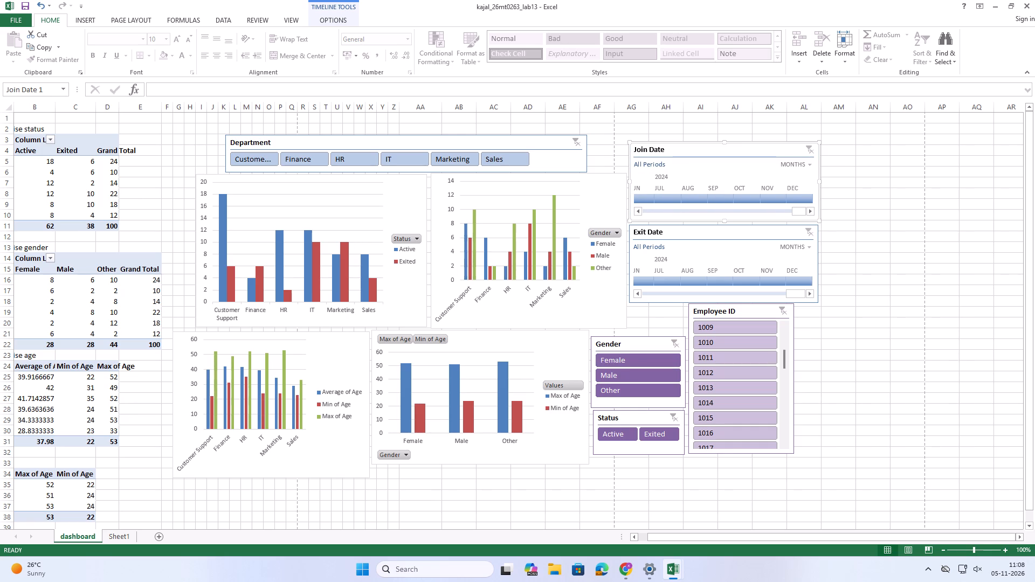
left_click(322, 460)
left_click(458, 447)
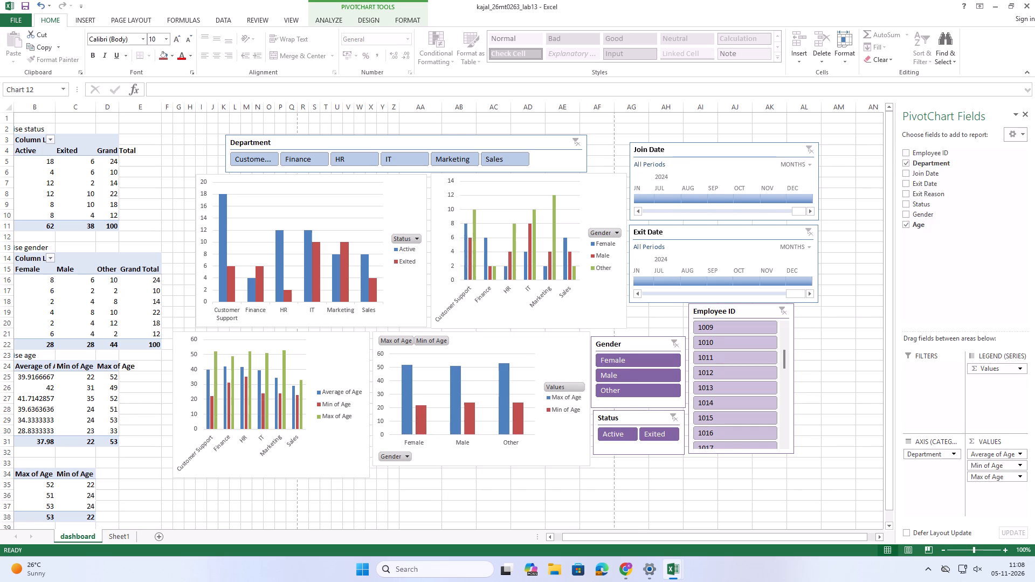
left_click_drag(590, 466, 584, 473)
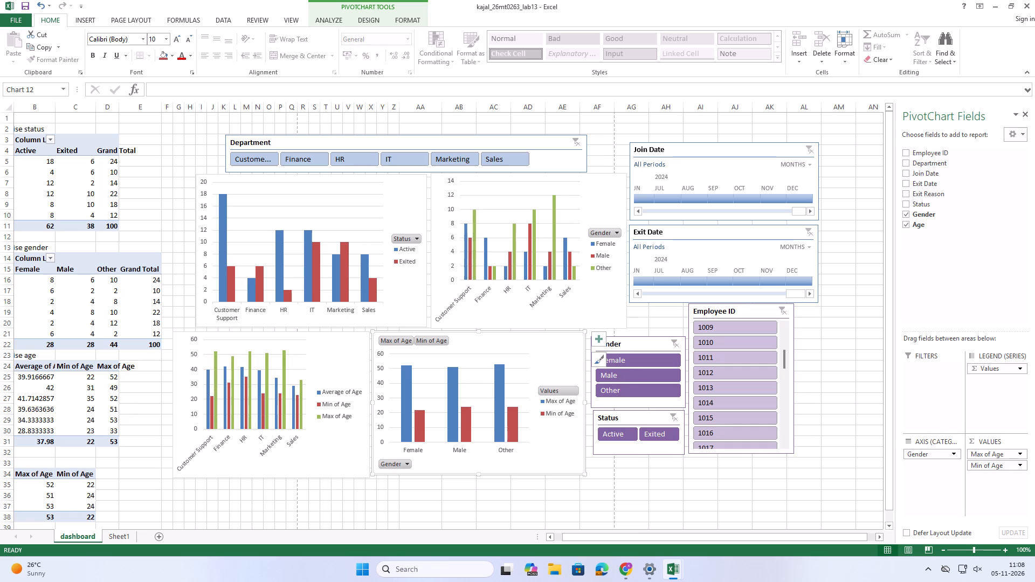
left_click(642, 324)
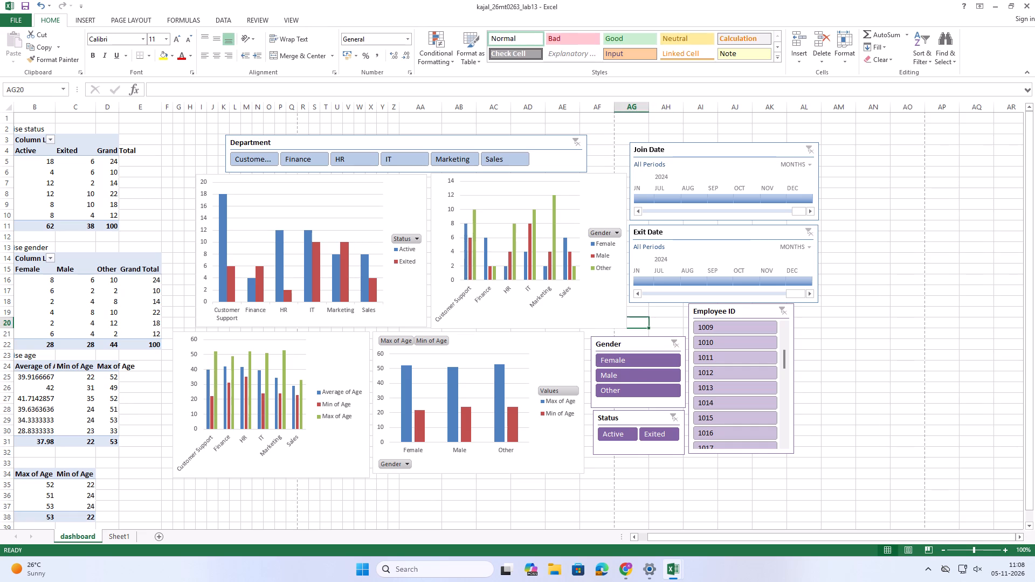
left_click(632, 342)
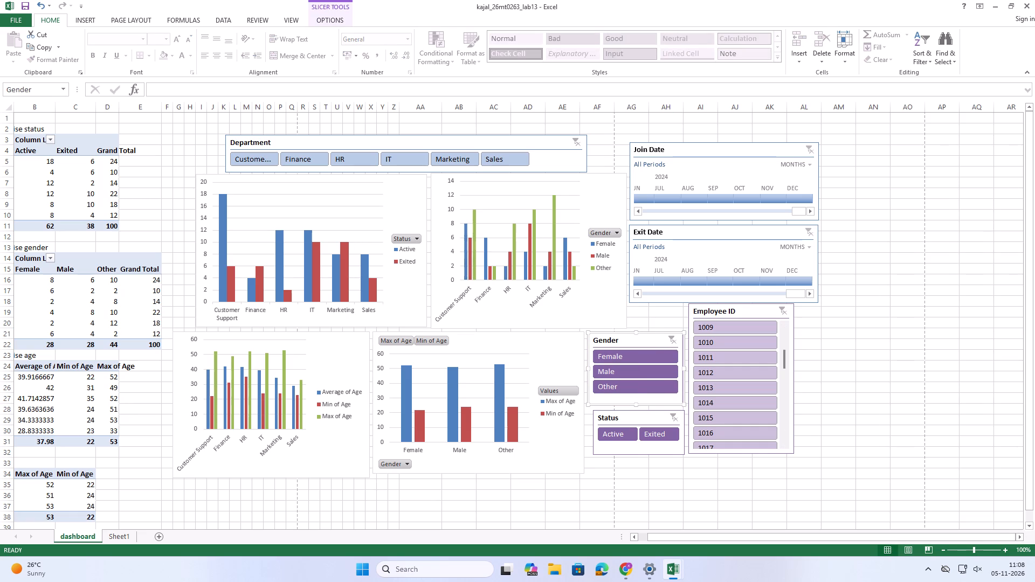
Test the Status slicer by filtering to Active, and clear the filter.
left_click(610, 439)
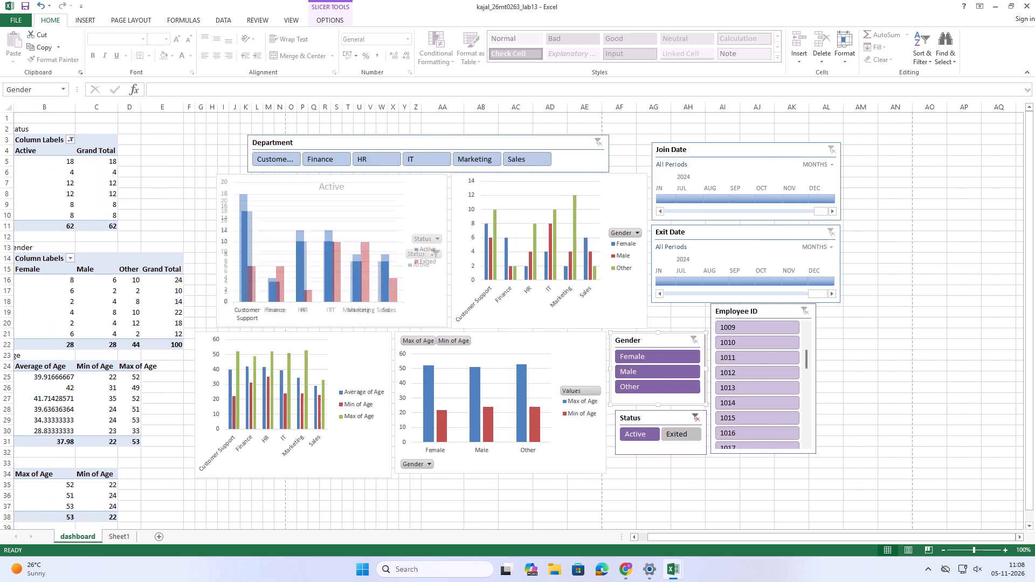
left_click(691, 418)
Connect the Status slicer to the age, GENDER and PivotTable4 pivot tables in addition to STATUS.
left_click(680, 424)
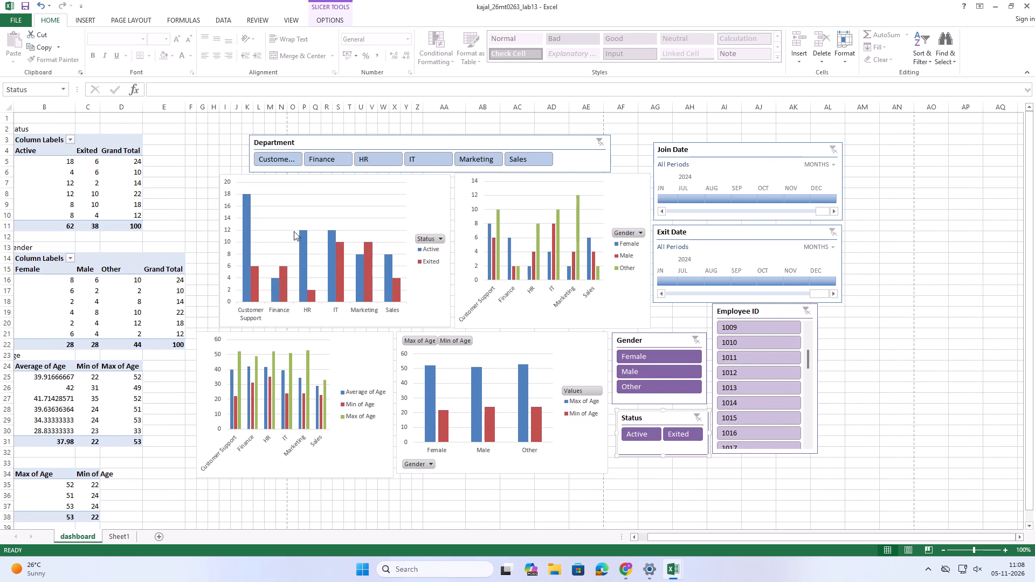
left_click(328, 18)
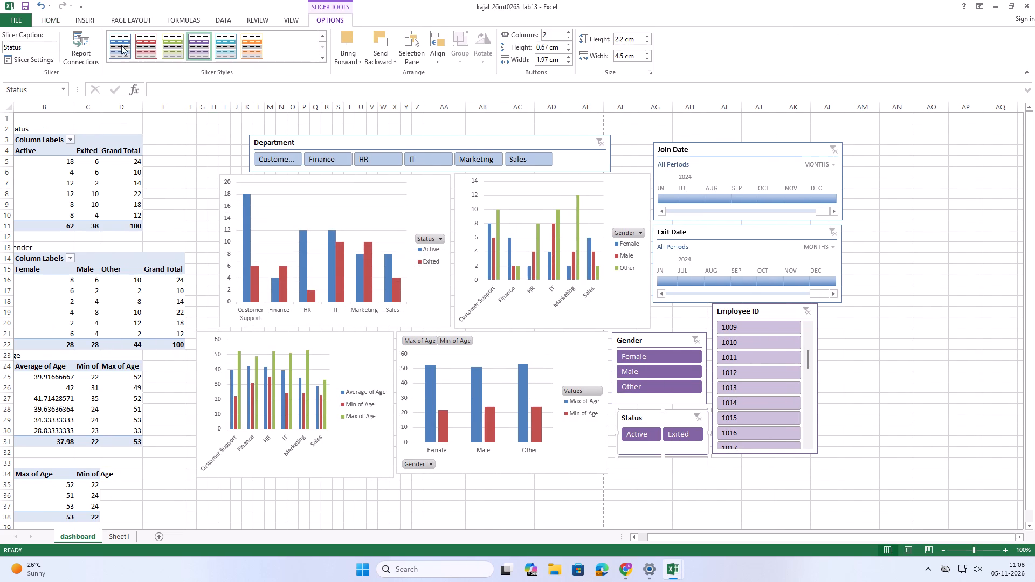
left_click(92, 51)
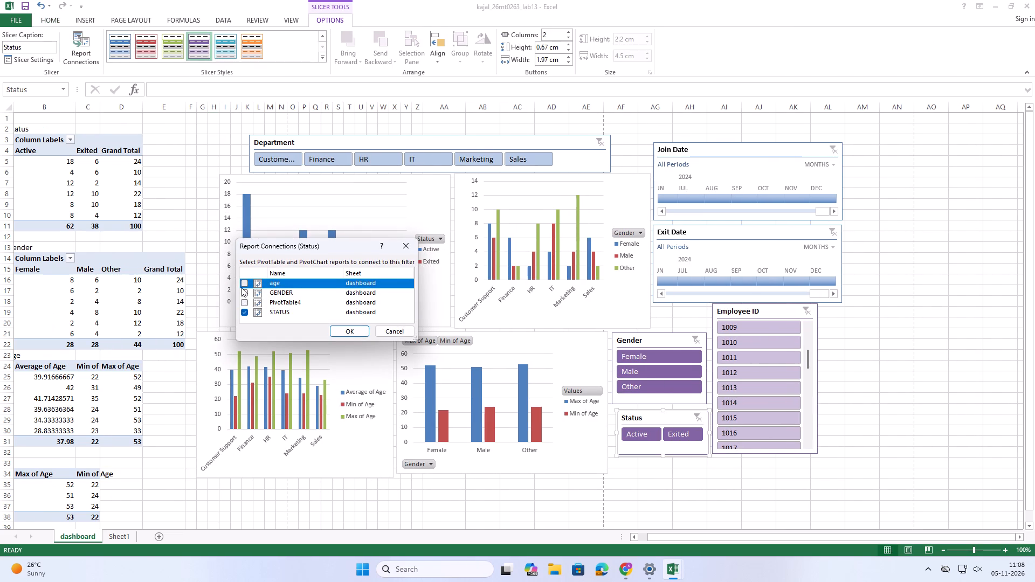
left_click(241, 284)
left_click(241, 292)
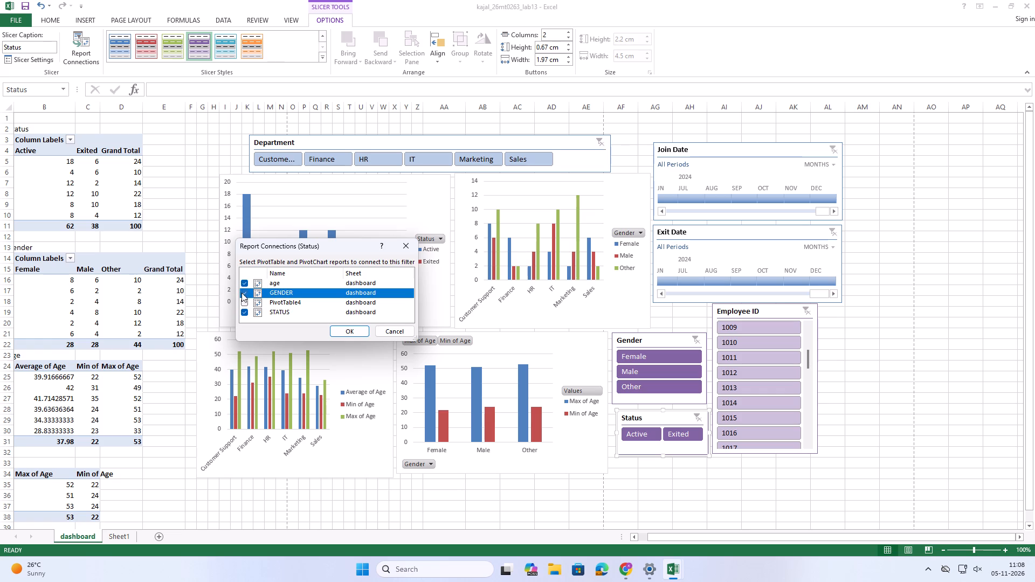
left_click(244, 299)
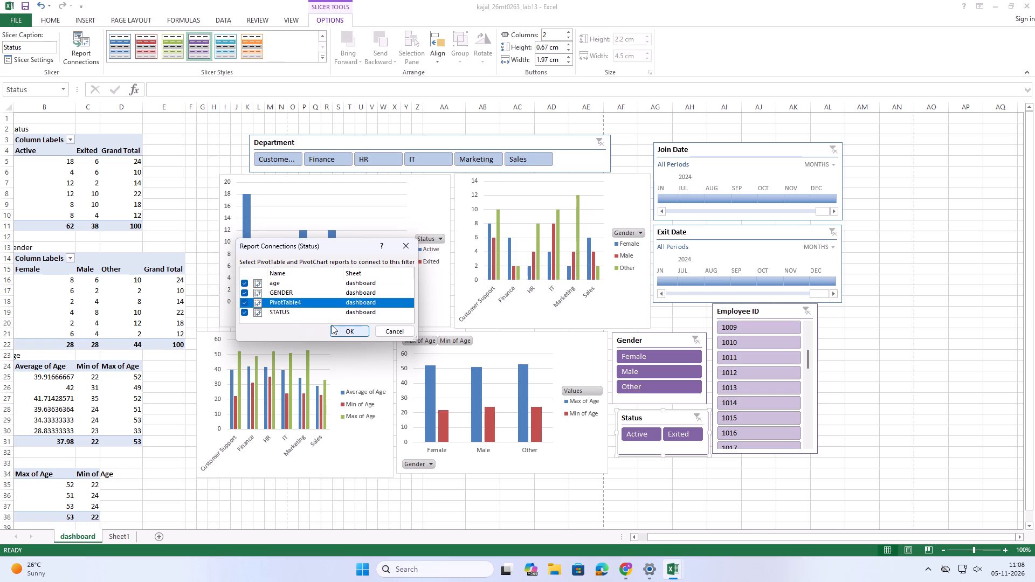
left_click(332, 325)
Test the Status slicer with the Active filter, clear it, and review the slicer's report connections.
left_click(645, 436)
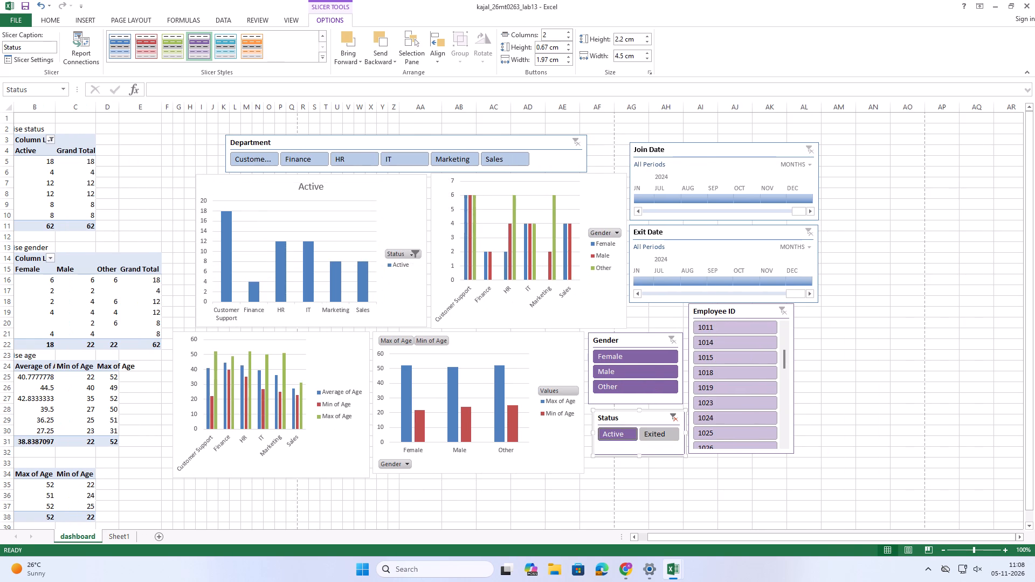
left_click(670, 418)
left_click(659, 420)
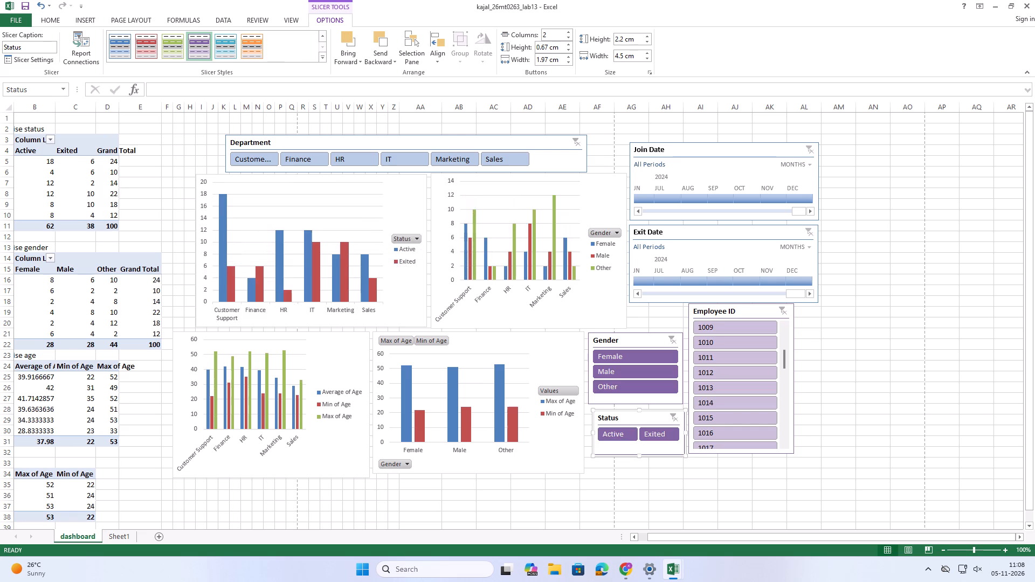
left_click(74, 47)
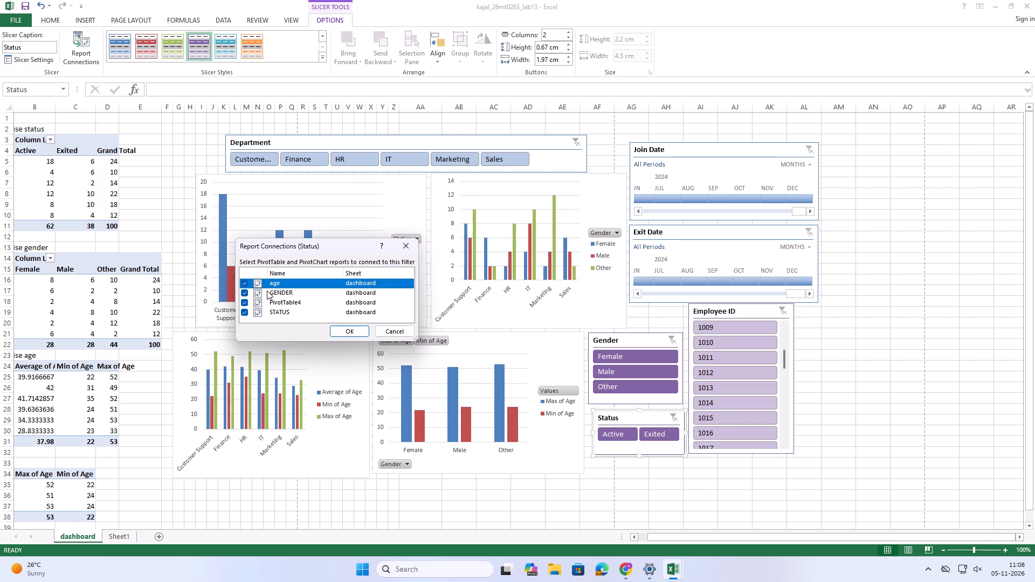
left_click(358, 327)
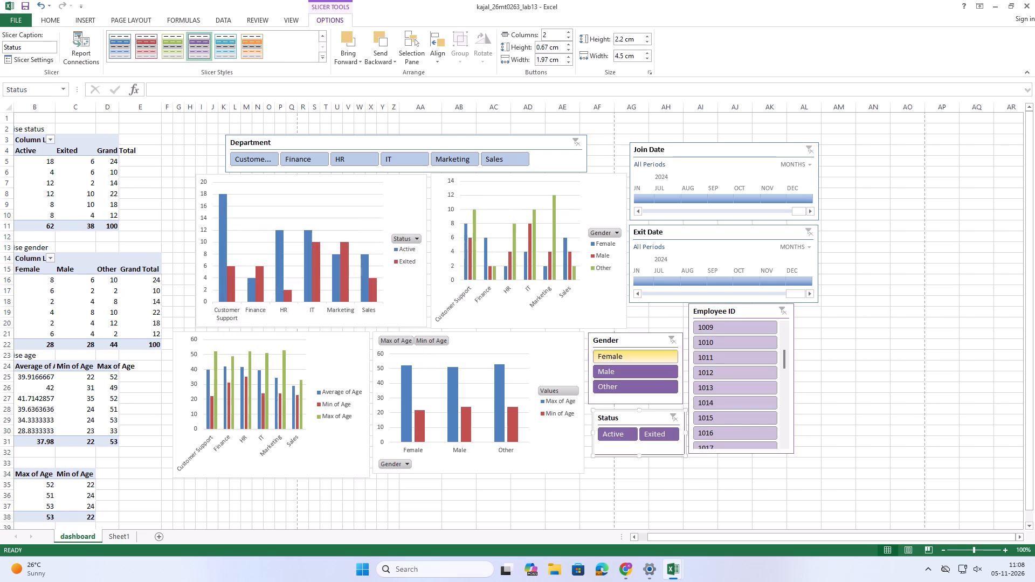
Test the Employee ID slicer by filtering to 1011, and clear the filter.
left_click(761, 363)
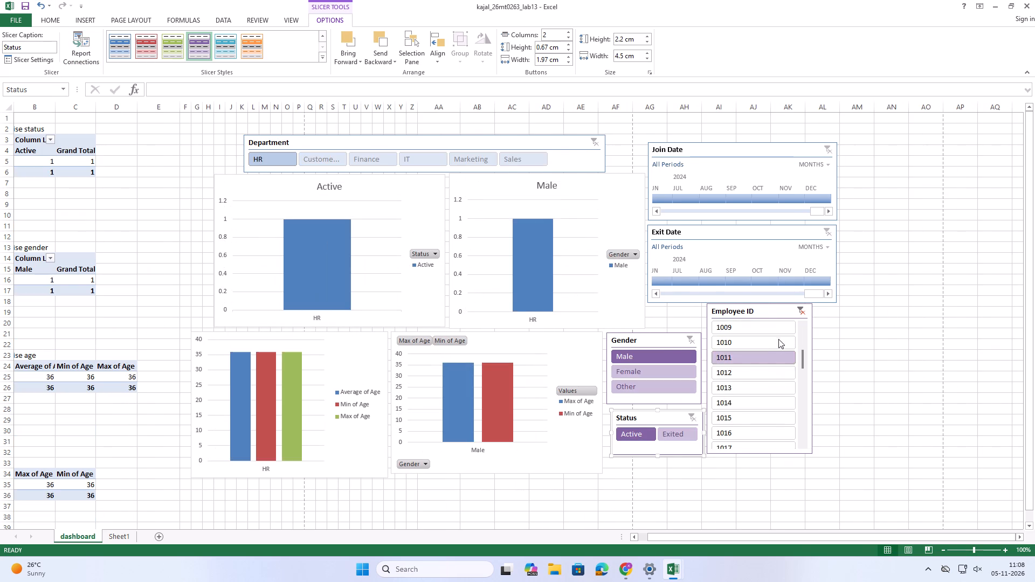
left_click(801, 312)
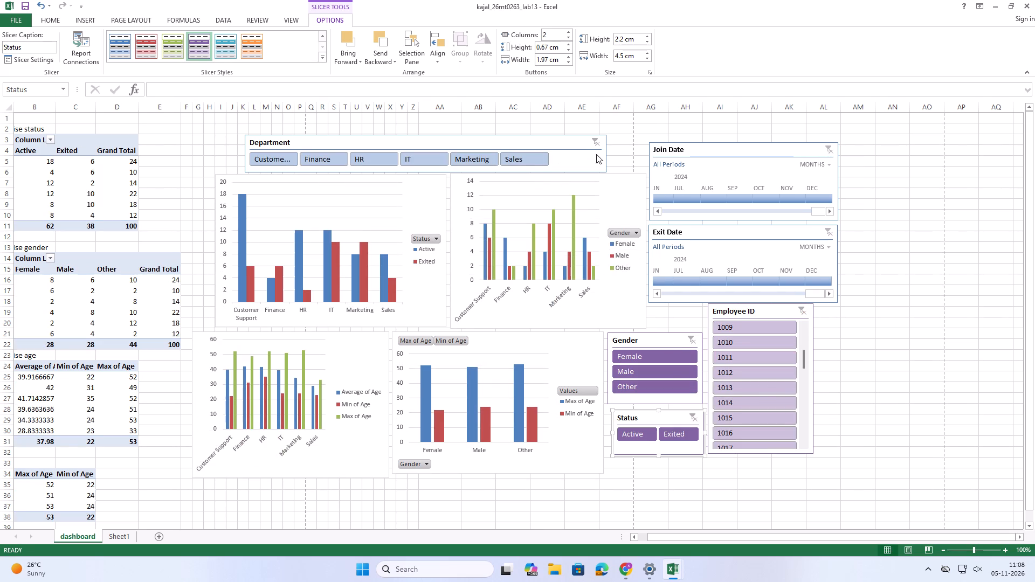
Set the Department slicer's button width to 2.7 cm.
left_click(529, 141)
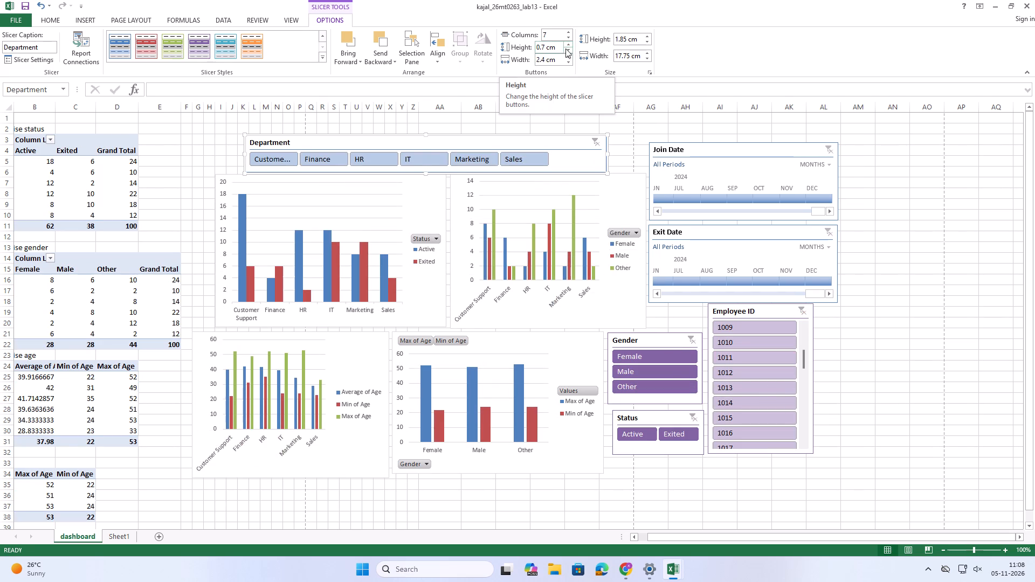
double_click(570, 59)
left_click(570, 59)
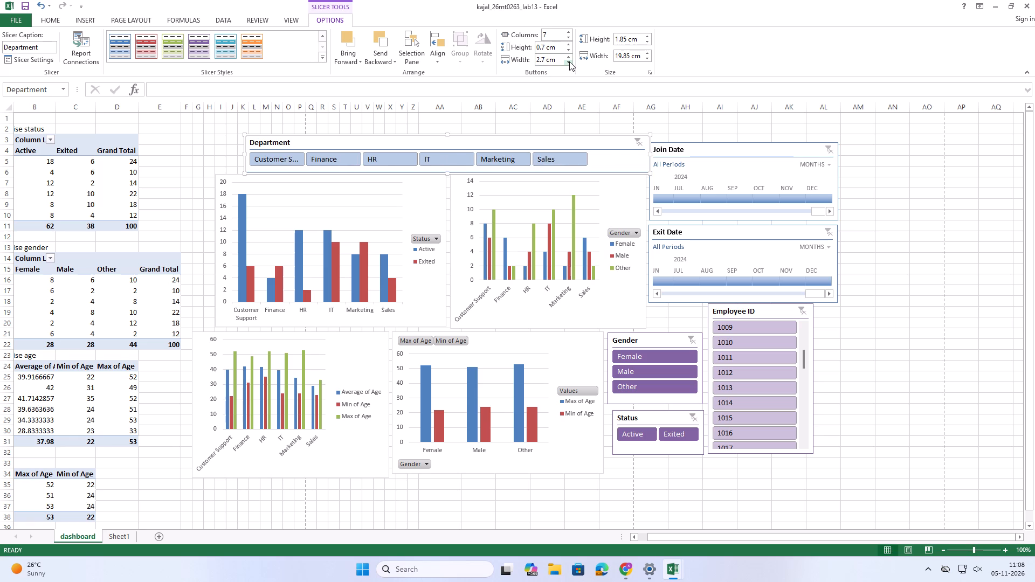
left_click(702, 129)
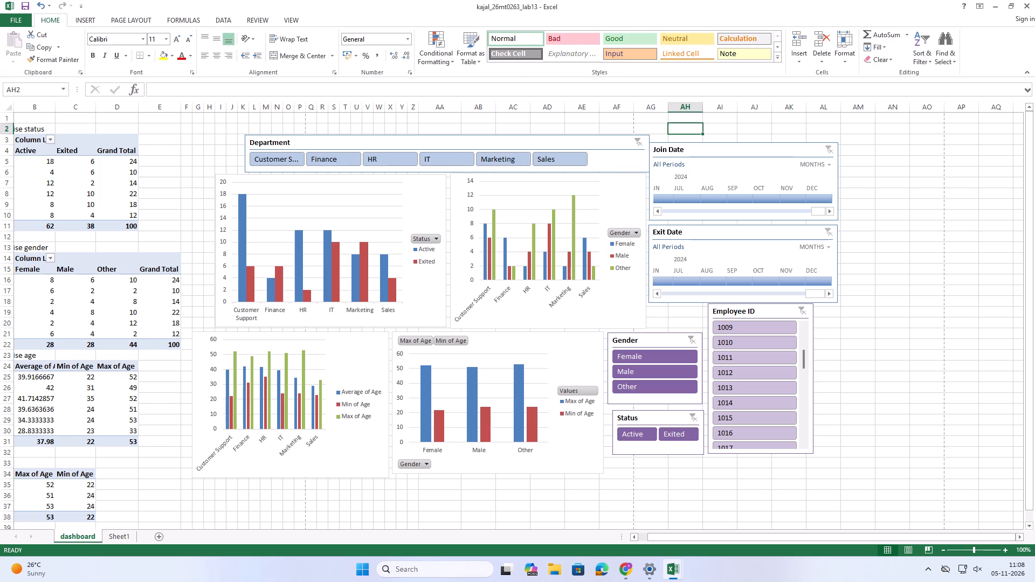
Save the workbook and check its file information.
left_click(120, 15)
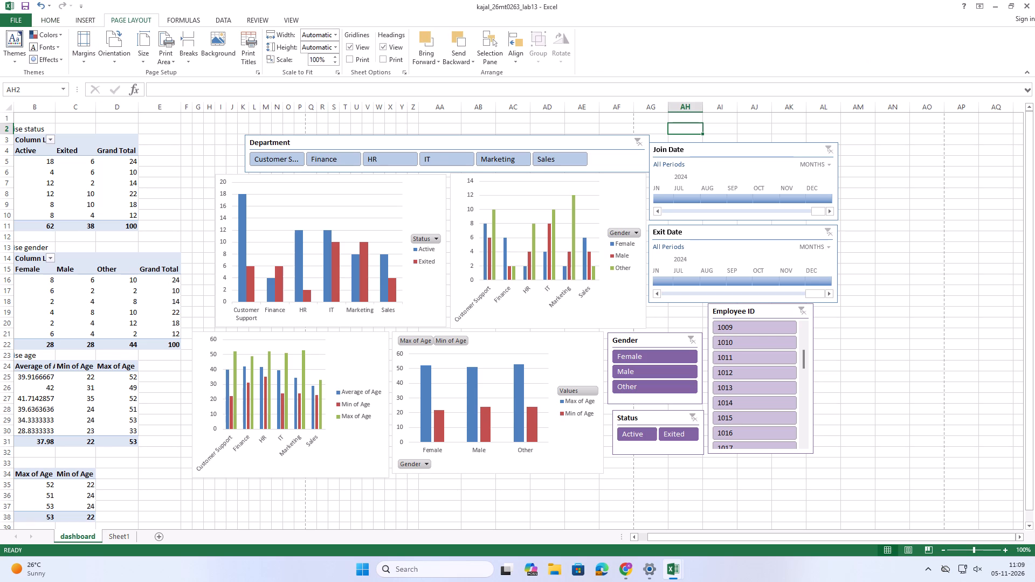
left_click(27, 9)
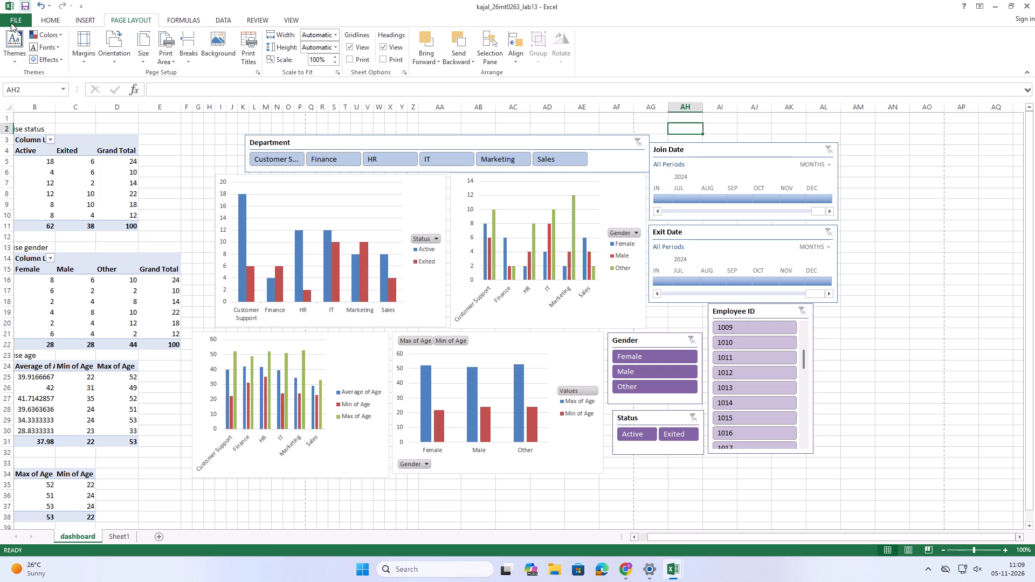
left_click(12, 20)
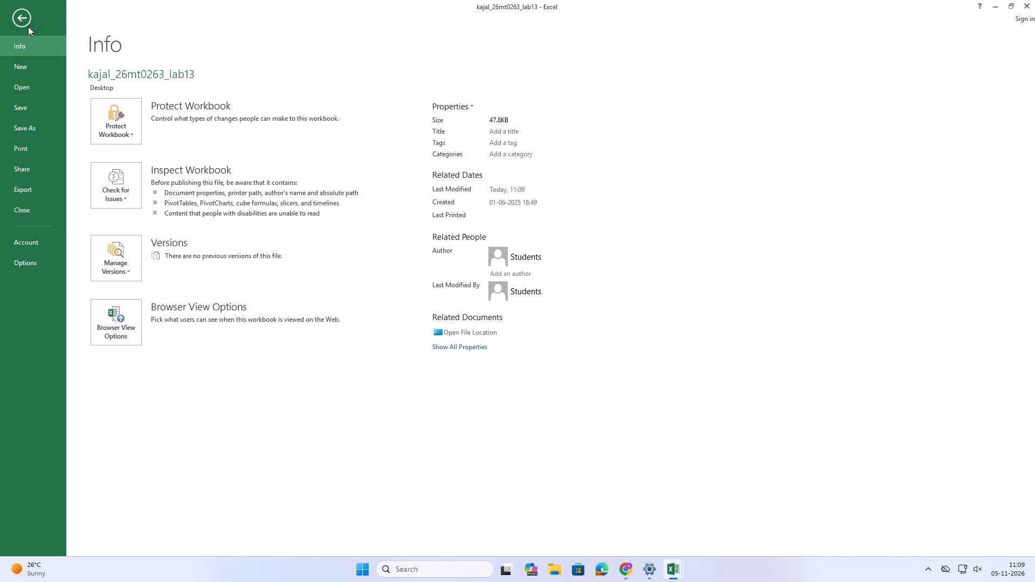
left_click(25, 15)
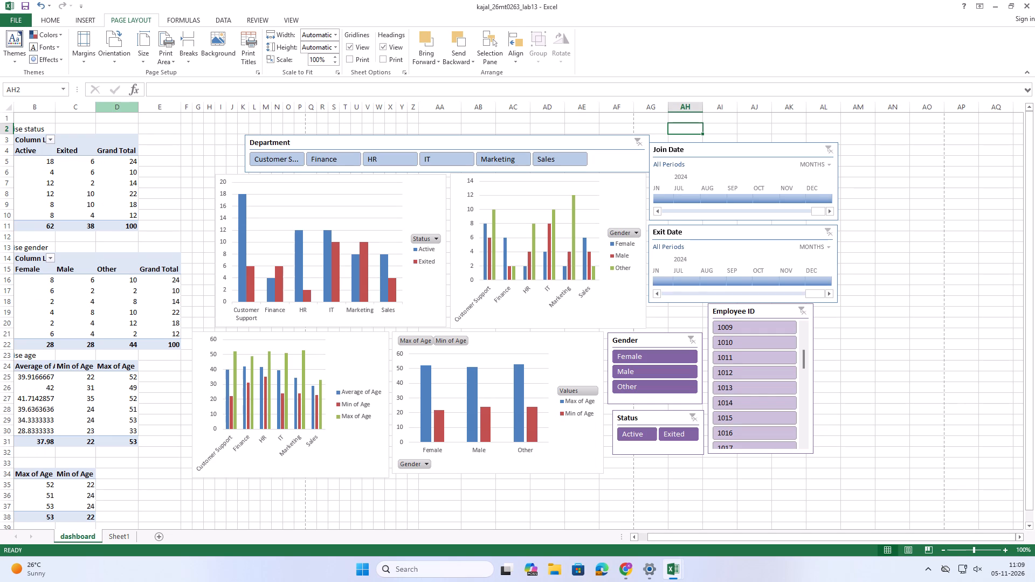
Apply the light purple slicer style to the Department slicer.
left_click(334, 143)
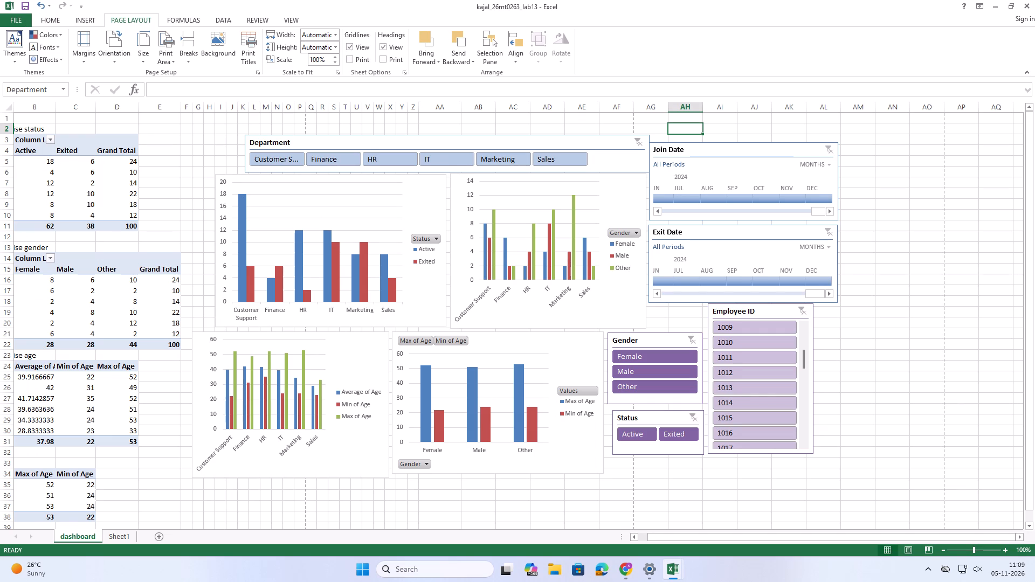
left_click(334, 13)
left_click(332, 19)
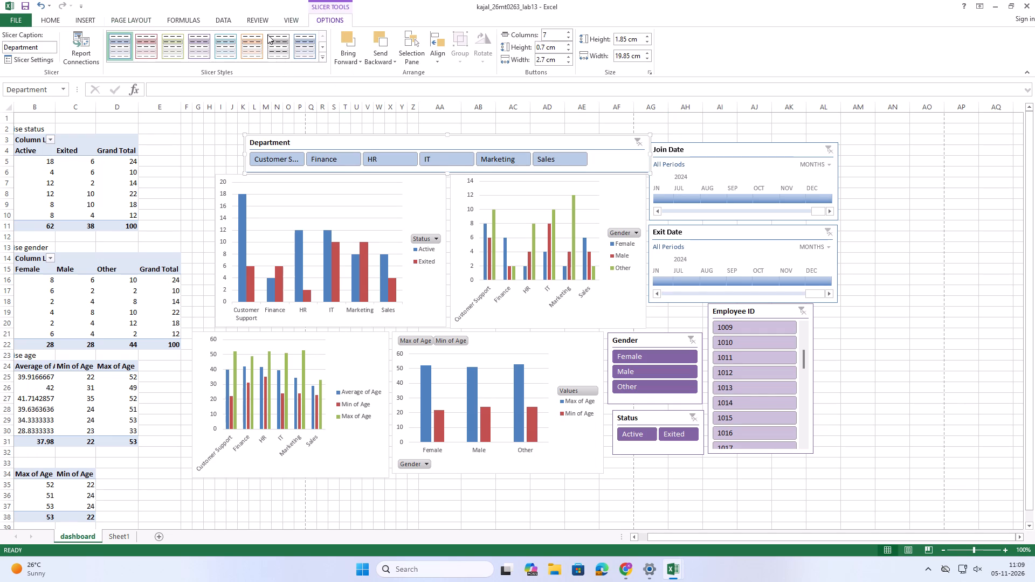
left_click(273, 41)
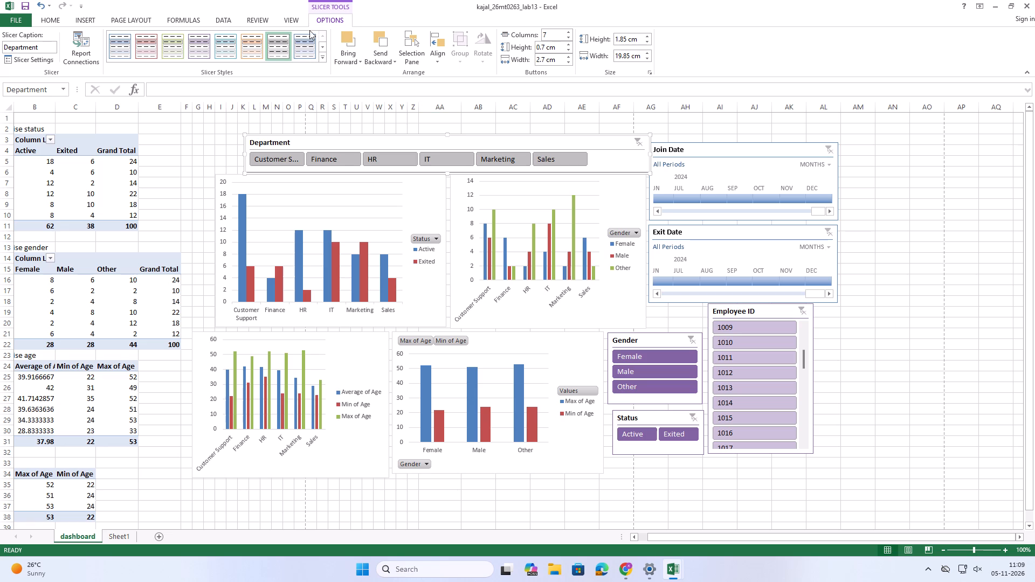
left_click(318, 54)
left_click(320, 57)
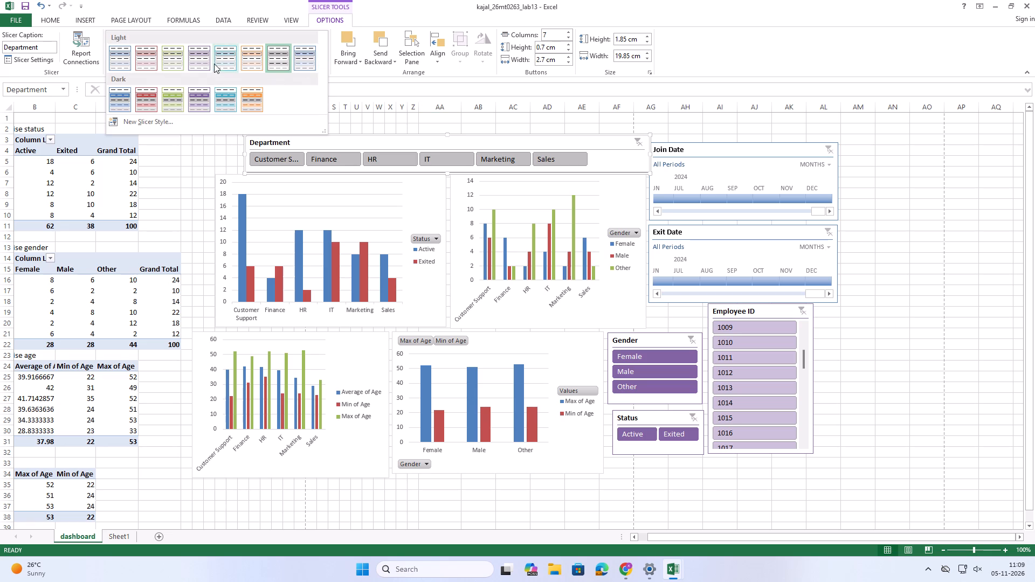
left_click(194, 63)
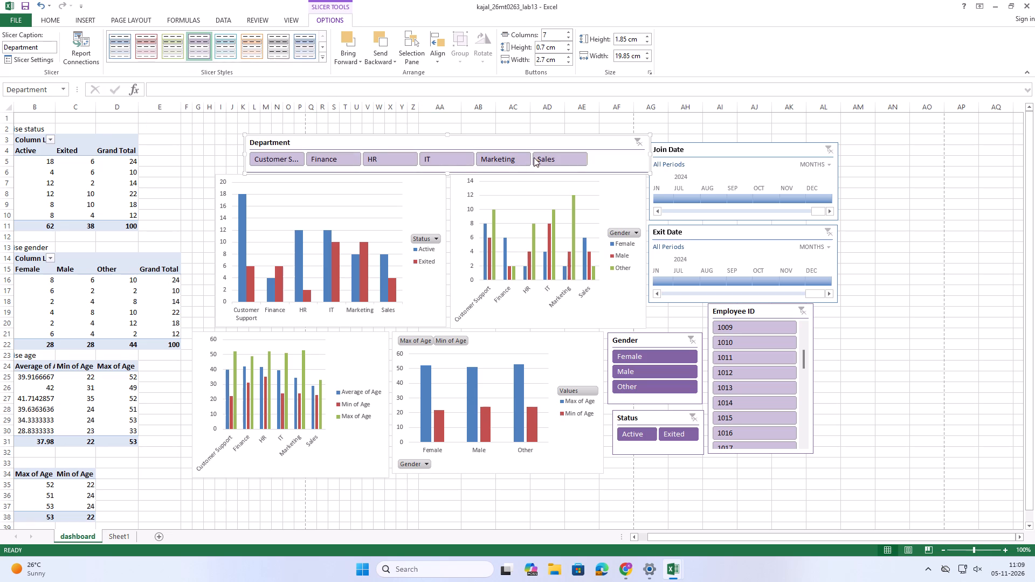
left_click(544, 131)
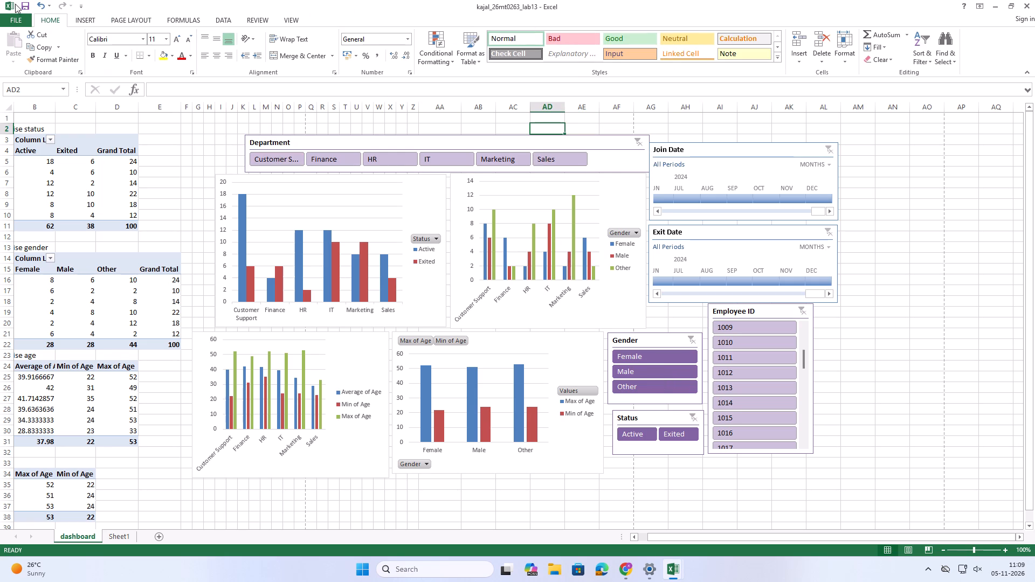
Save a copy of the workbook to the Desktop, appending _new to the lab13 file name.
left_click(19, 17)
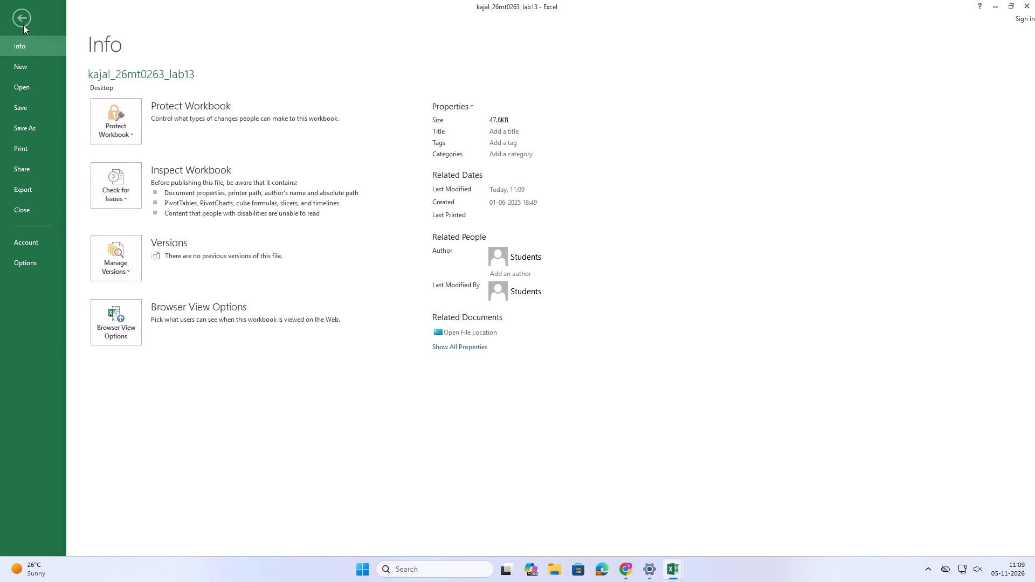
left_click(31, 131)
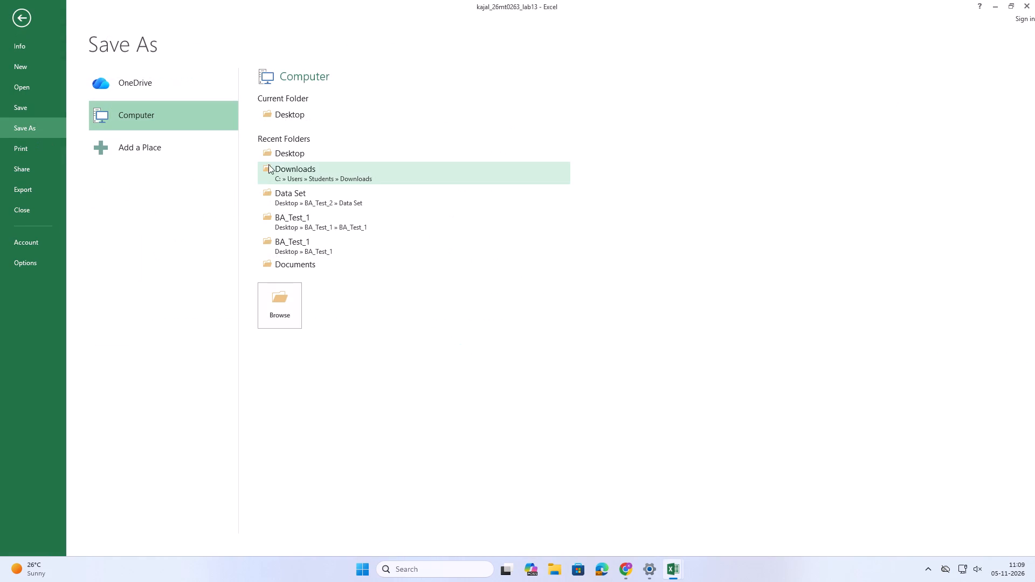
left_click(299, 155)
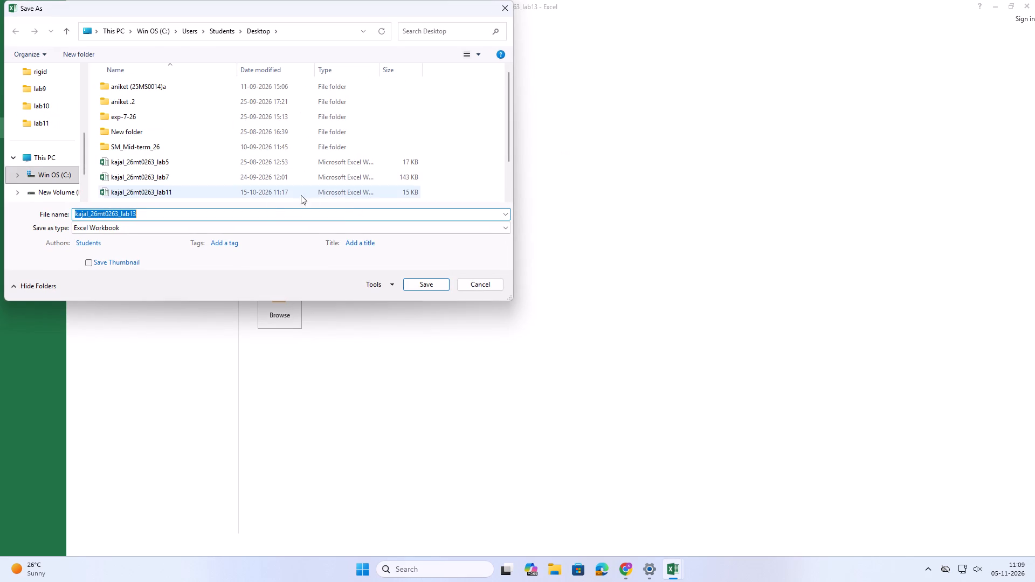
left_click(145, 213)
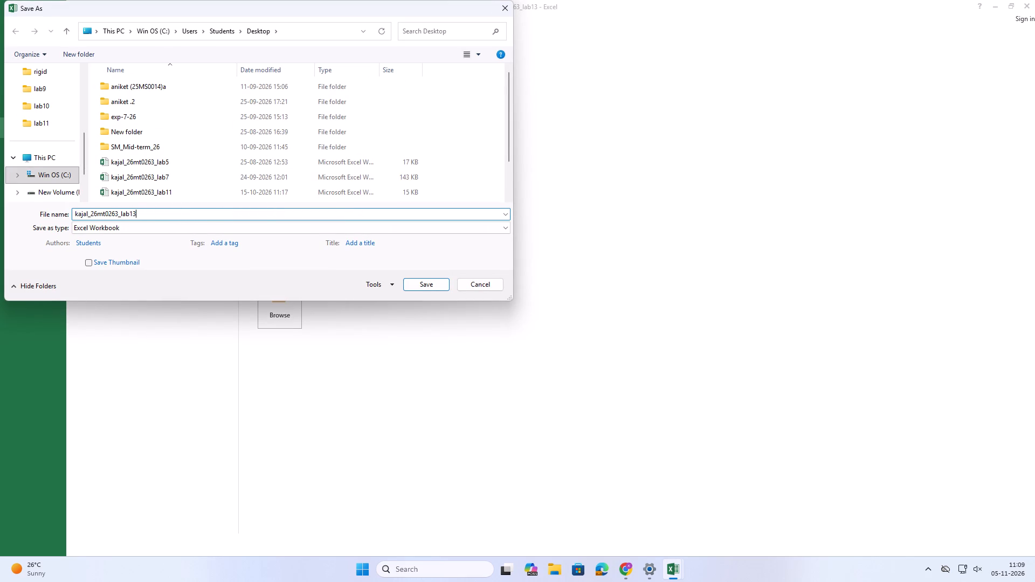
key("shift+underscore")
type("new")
left_click(423, 287)
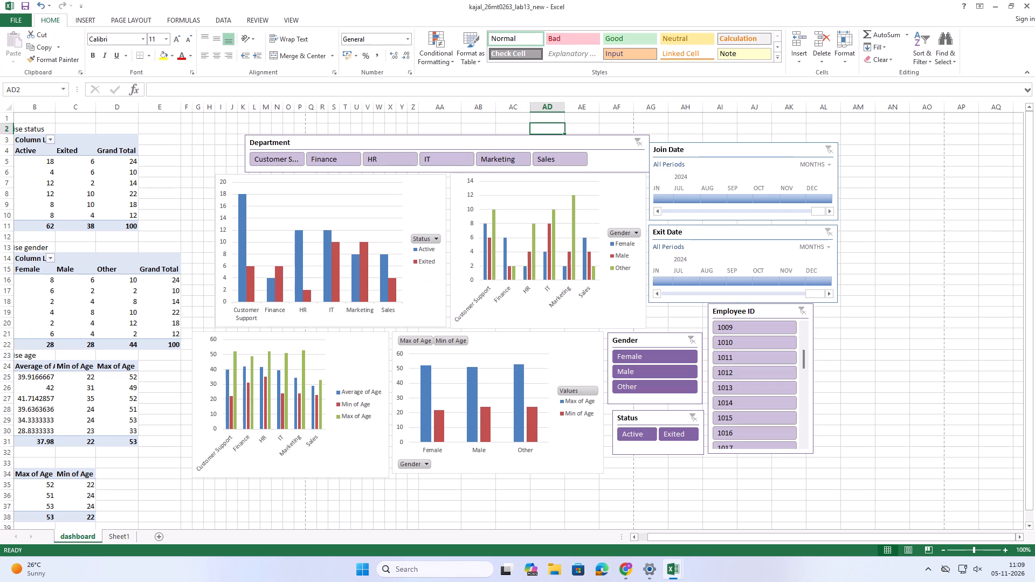
Switch to Chrome, refresh the class group's conversations, and open the form linked in the Lab 13 Submission Link message.
left_click(997, 9)
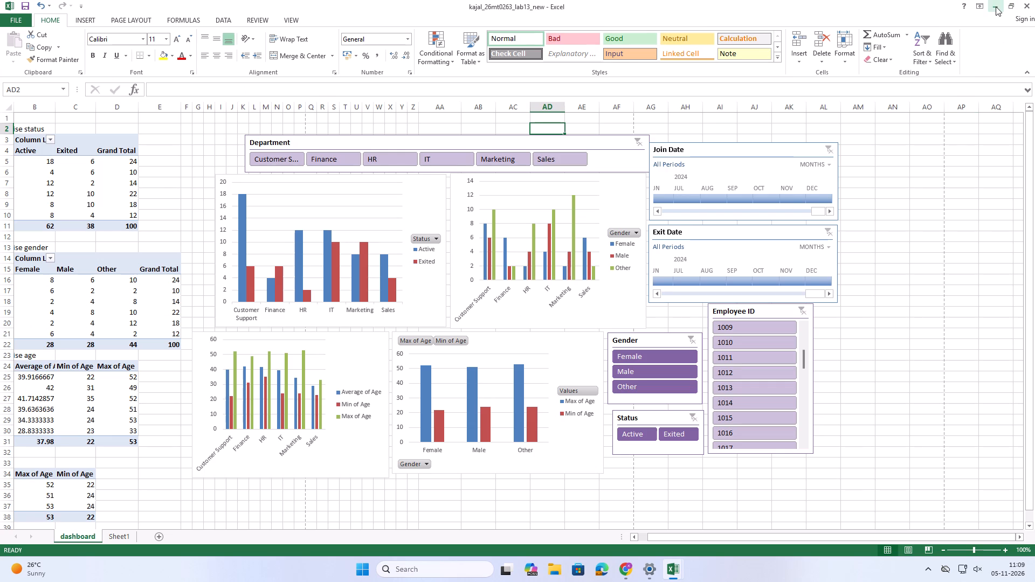
left_click(996, 6)
left_click(1022, 6)
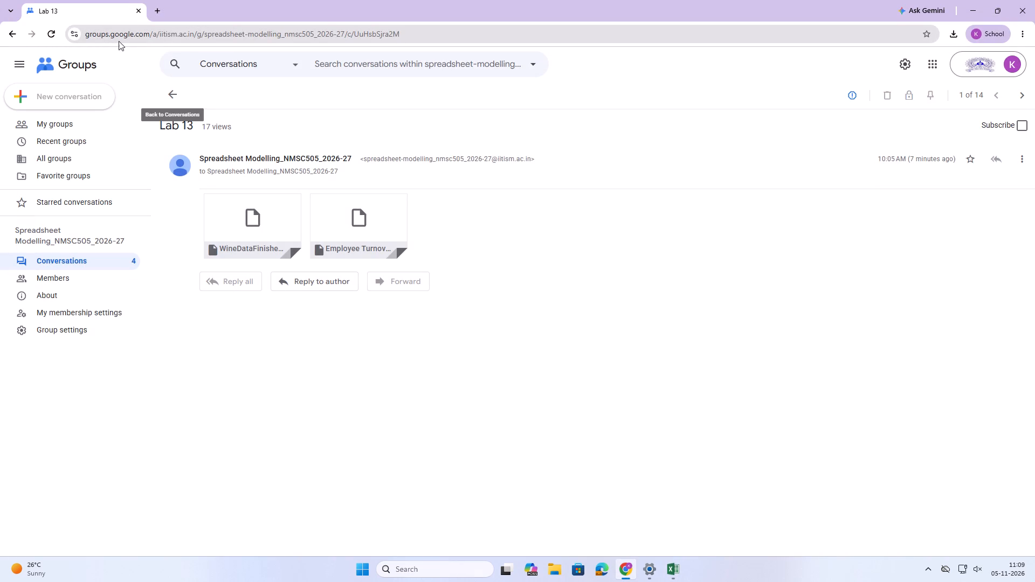
left_click(54, 33)
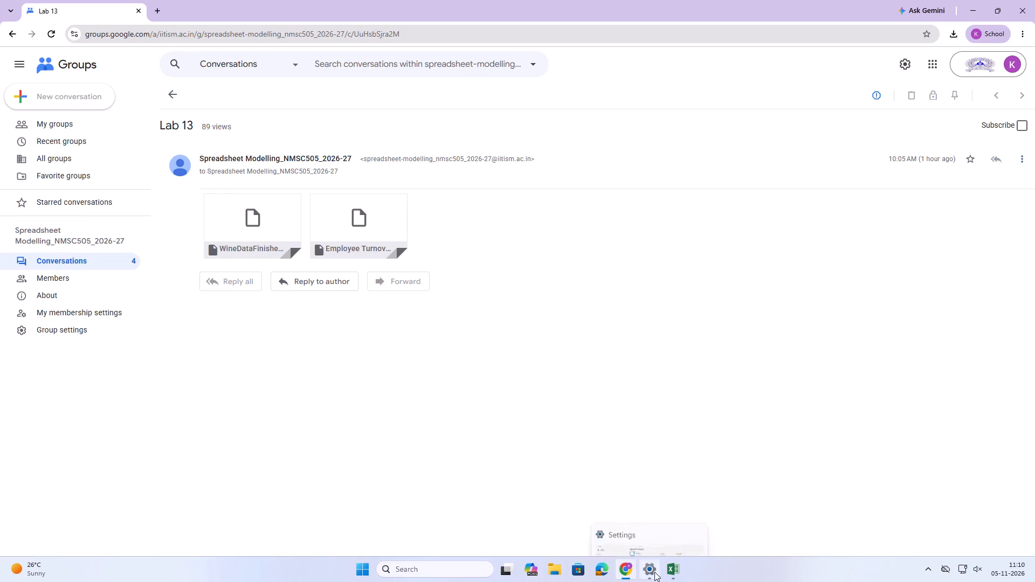
left_click(109, 263)
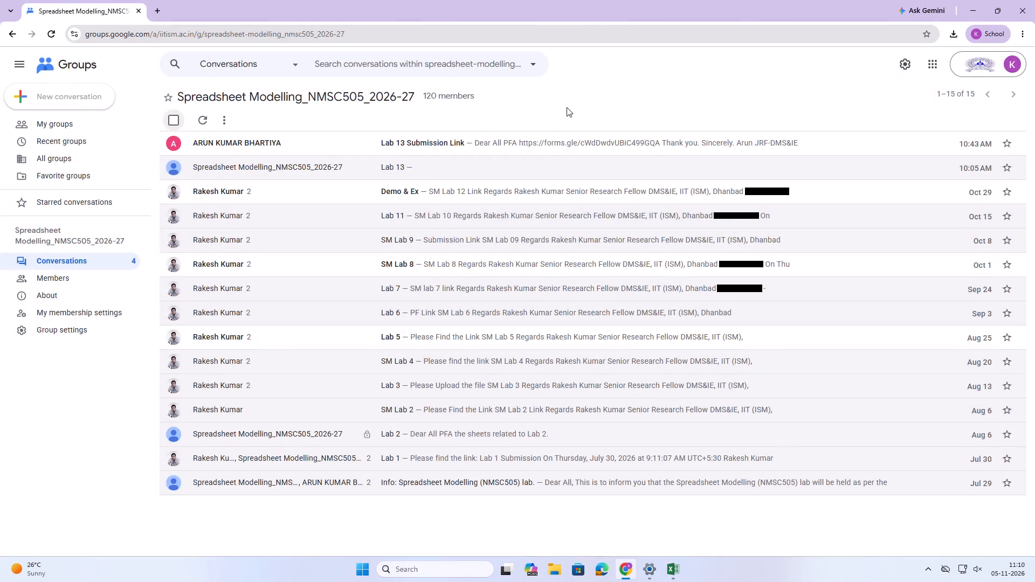
left_click(560, 138)
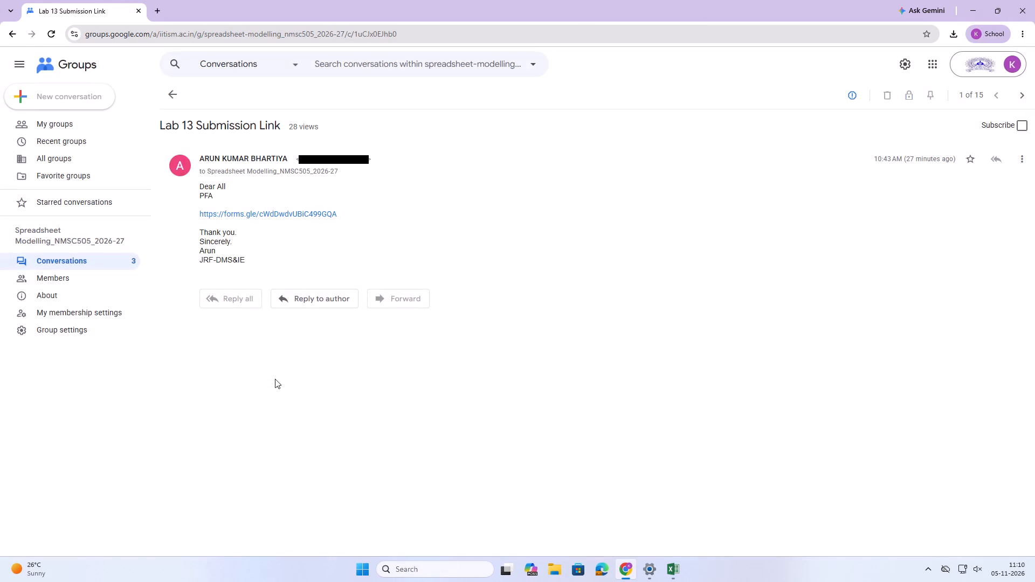
left_click(280, 215)
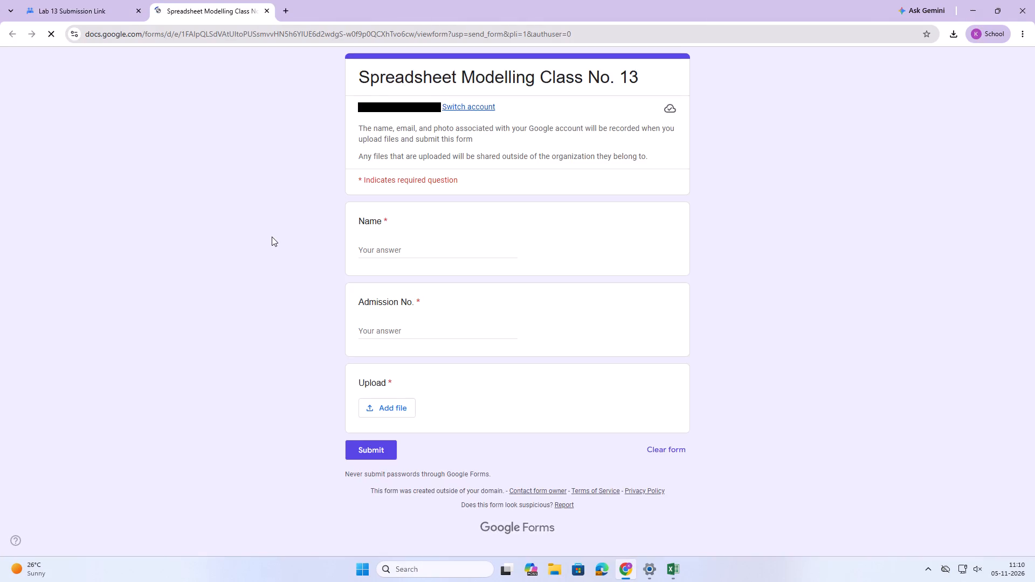
Fill in the submission form's Name field in capitals and enter the student's admission number.
left_click(375, 252)
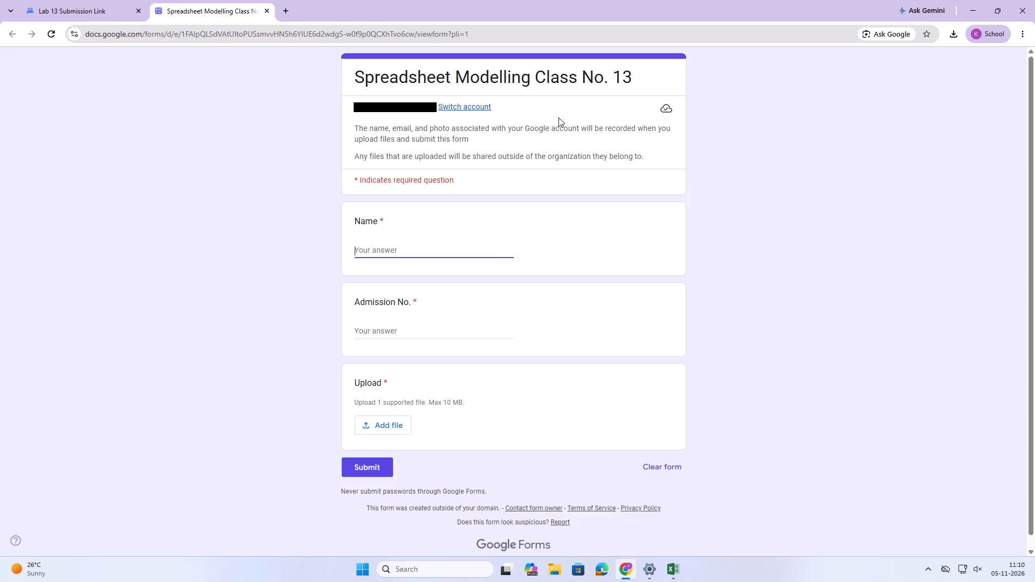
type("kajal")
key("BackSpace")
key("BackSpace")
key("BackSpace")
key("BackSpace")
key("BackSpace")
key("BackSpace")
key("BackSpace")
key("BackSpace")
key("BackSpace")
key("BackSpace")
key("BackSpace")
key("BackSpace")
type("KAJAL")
left_click(387, 328)
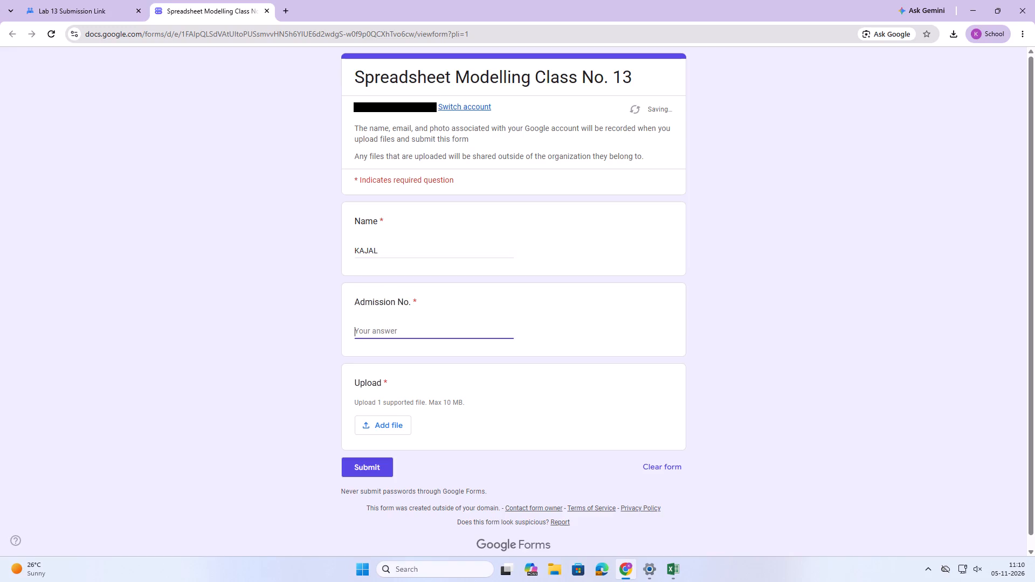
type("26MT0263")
Upload the lab13_new workbook from the Desktop to the Spreadsheet Modelling Class No. 13 form and submit it.
left_click(370, 438)
left_click(370, 425)
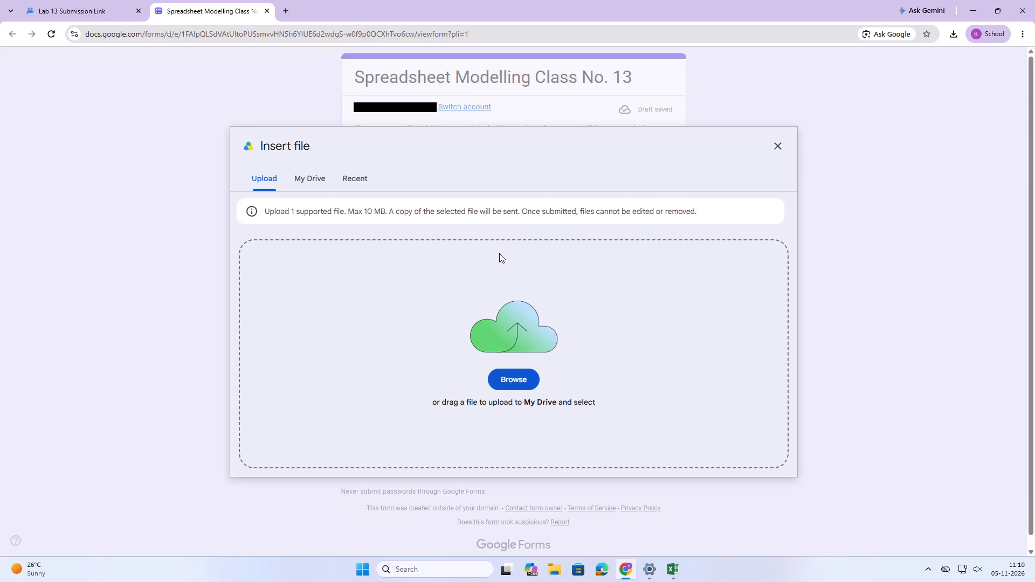
left_click(514, 375)
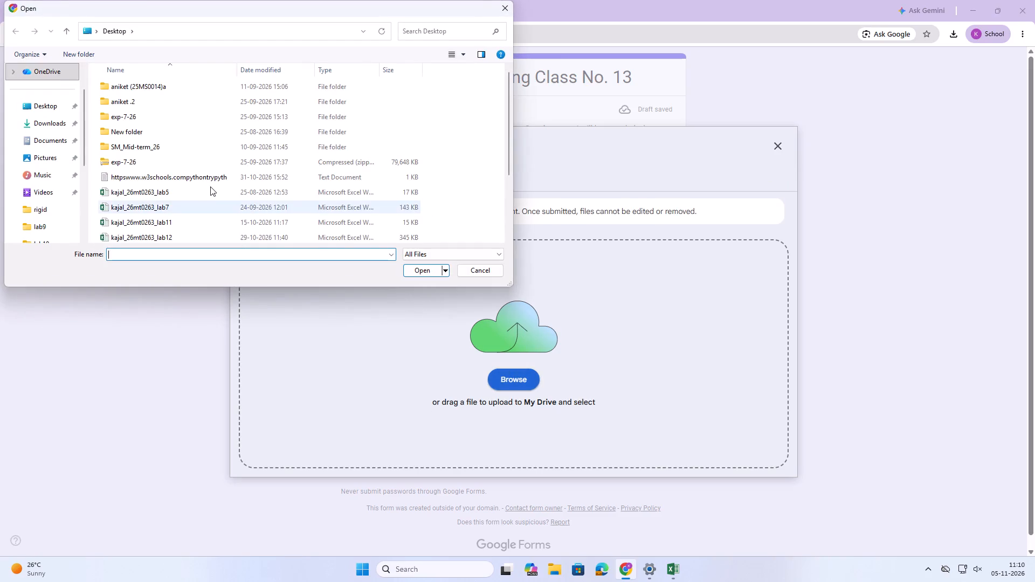
scroll(179, 195, "down", 1)
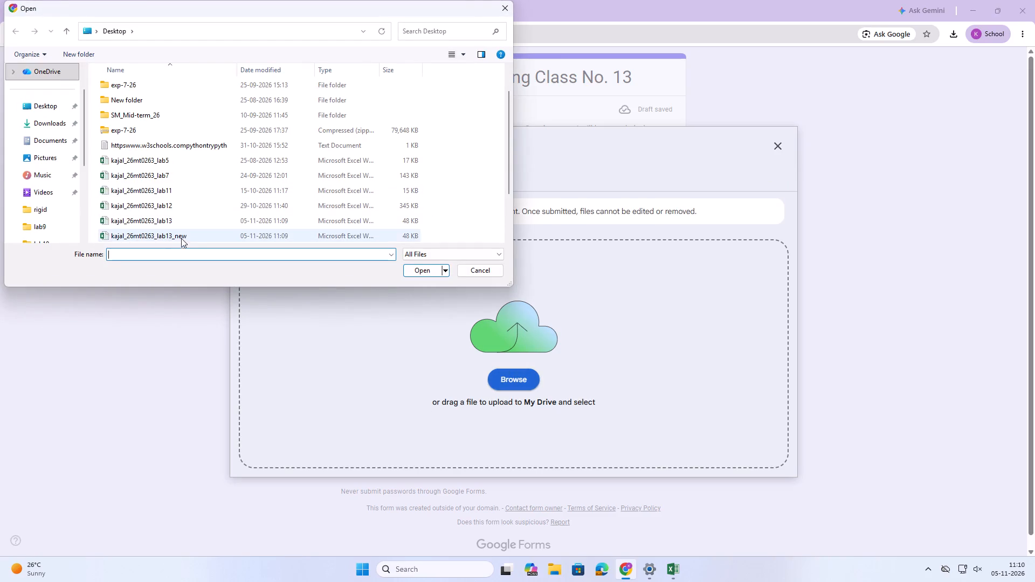
left_click(184, 239)
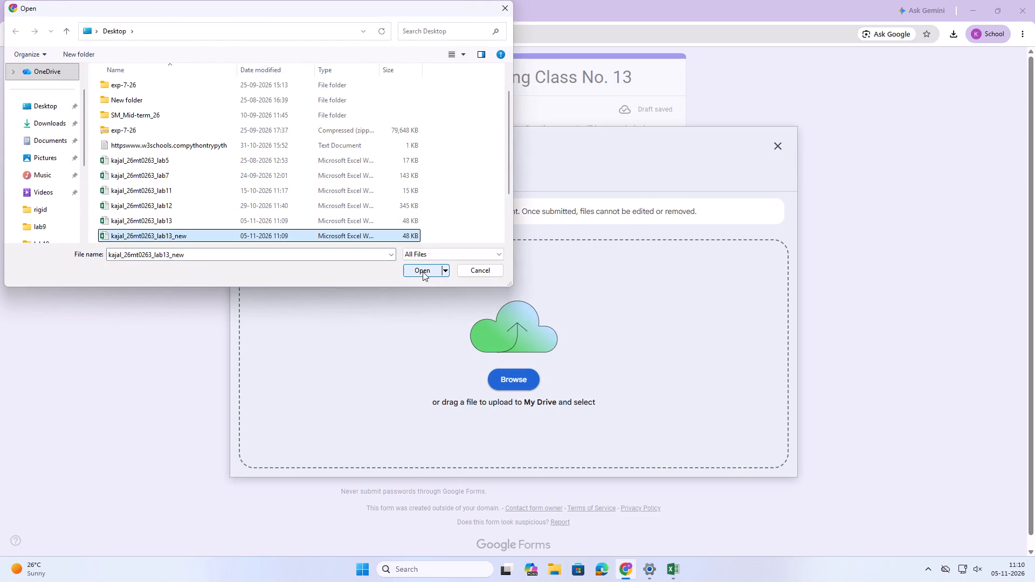
left_click(423, 272)
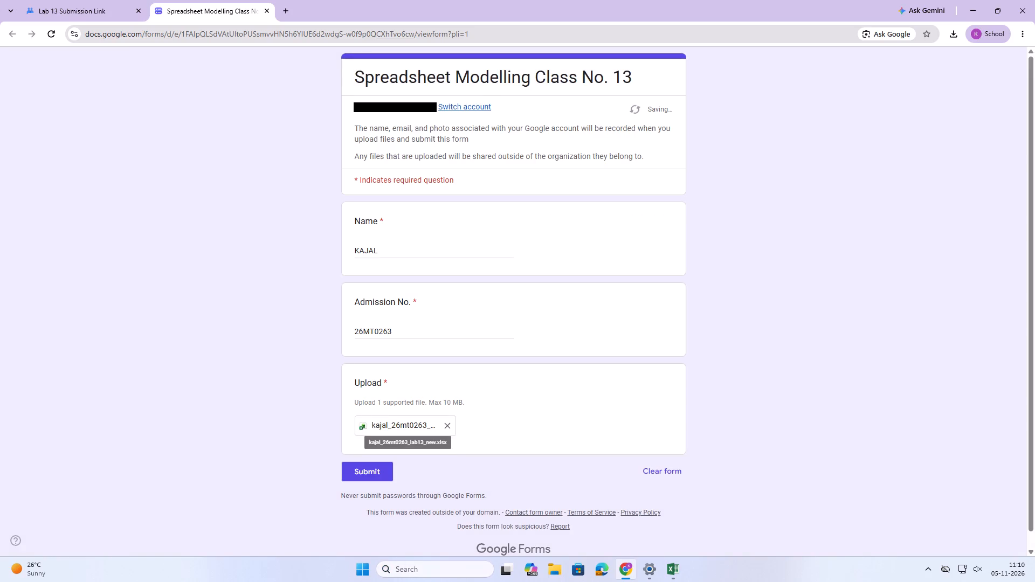
left_click(373, 477)
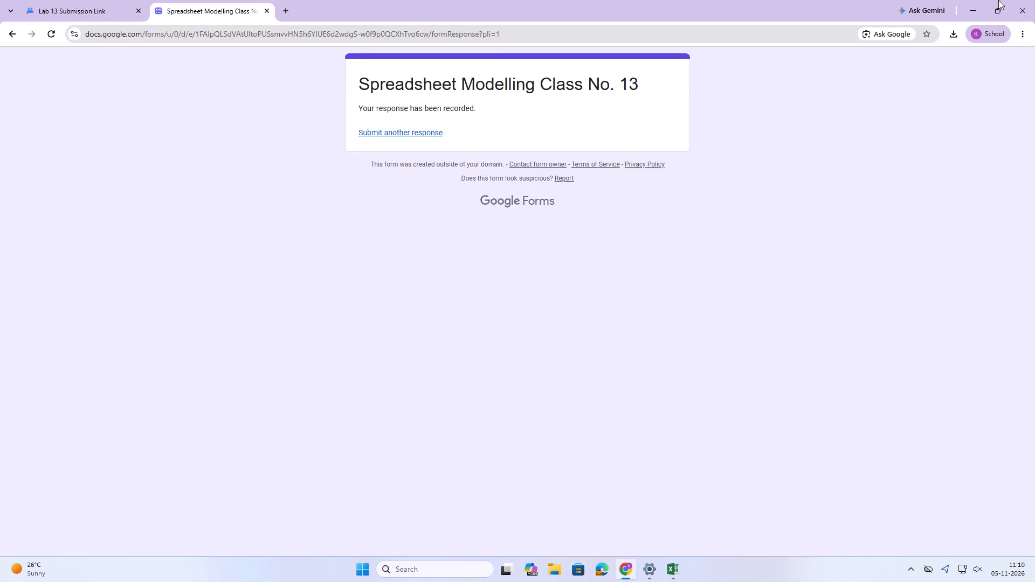
Close the Chrome and Settings windows.
left_click(1031, 11)
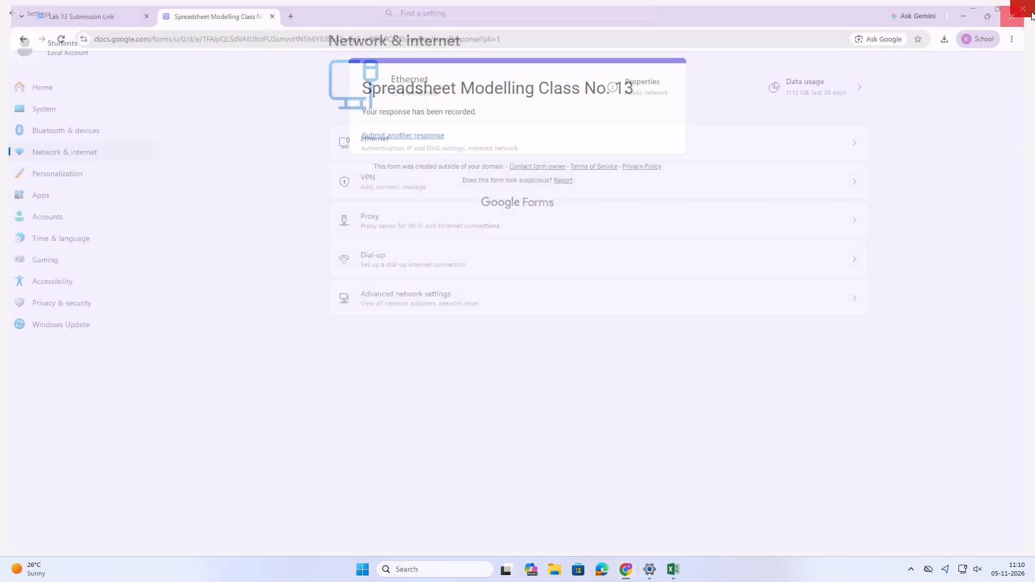
left_click(1031, 15)
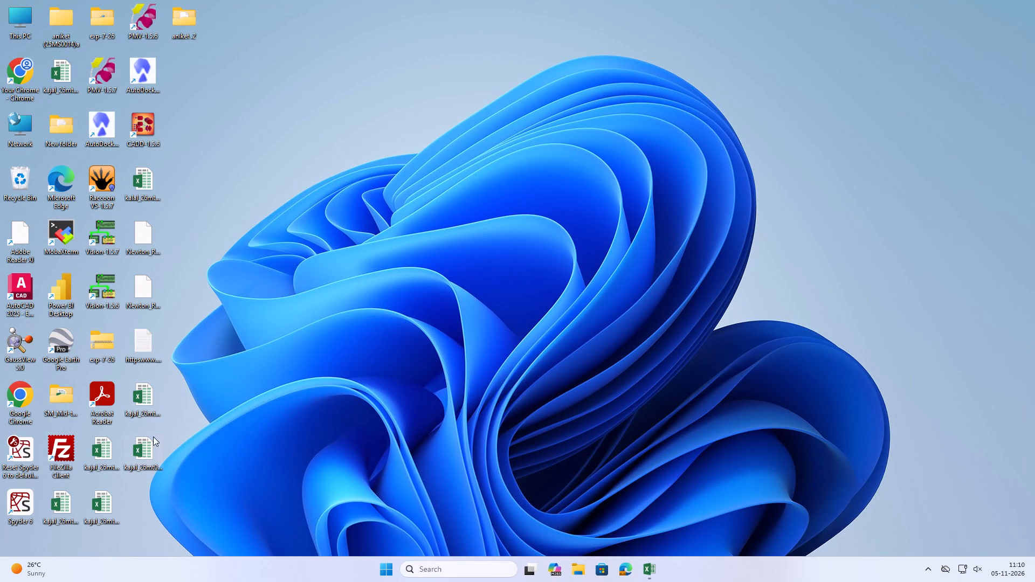
Delete the original lab13 workbook from the desktop, keeping the lab13_new copy.
left_click(152, 386)
right_click(147, 405)
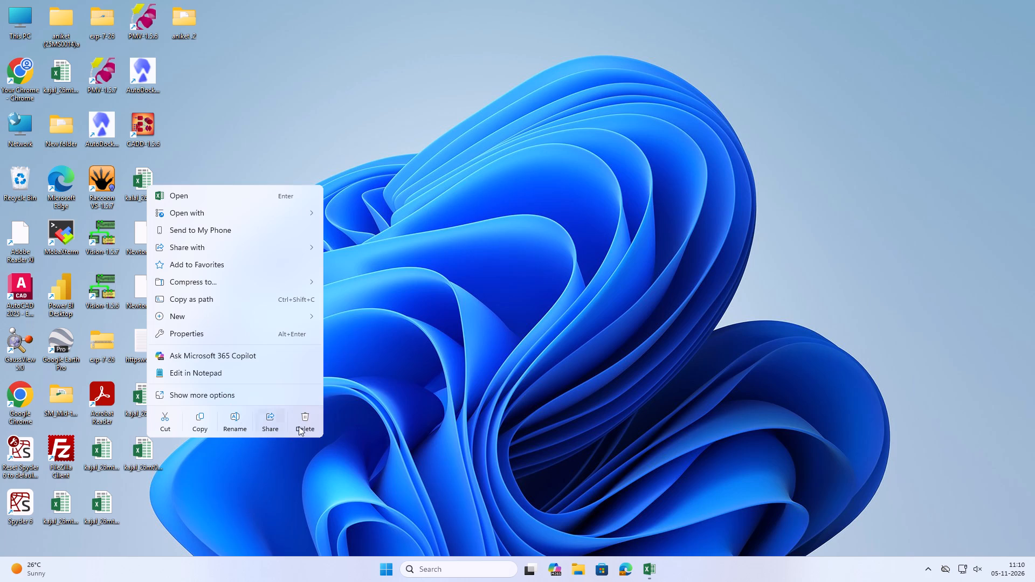
left_click(304, 422)
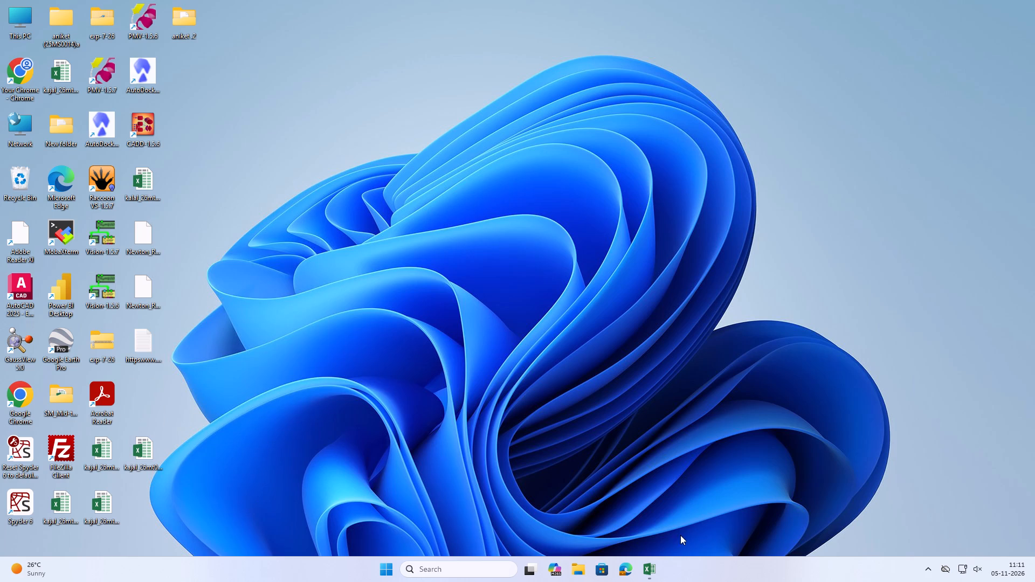
Check the Desktop folder's files in File Explorer and close the window.
left_click(572, 570)
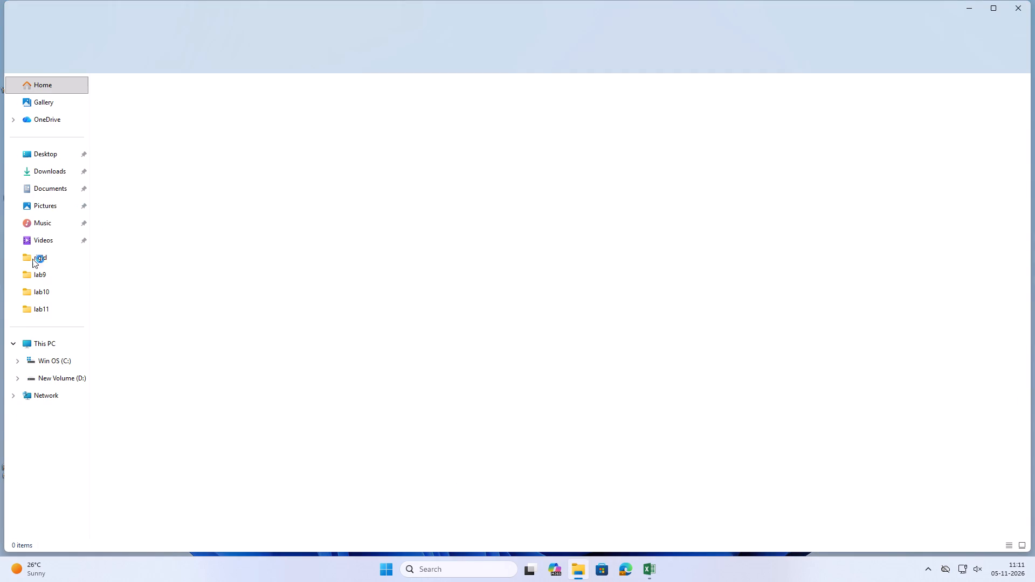
left_click(56, 157)
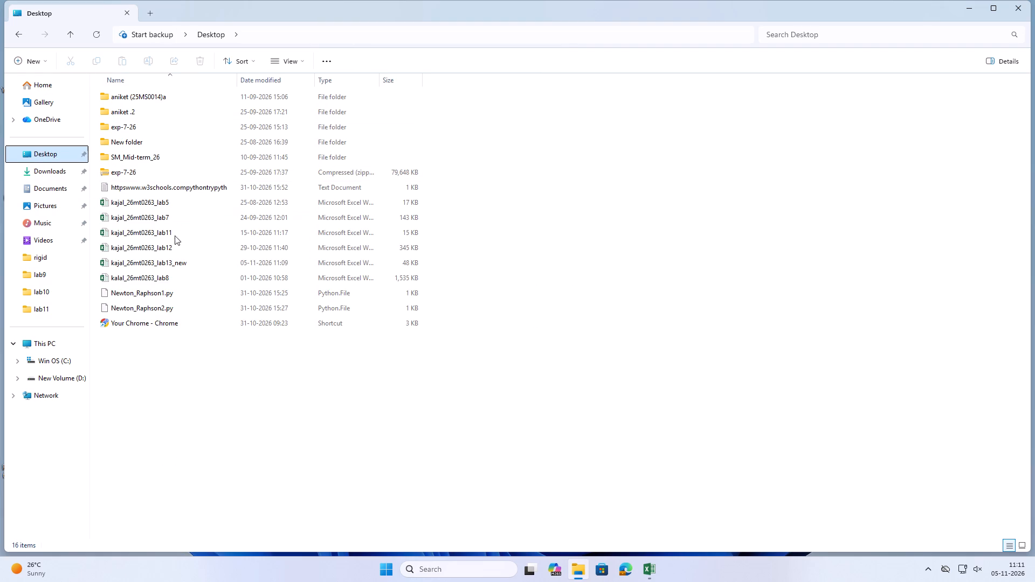
left_click(1017, 11)
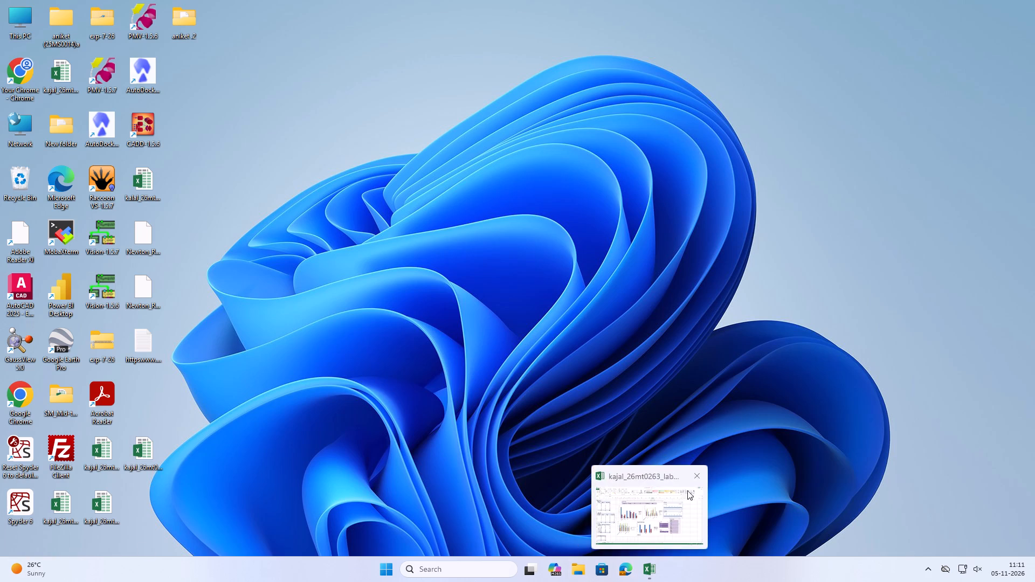
Close the lab13_new workbook in Excel.
left_click(696, 472)
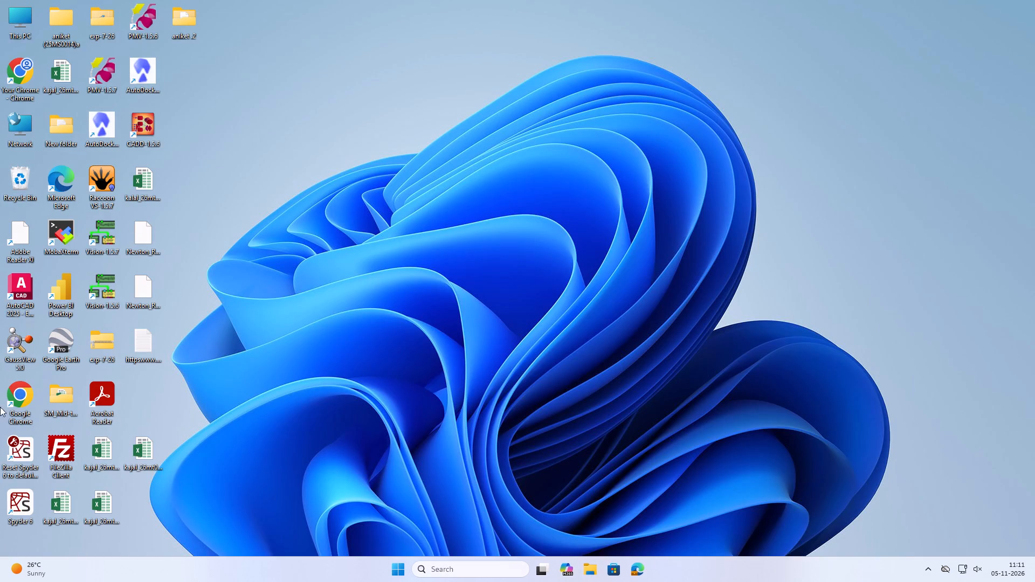
Start Chrome again from the desktop and open the student's own iitism.ac.in profile.
double_click(22, 390)
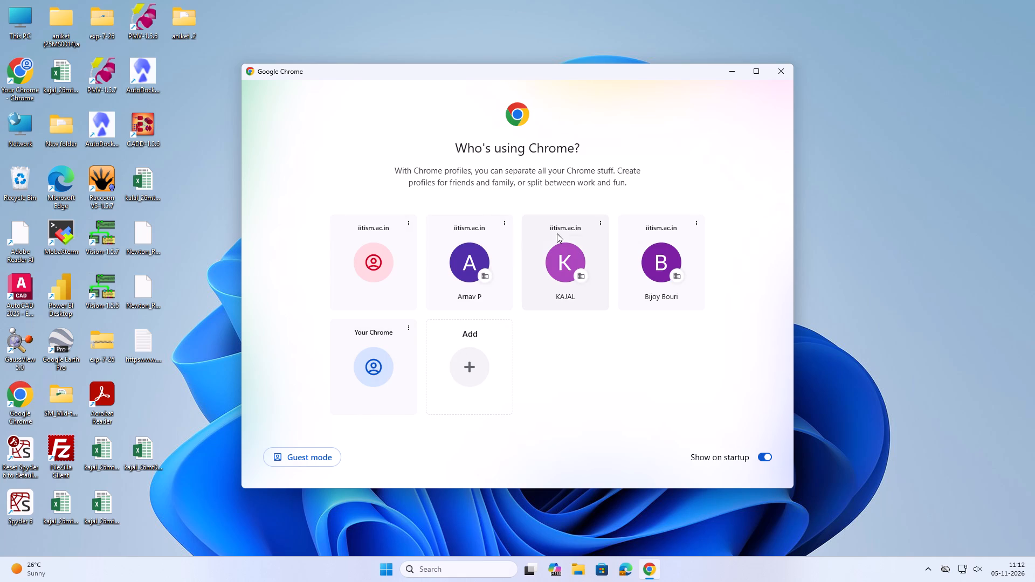
left_click(603, 226)
left_click(577, 206)
double_click(571, 251)
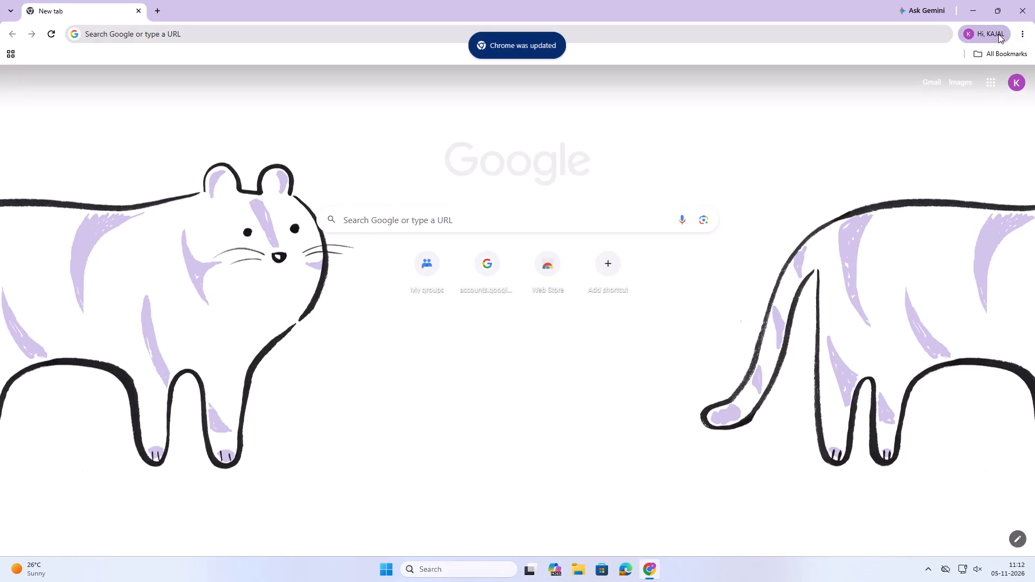
Sign out of the student's Google account and close the browser window.
left_click(1011, 86)
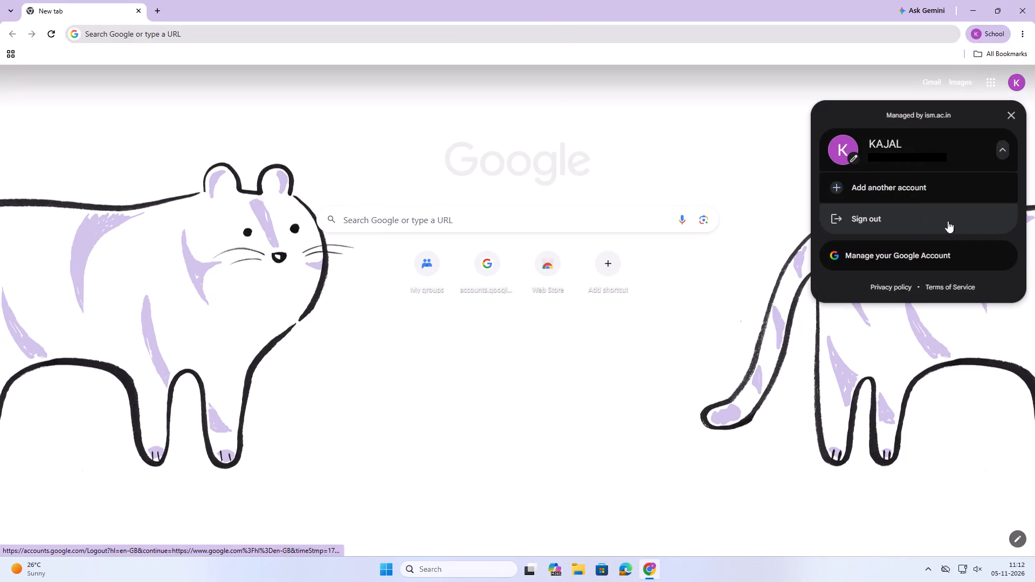
left_click(915, 219)
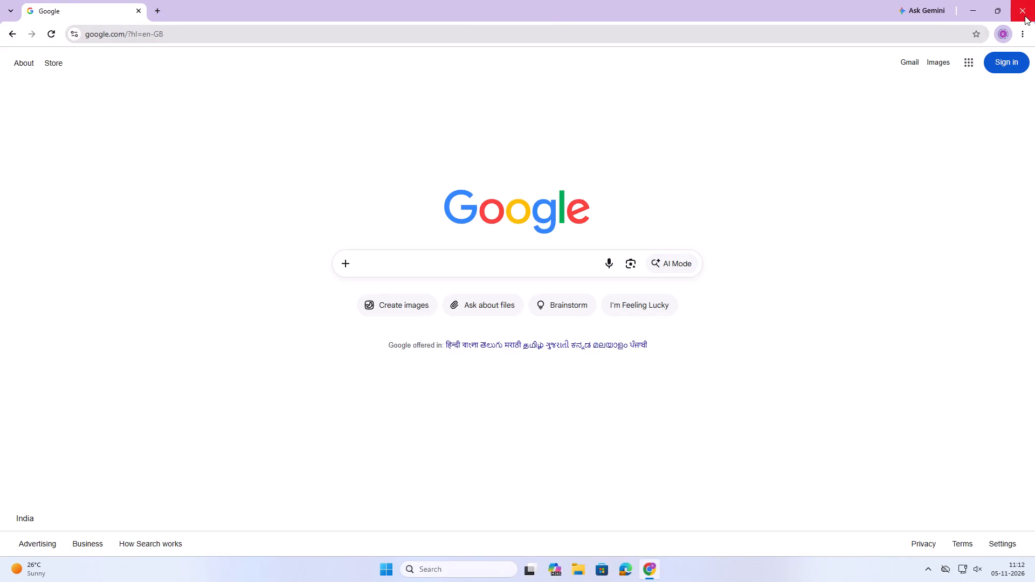
left_click(1025, 16)
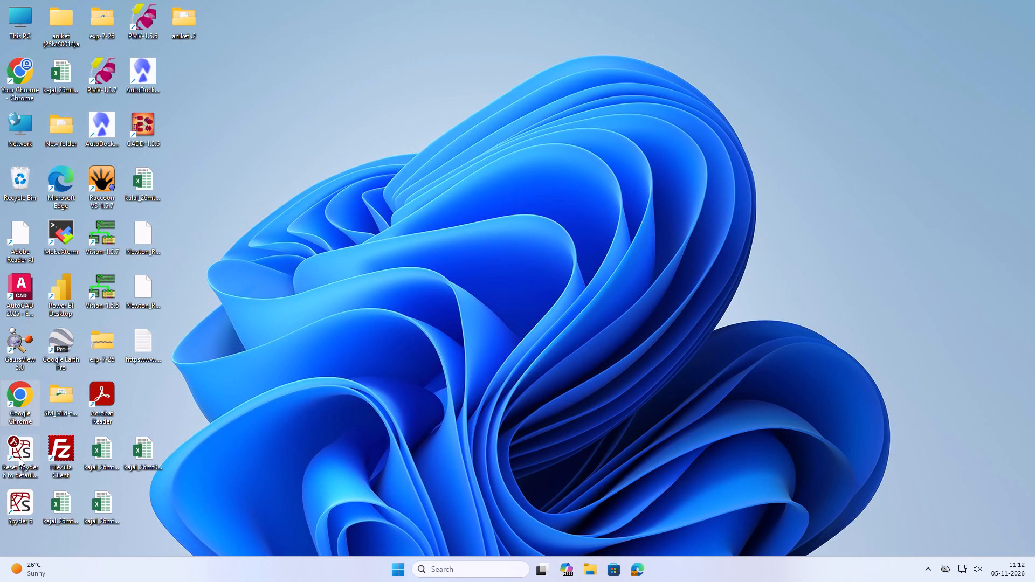